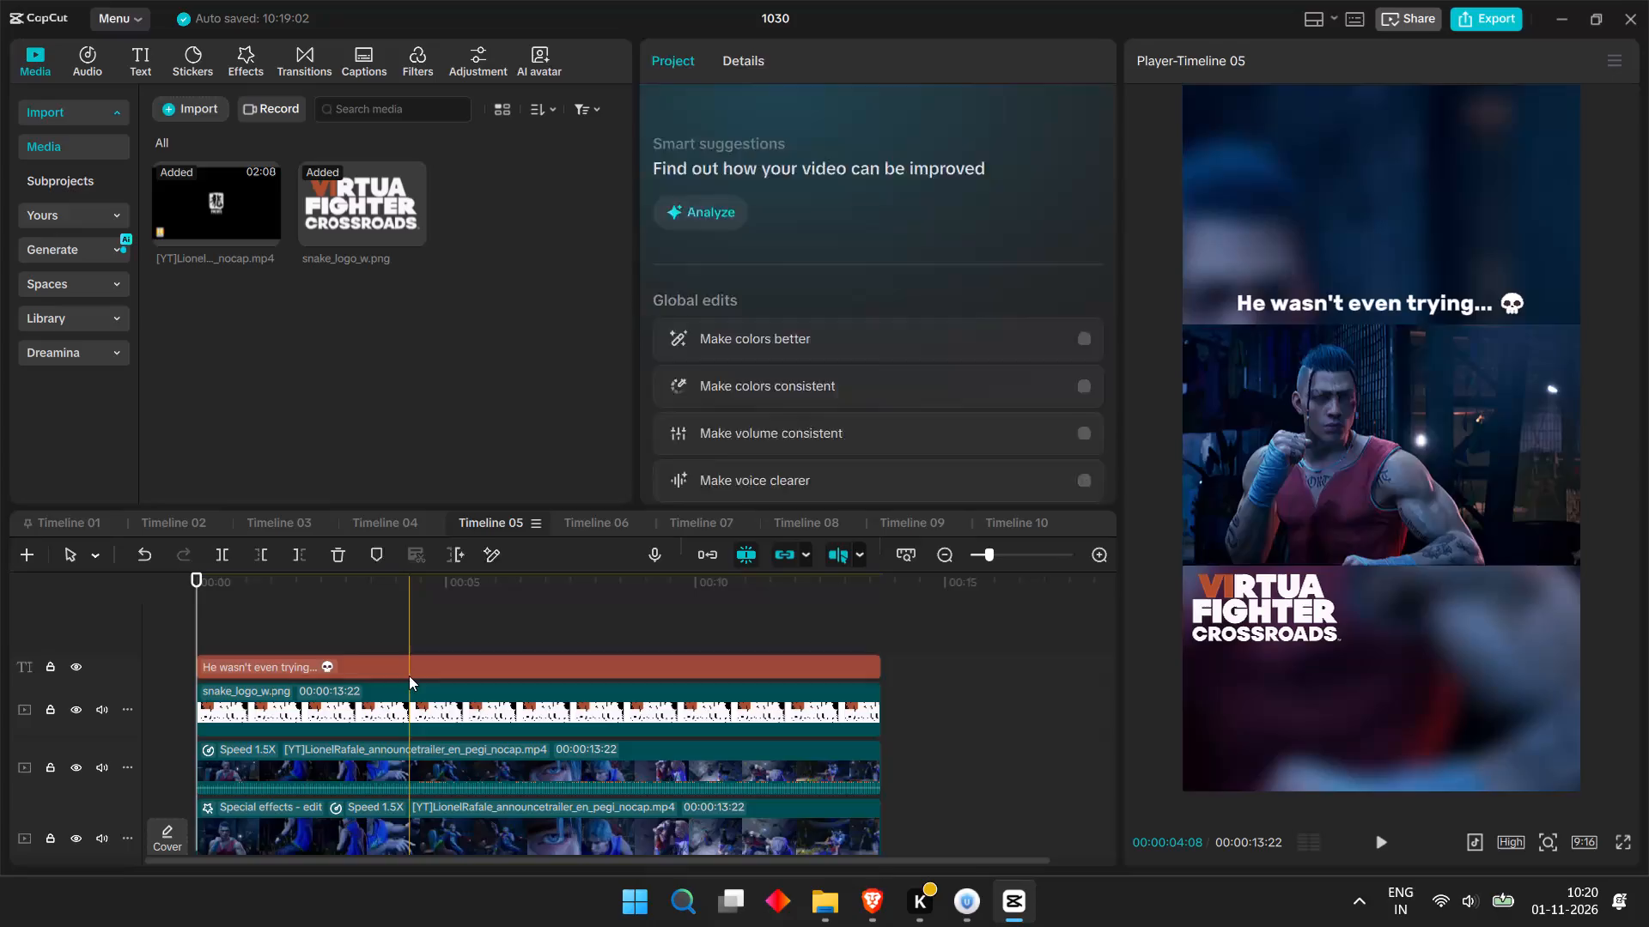
Select the "He wasn't even trying..." caption clip above the logo clip in Timeline 05.
click(412, 702)
drag(412, 702, 370, 704)
click(407, 669)
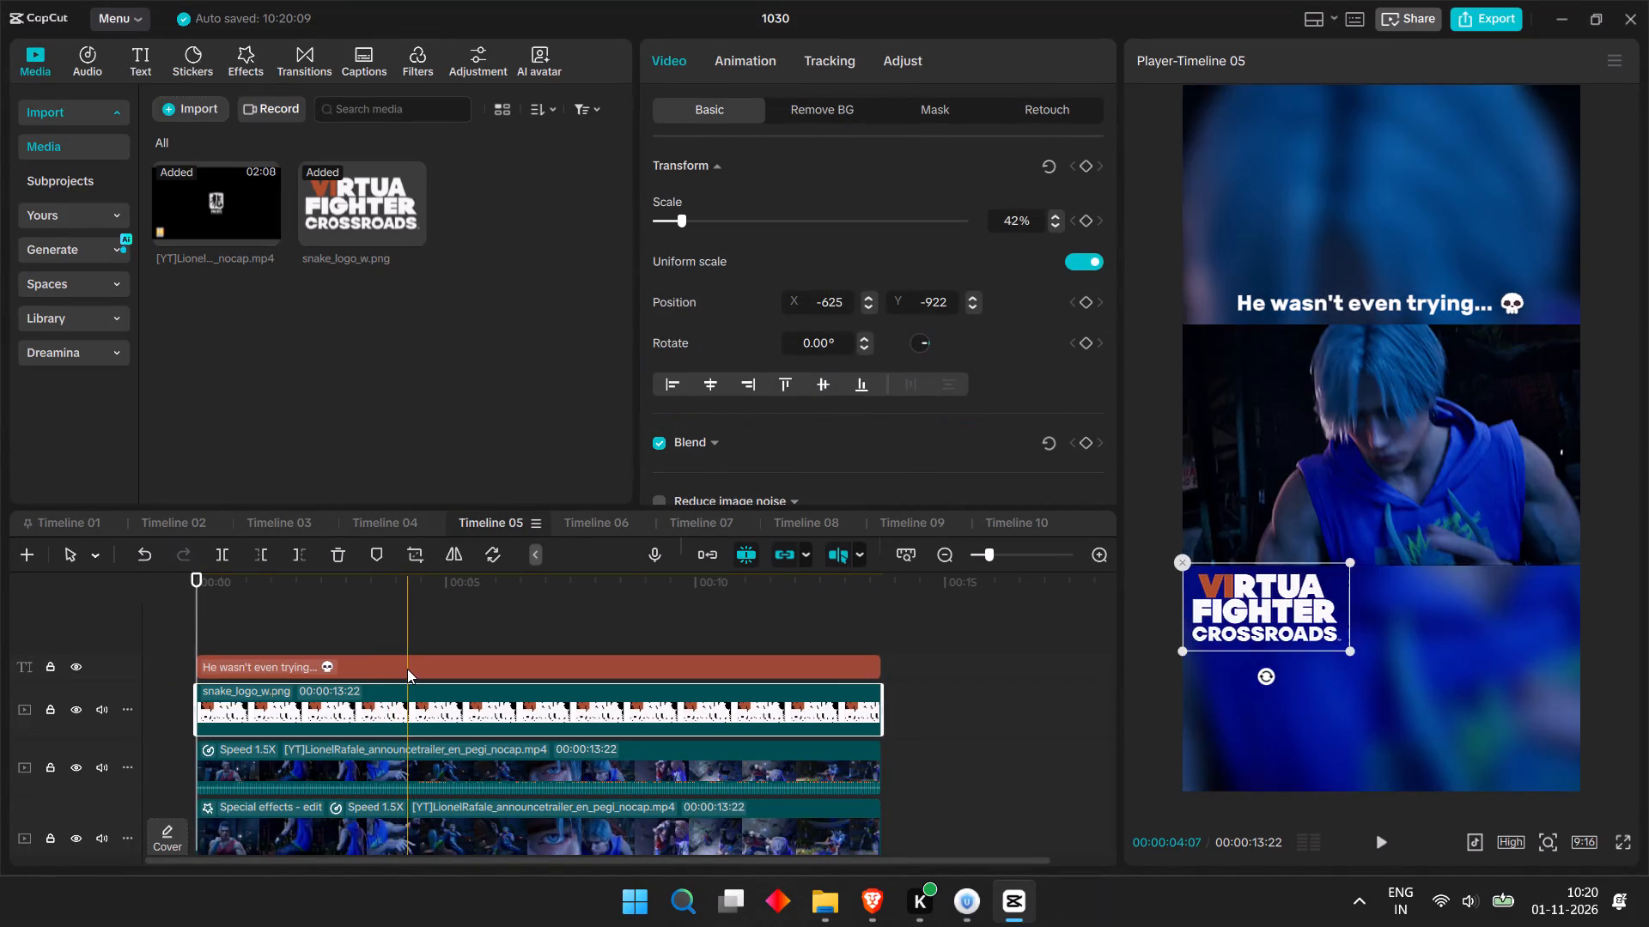
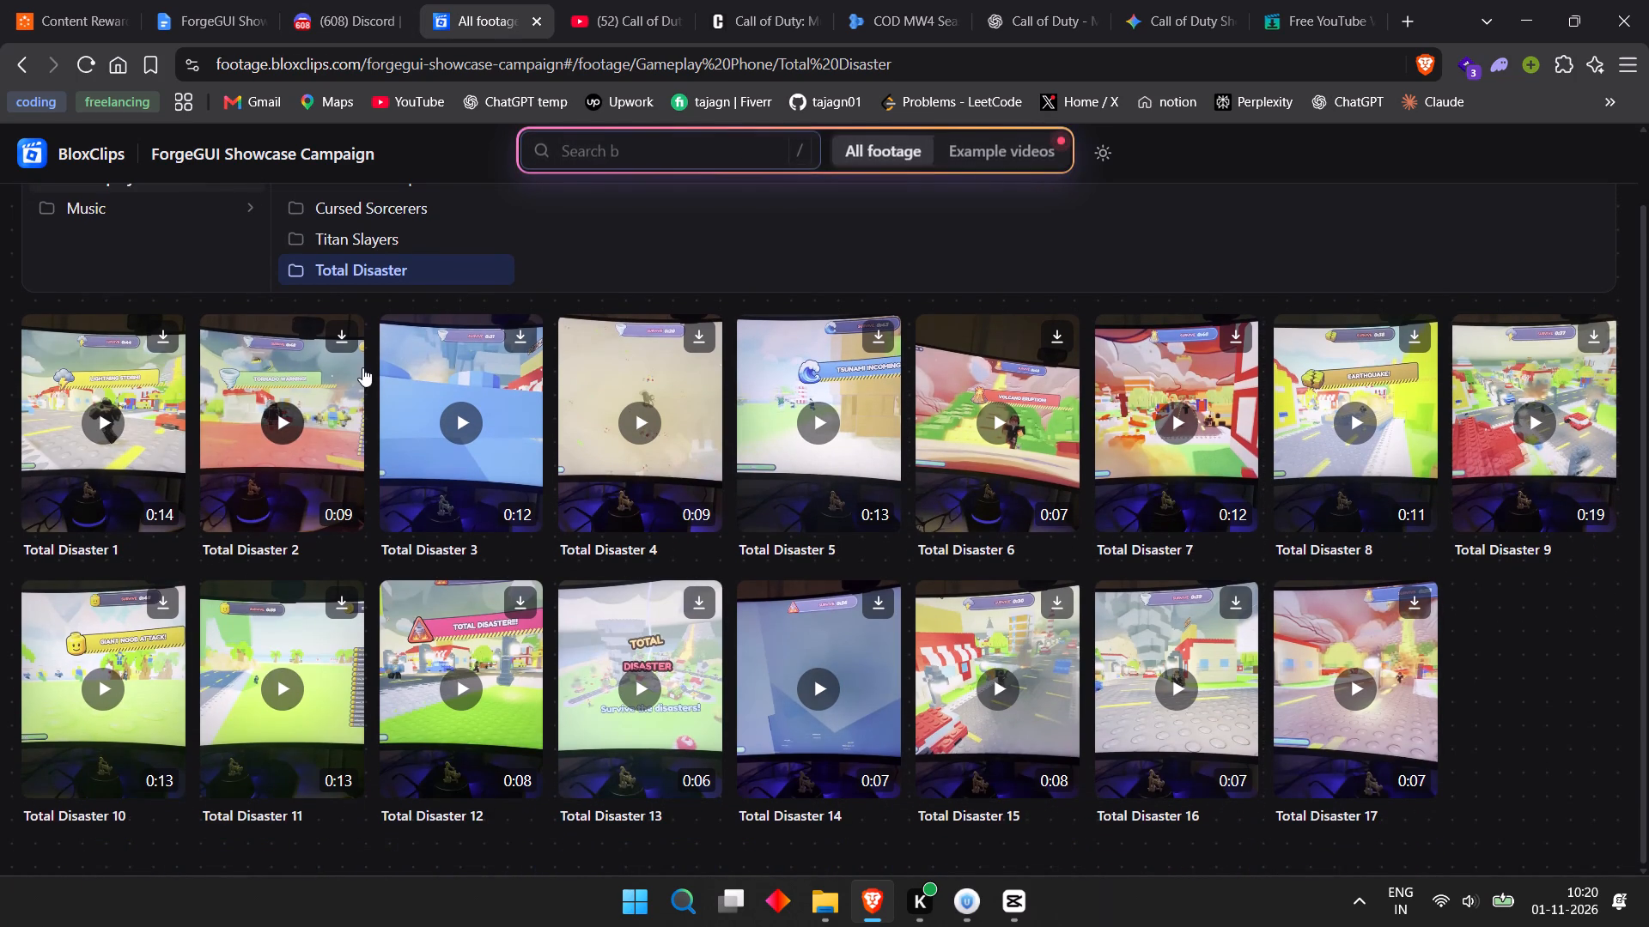
Review the ForgeGUI Showcase Campaign Guide, examining its suggested video structure, requirements, hook examples, quality standards and tutorial link.
click(225, 0)
scroll(414, 276, down, 9)
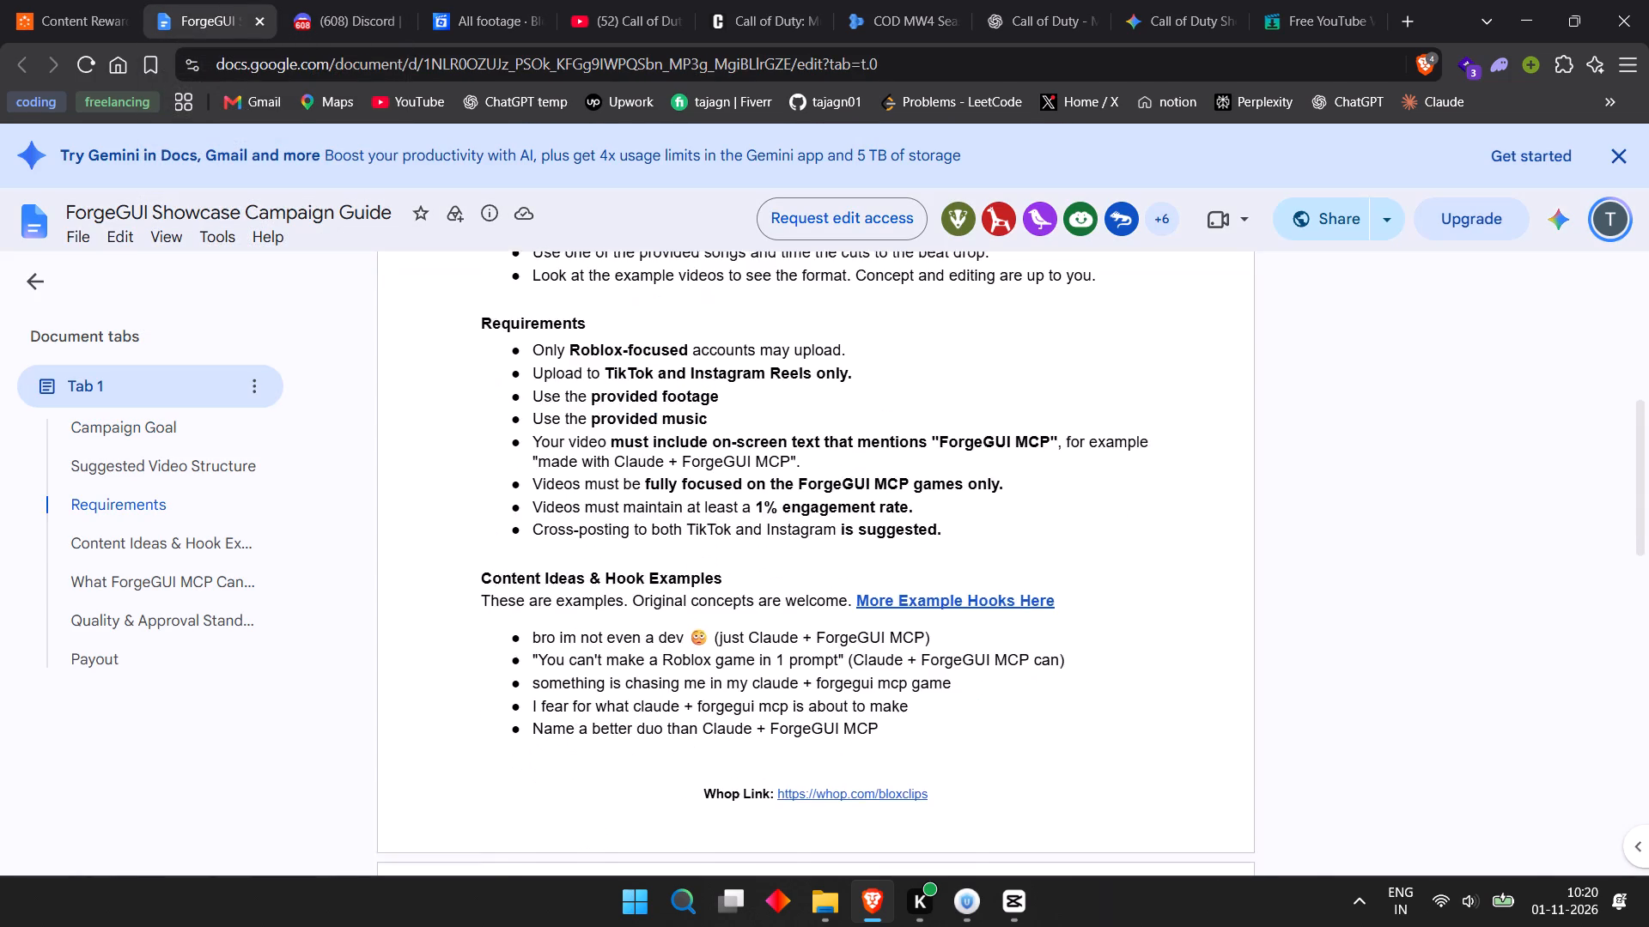
scroll(715, 442, down, 4)
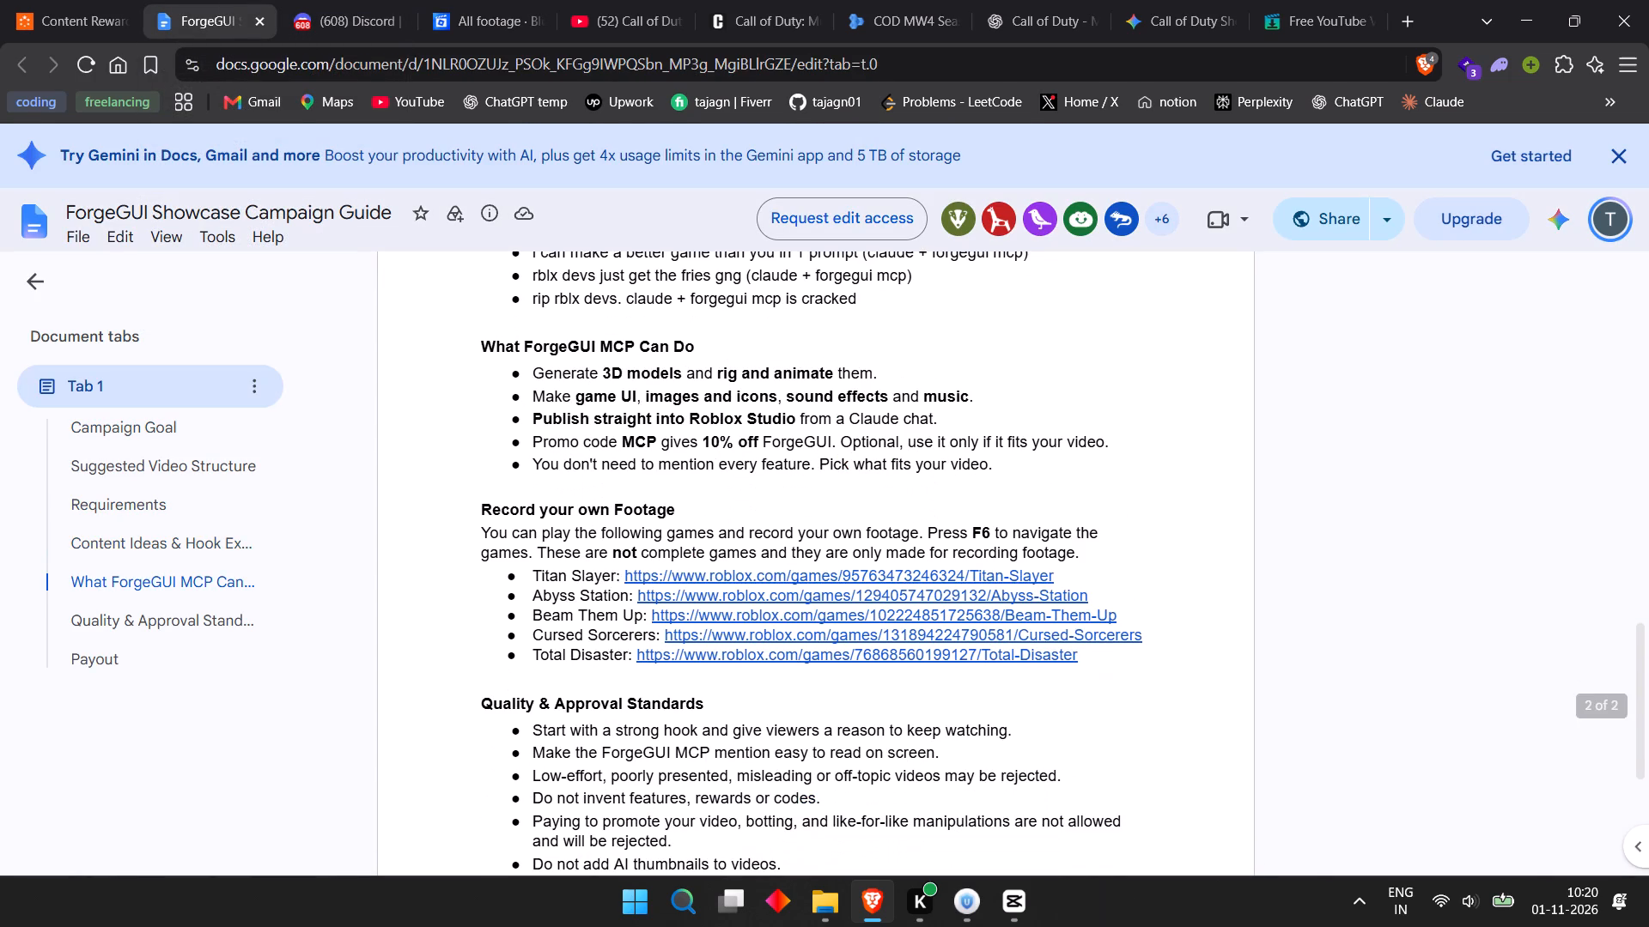
scroll(704, 476, down, 4)
scroll(705, 479, up, 3)
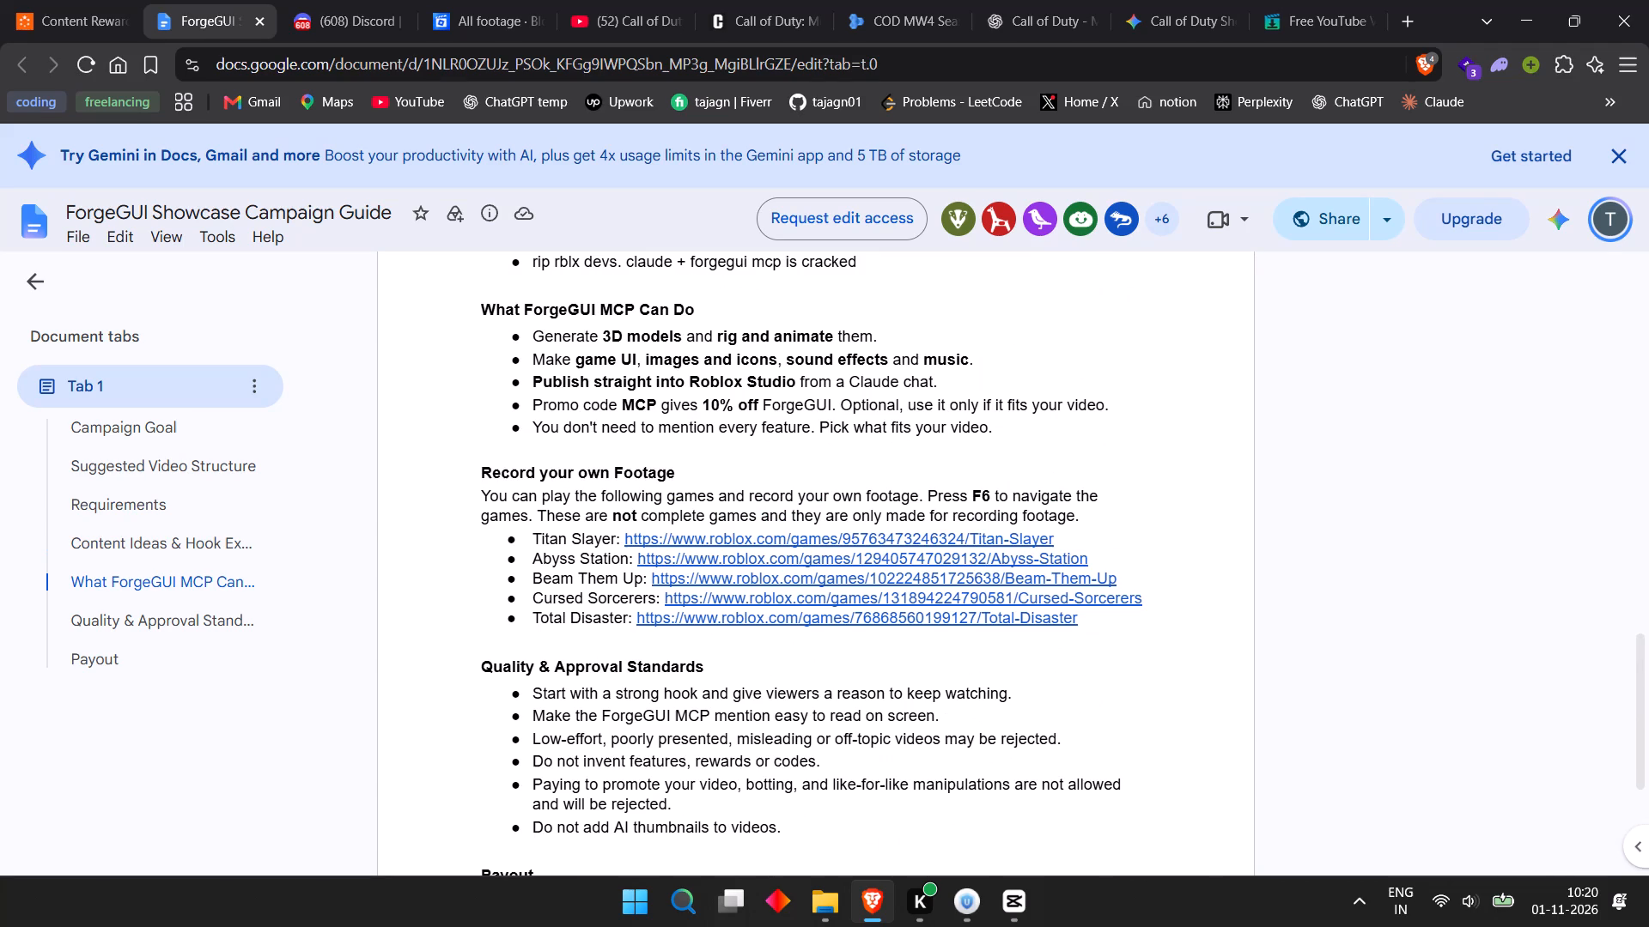
scroll(726, 449, up, 6)
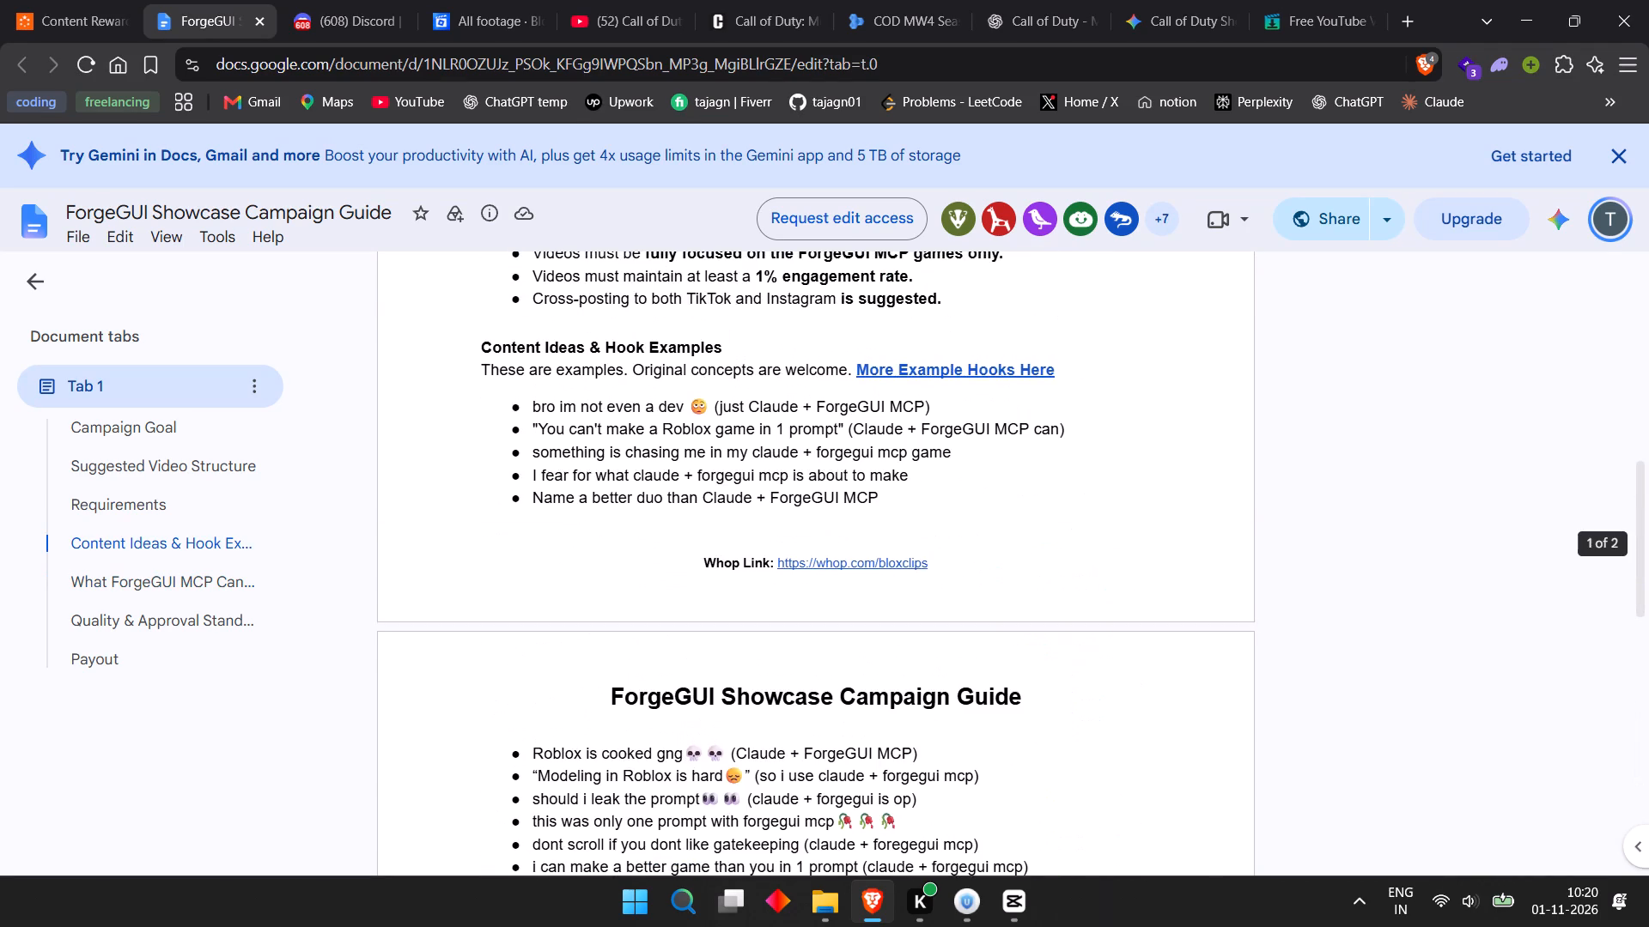
scroll(741, 436, up, 9)
scroll(738, 464, down, 2)
scroll(867, 415, up, 1)
scroll(874, 414, down, 3)
scroll(873, 414, up, 3)
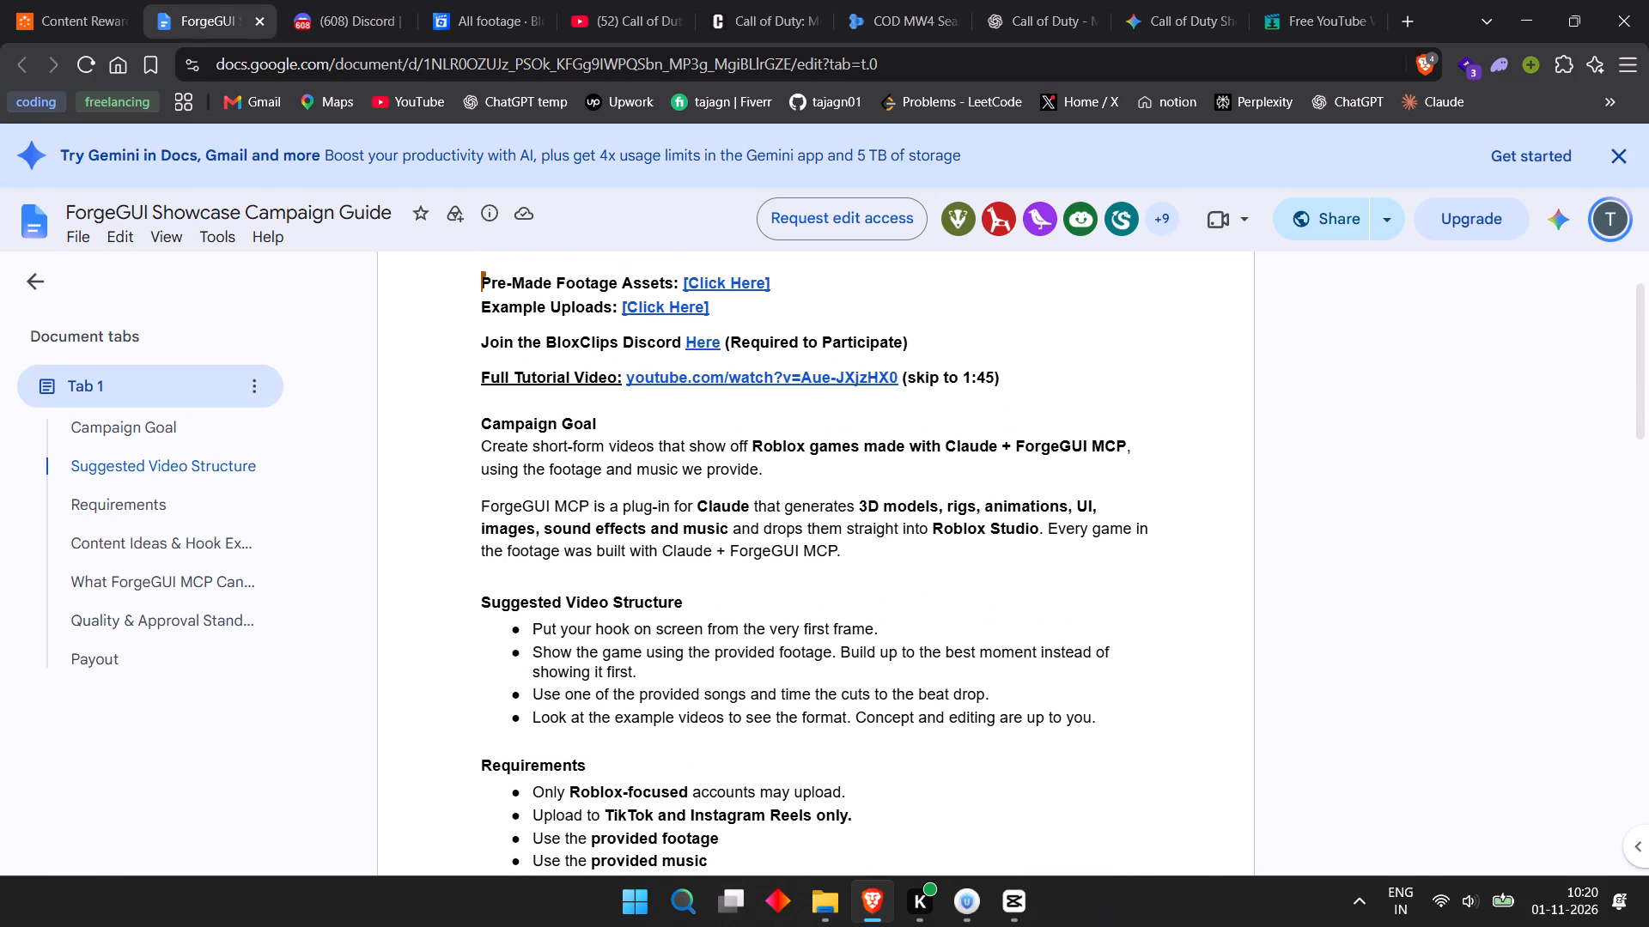
drag(908, 385, 1033, 399)
click(1033, 399)
Open the guide's full tutorial video on YouTube and skim the content format, instructional resources and editing tutorial chapters.
click(836, 380)
click(770, 413)
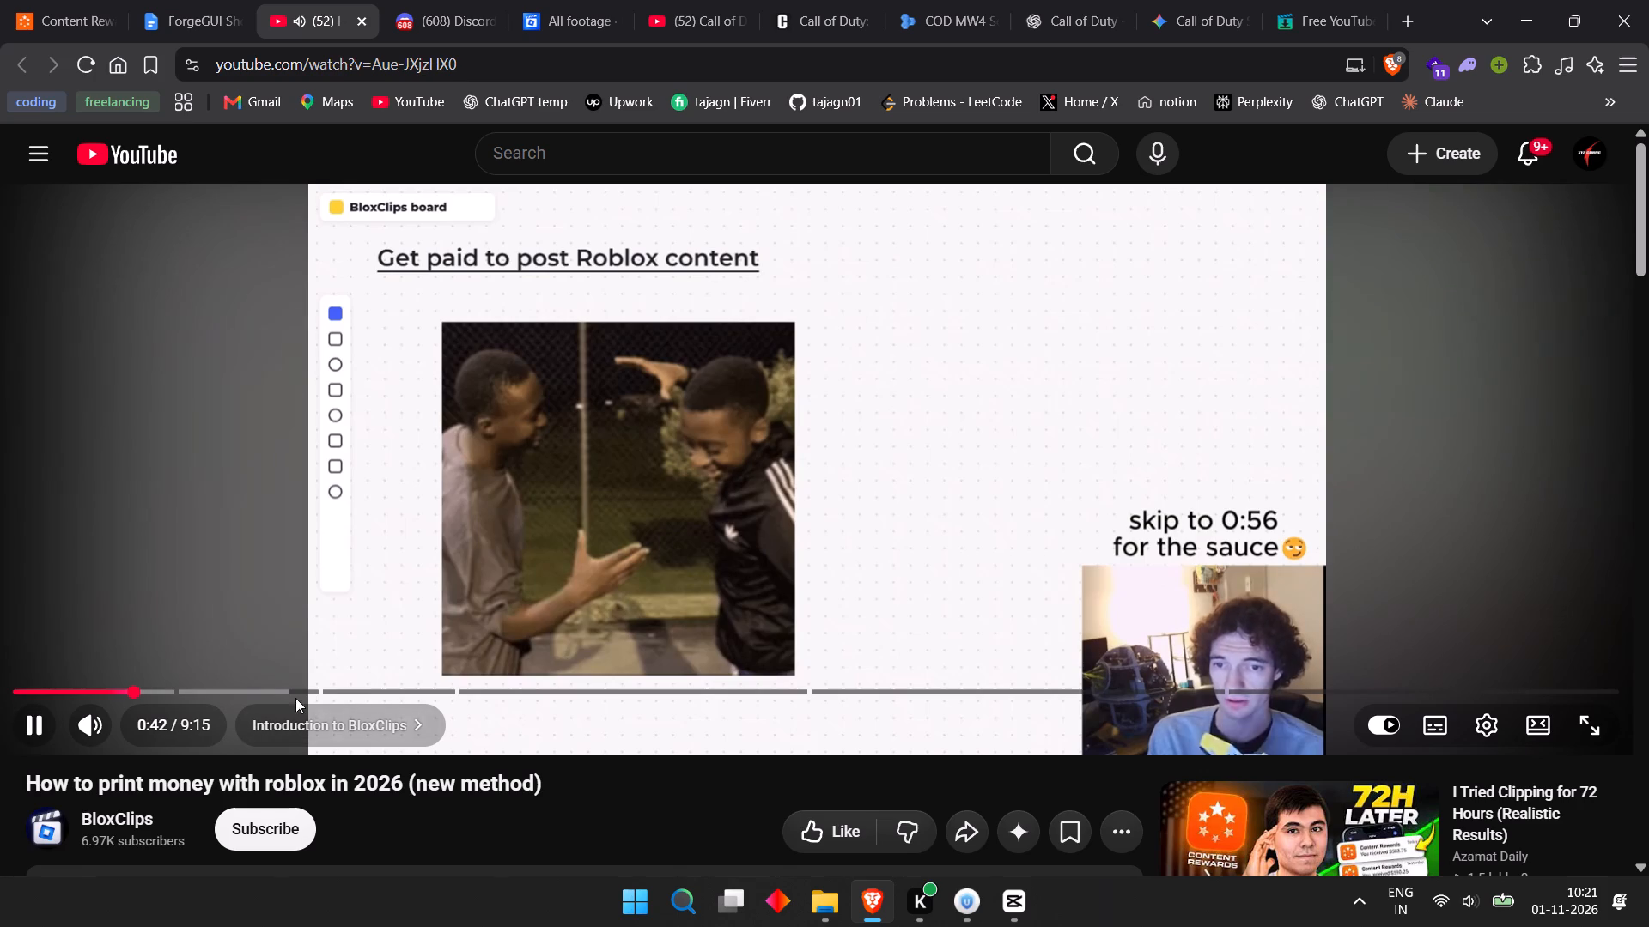
click(260, 682)
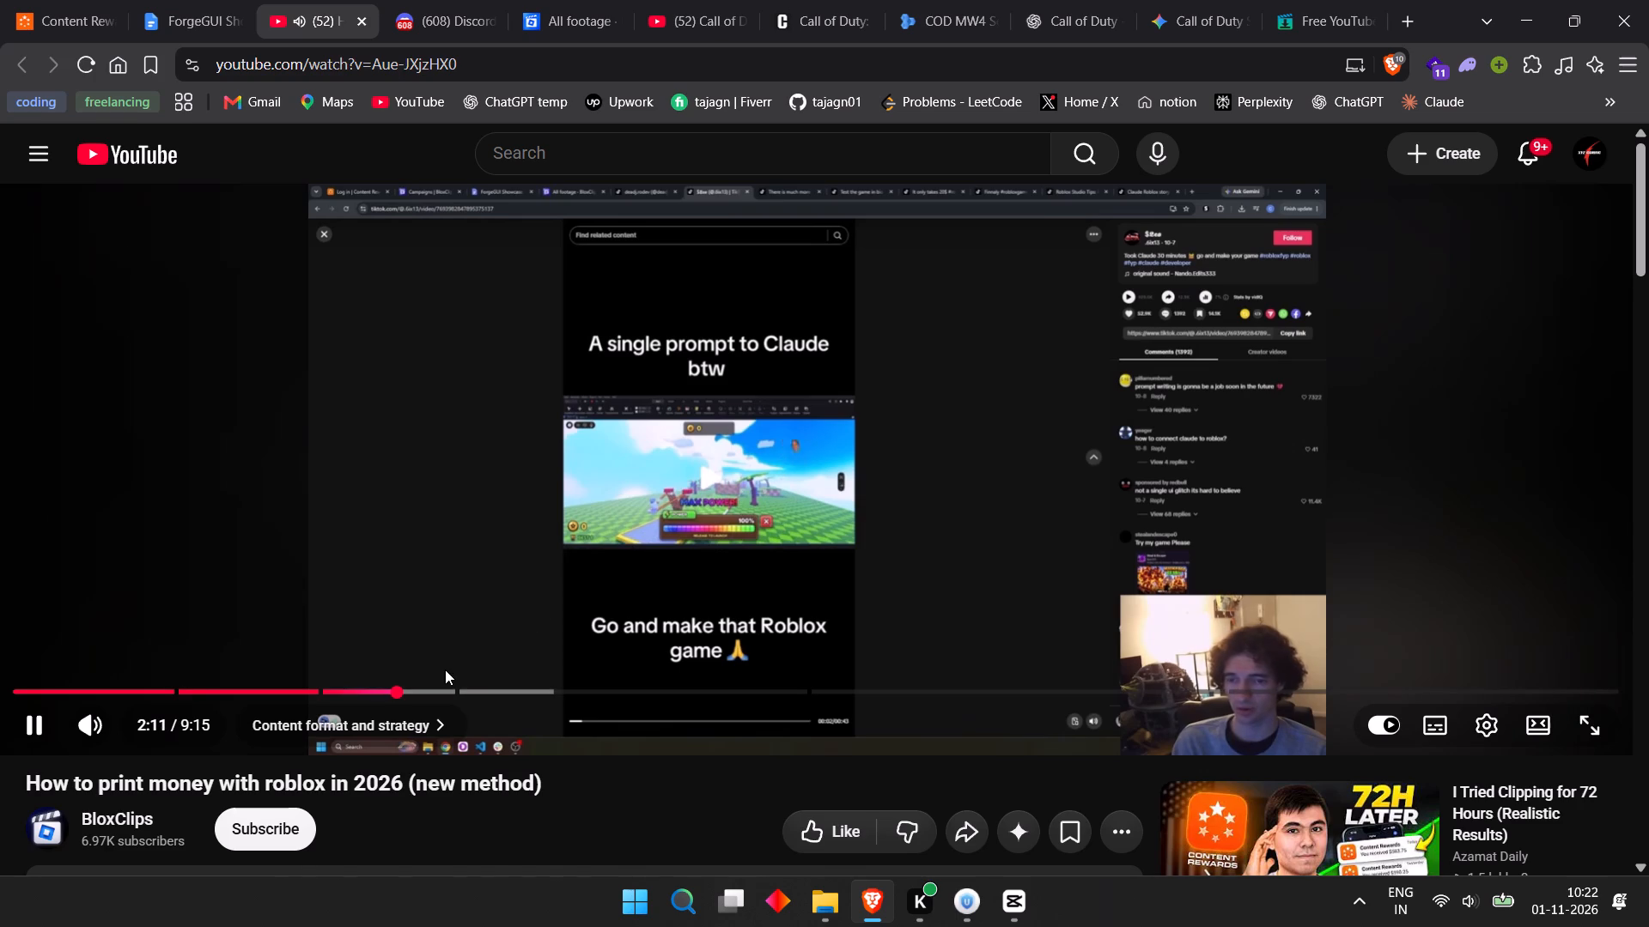
click(471, 683)
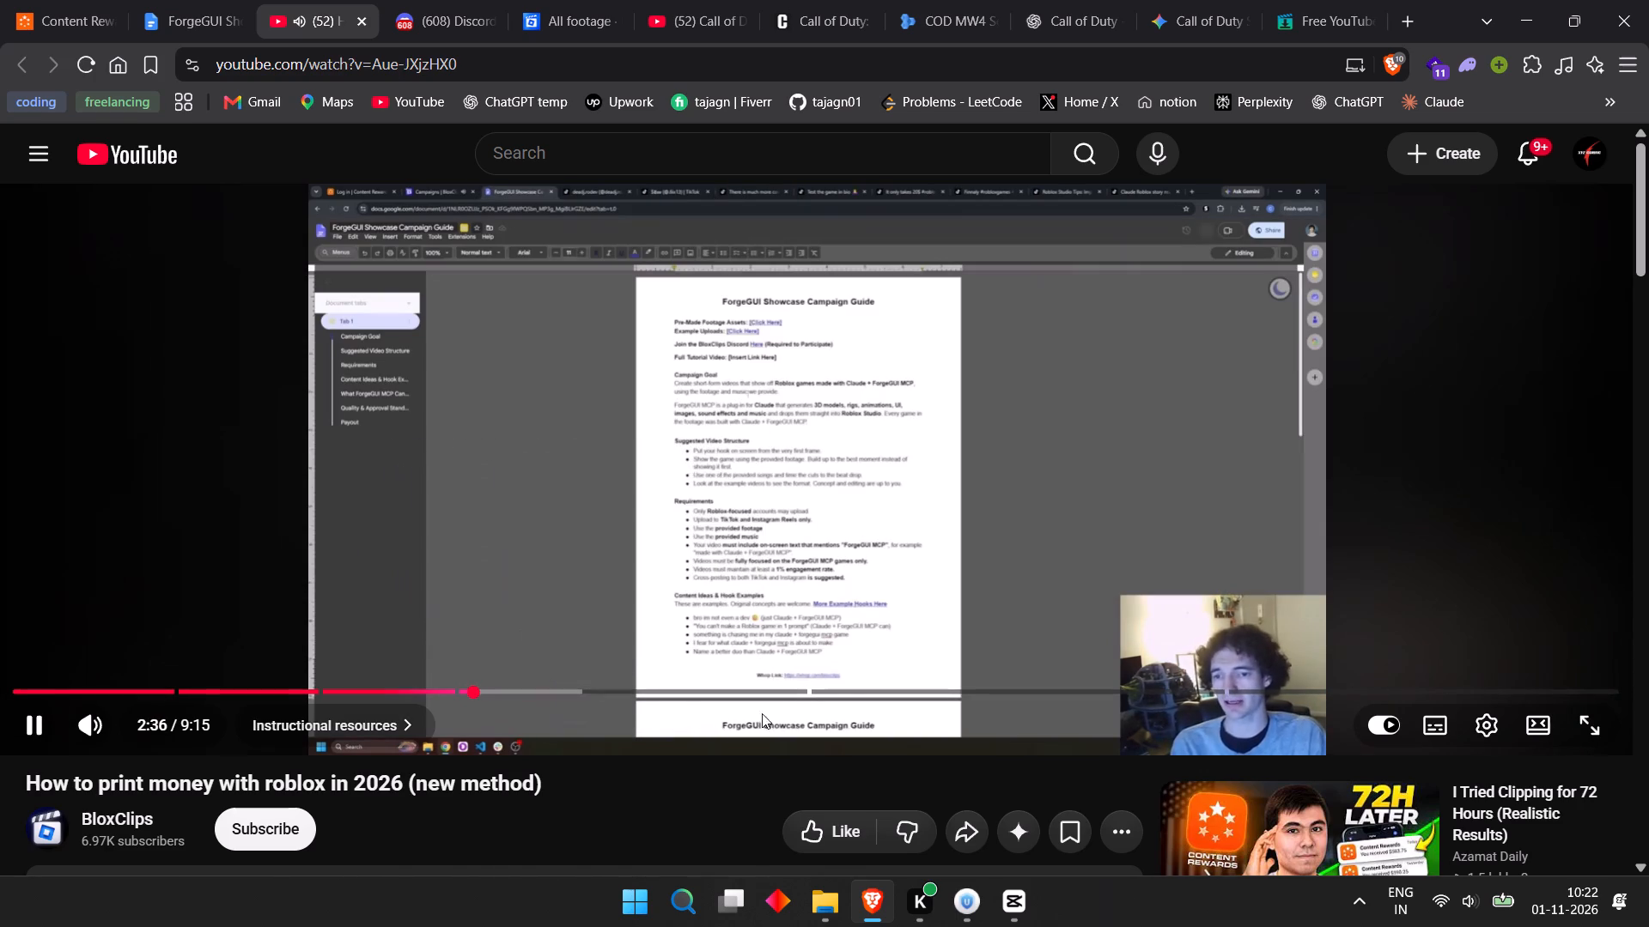
click(819, 685)
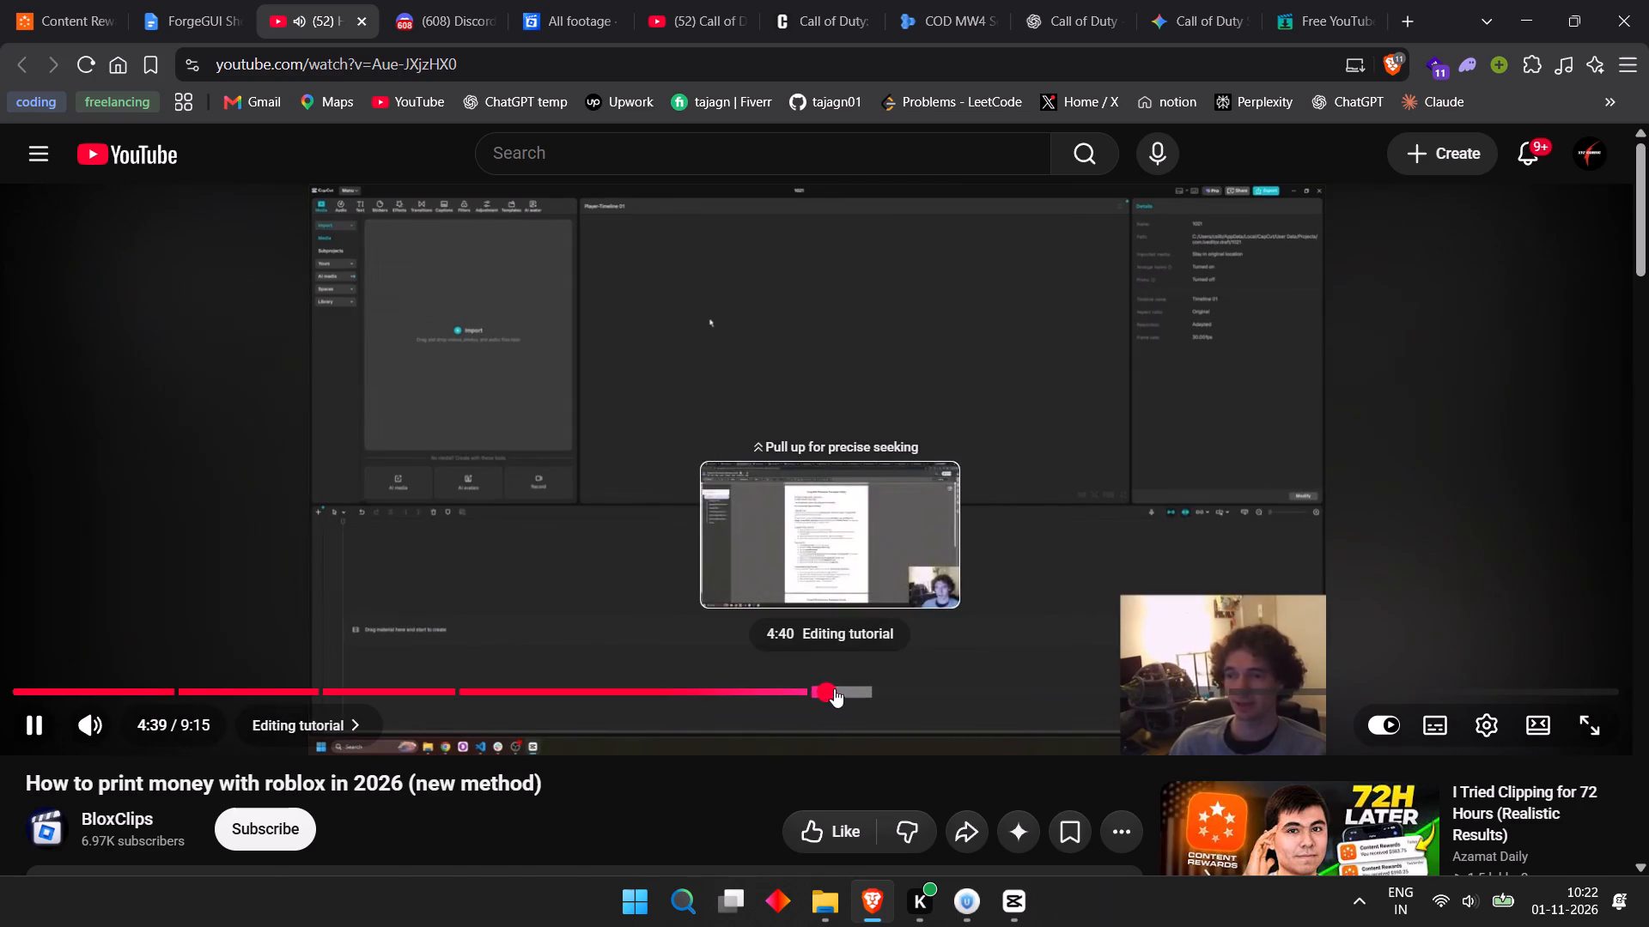
click(864, 678)
click(880, 678)
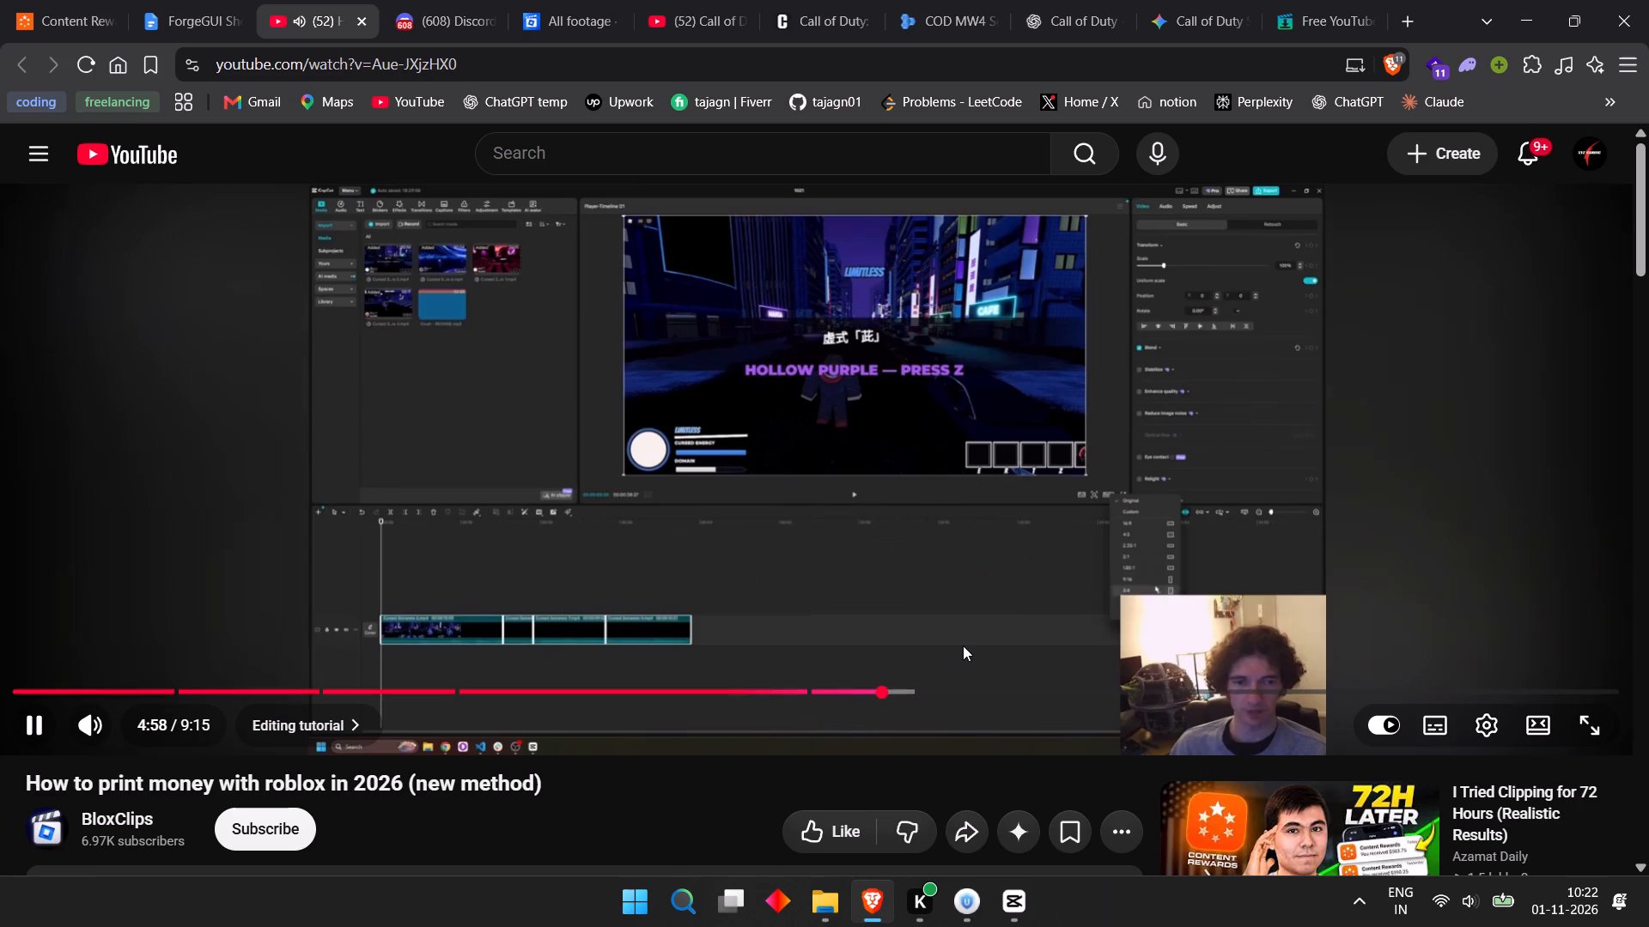
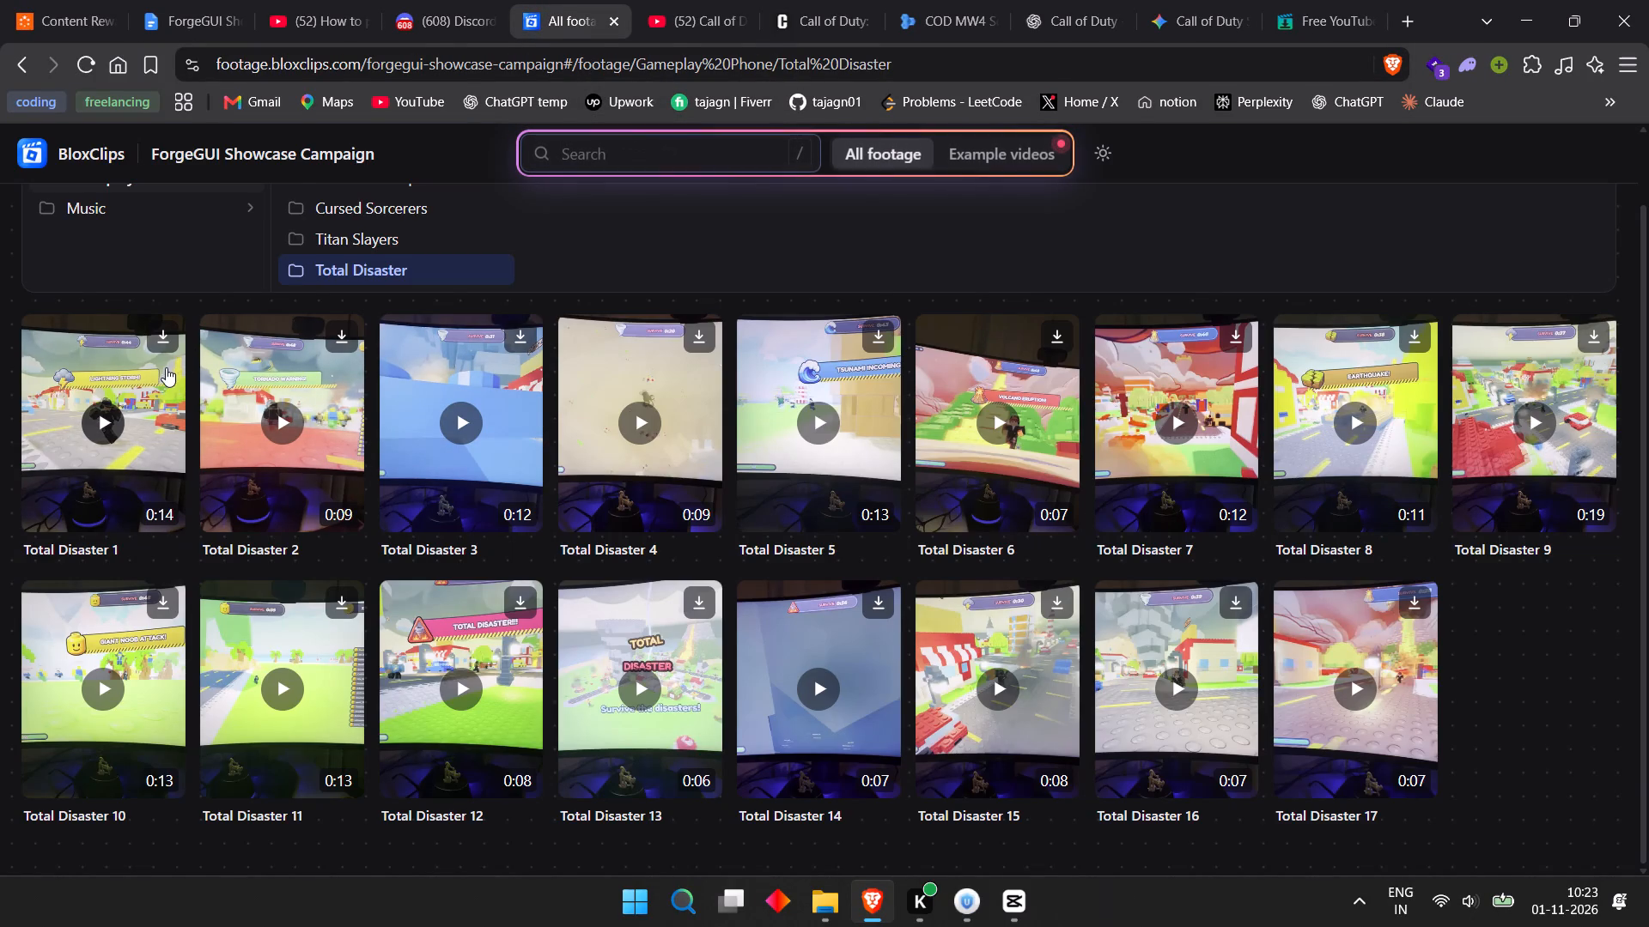
Browse the Gameplay Phone footage folders: Abyss Station, Beam Them Up, Cursed Sorcerers, Titan Slayers and Total Disaster.
scroll(166, 367, up, 2)
scroll(425, 403, up, 3)
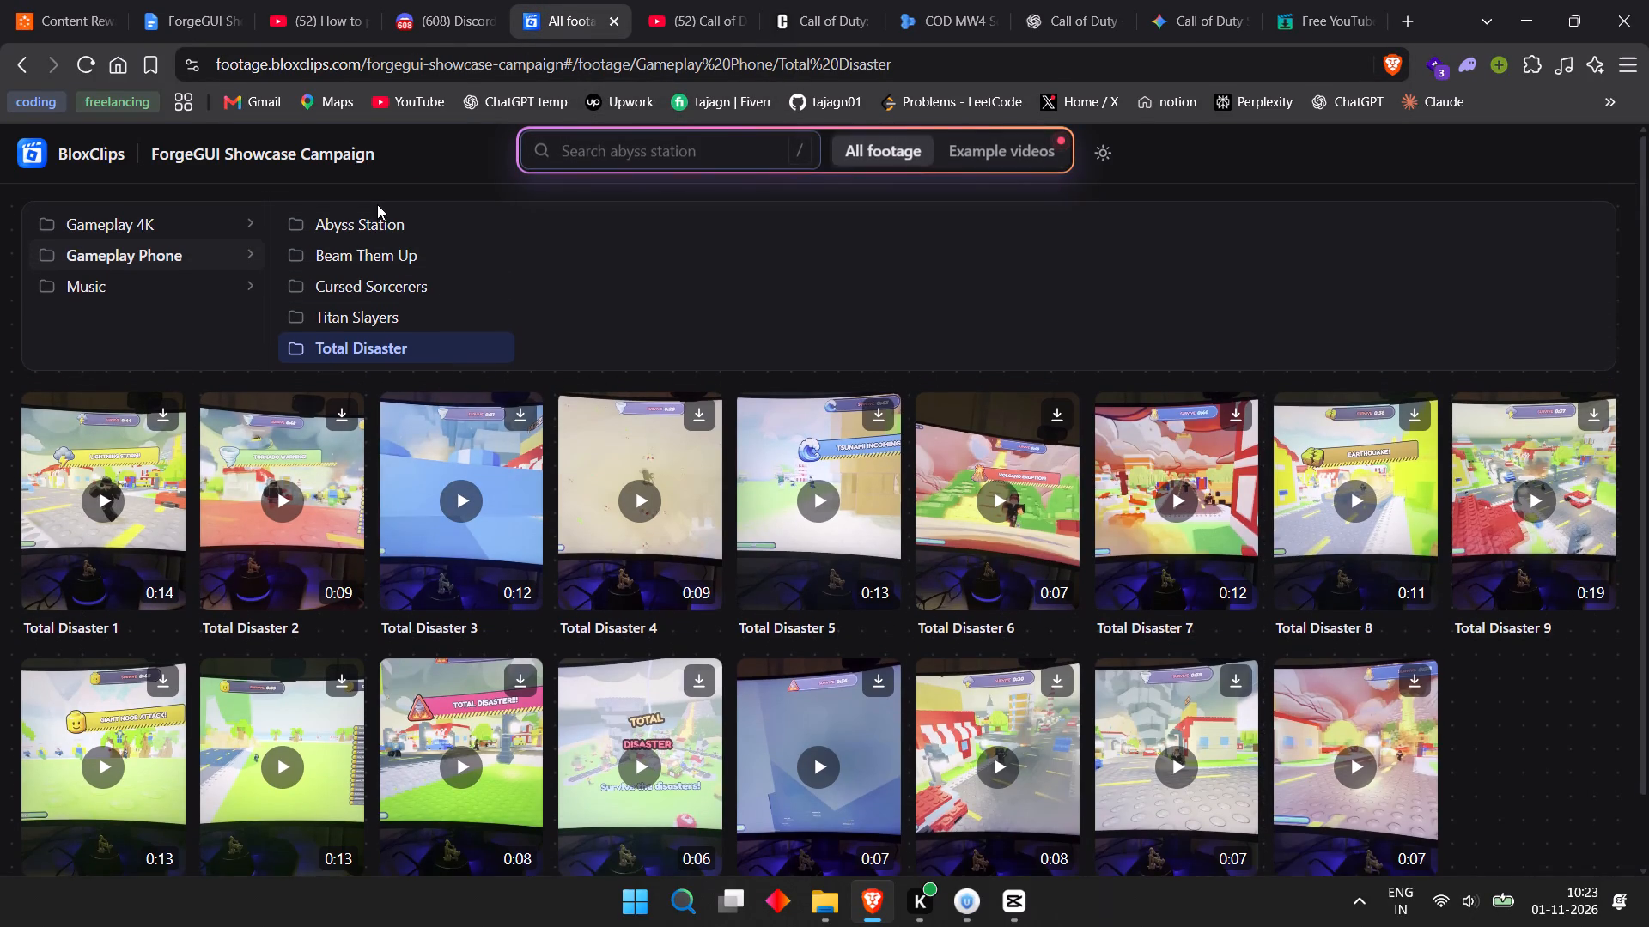
click(370, 227)
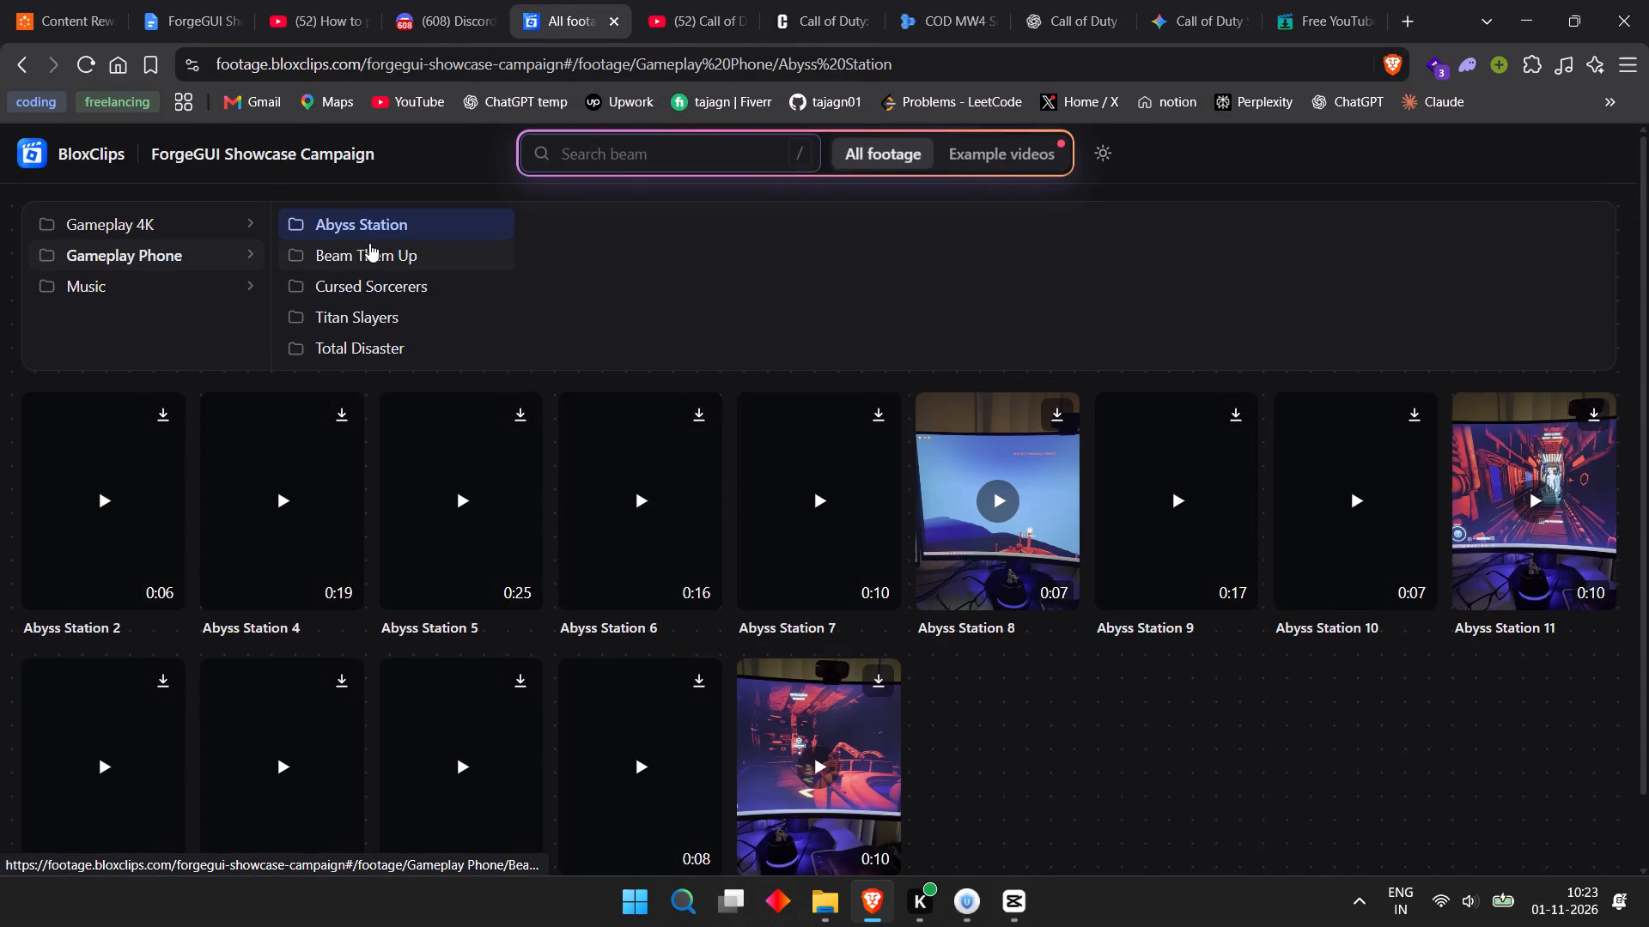
click(369, 243)
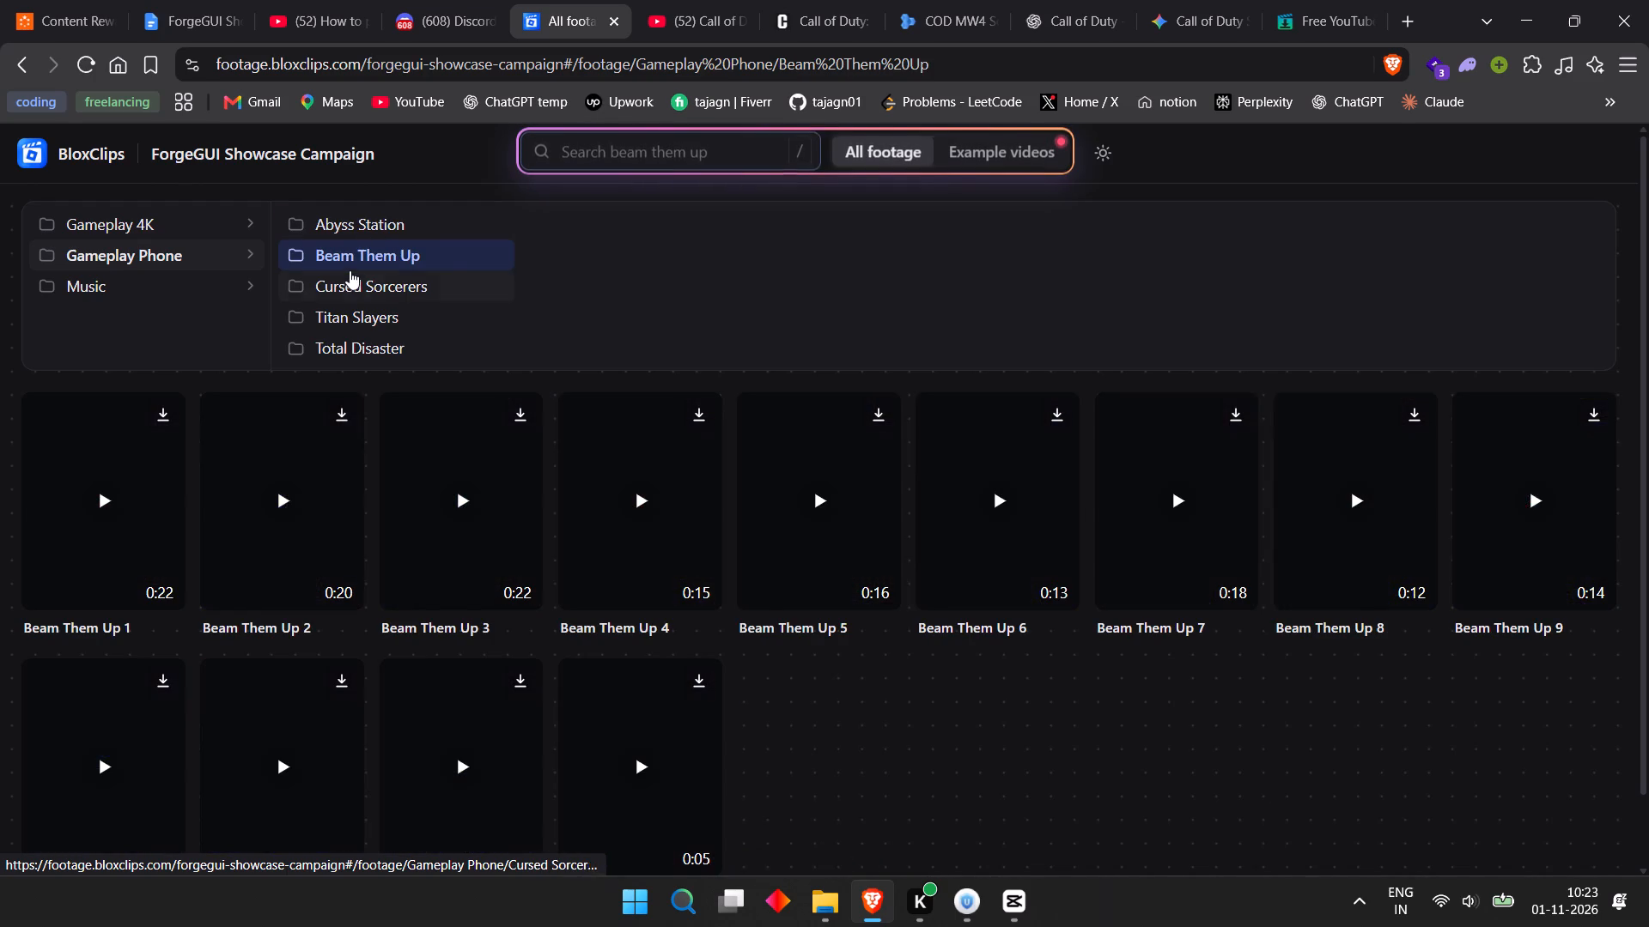
click(349, 283)
click(344, 315)
click(343, 330)
click(335, 349)
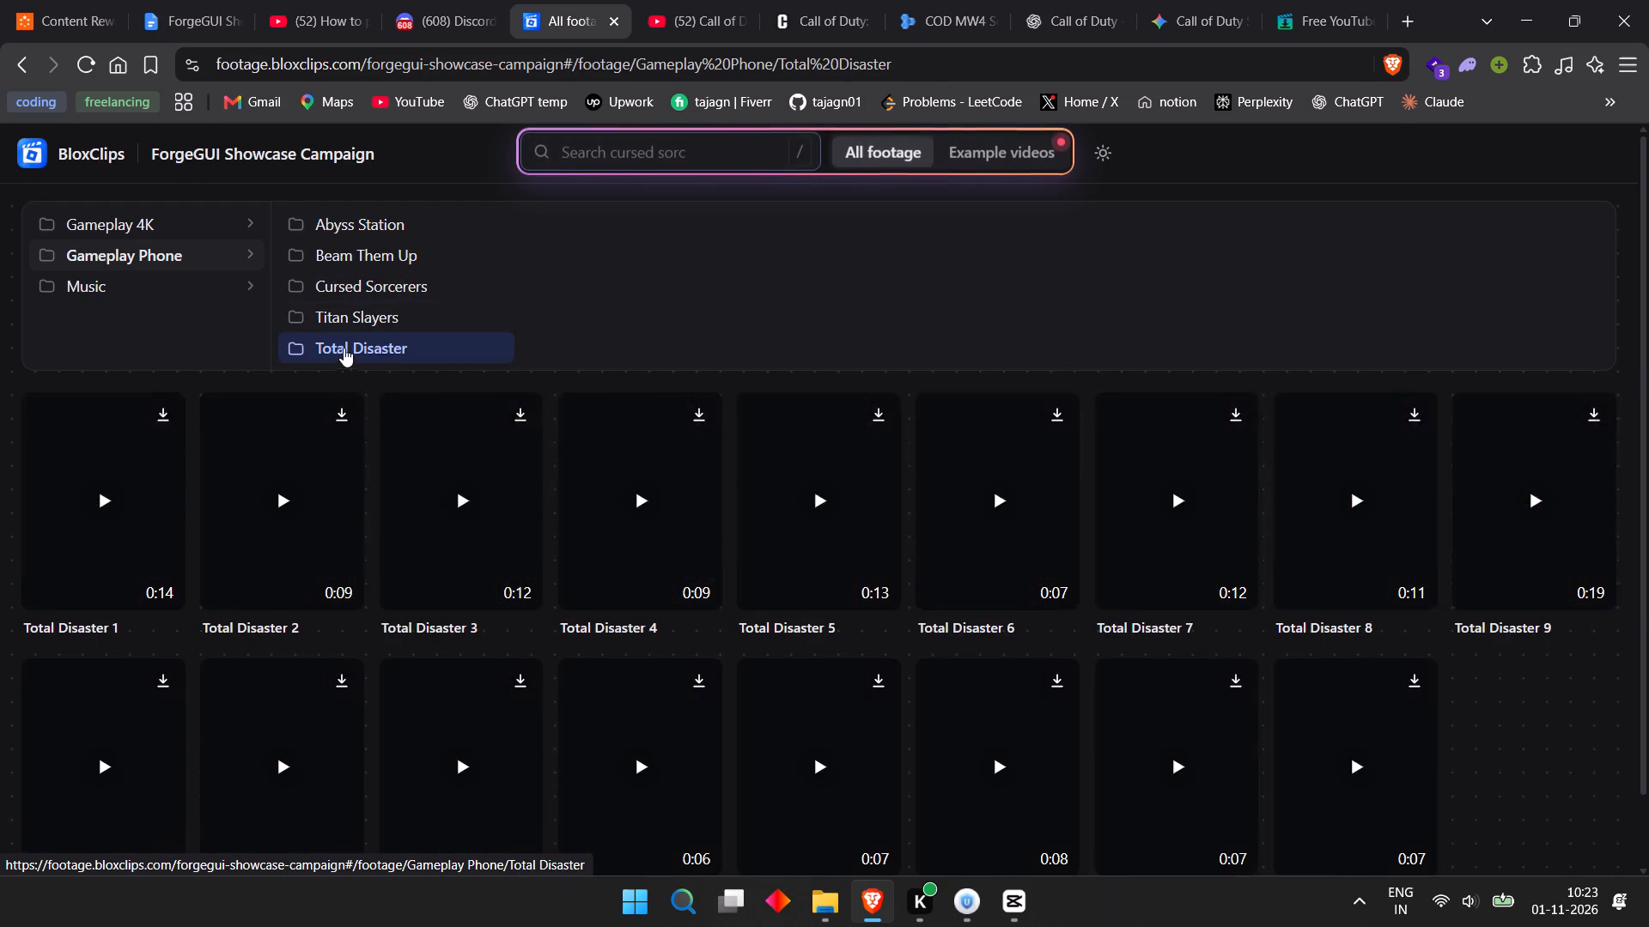
Download the Total Disaster 1, 3, 5 and 7 phone gameplay clips to the Downloads folder.
scroll(336, 565, down, 3)
click(160, 327)
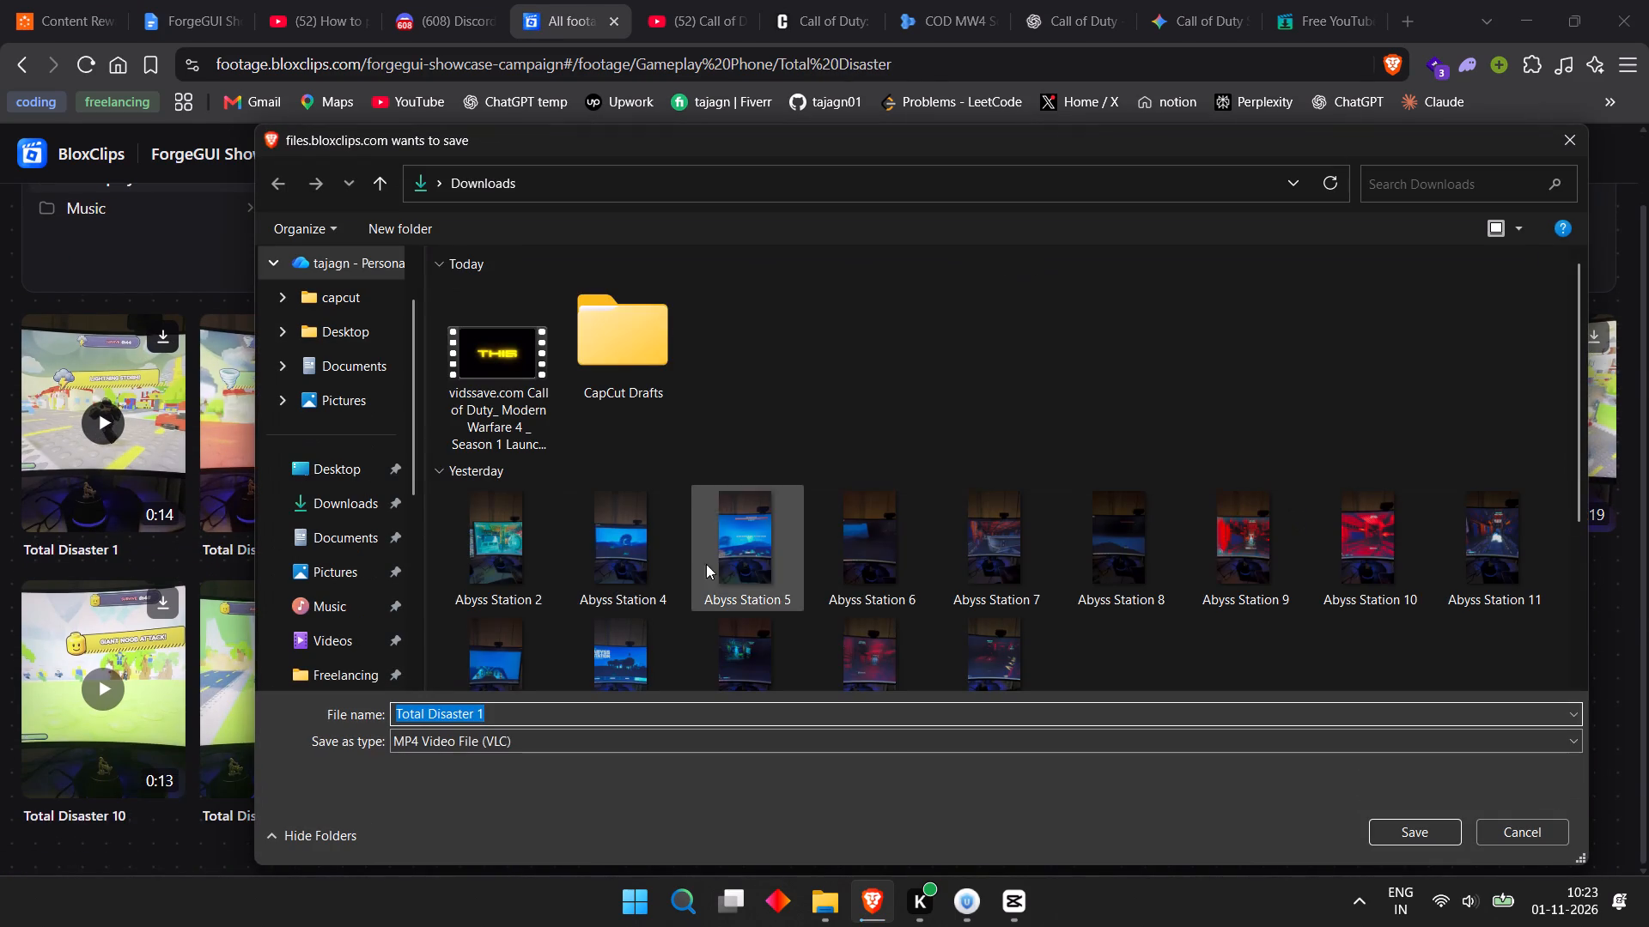
click(1399, 834)
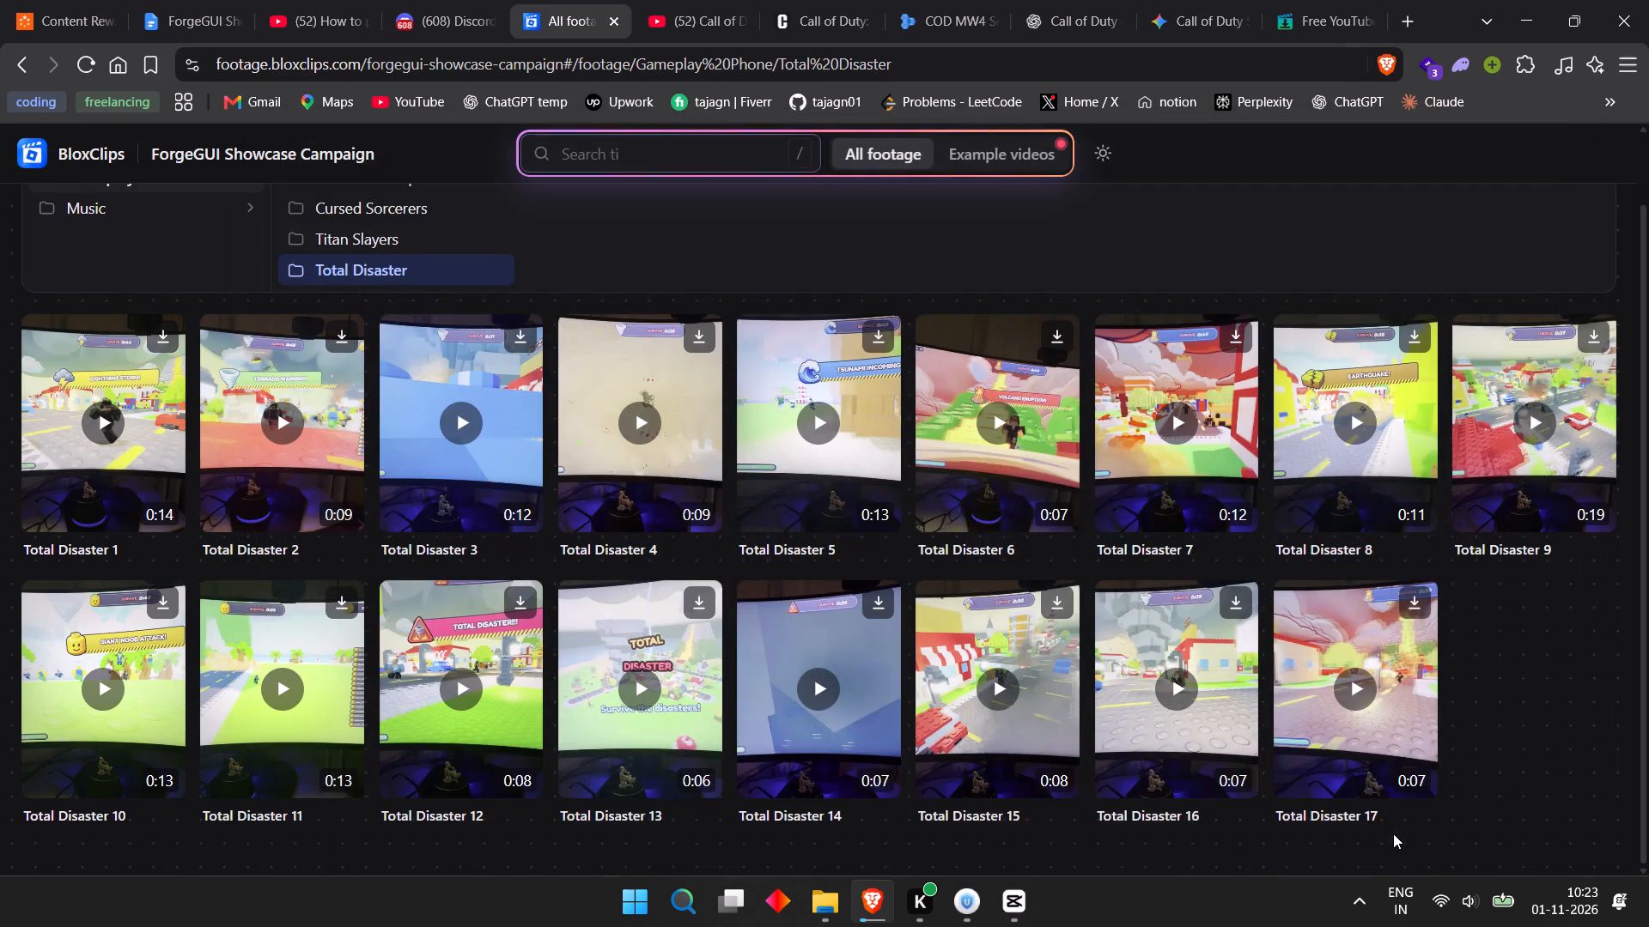
click(520, 334)
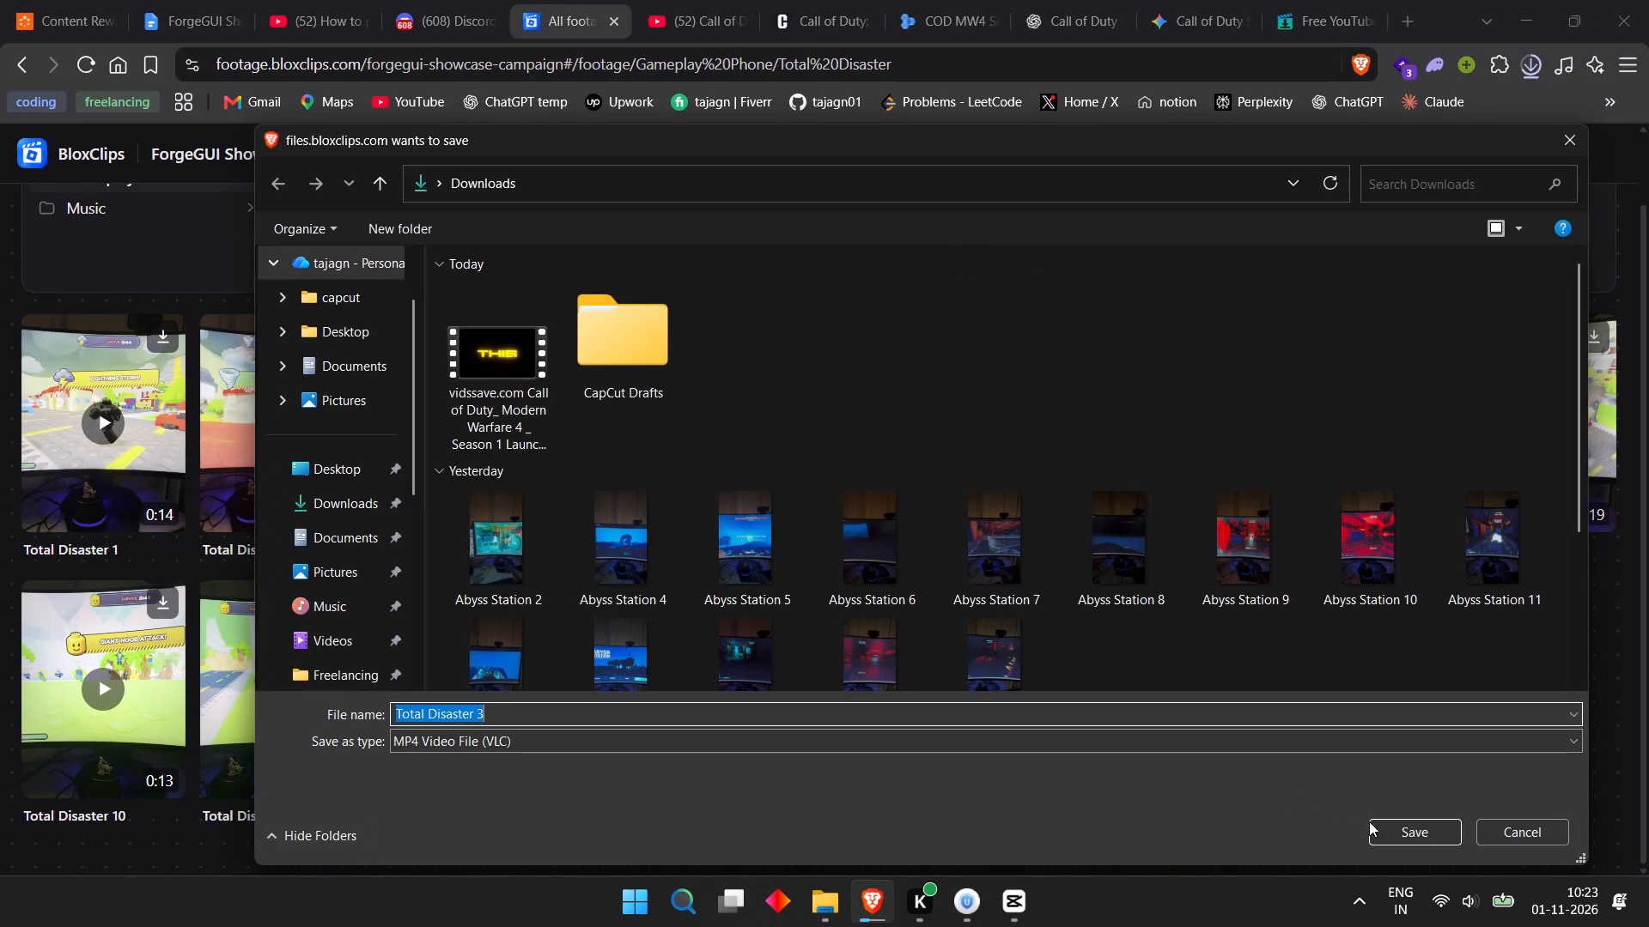
click(1380, 817)
click(1393, 833)
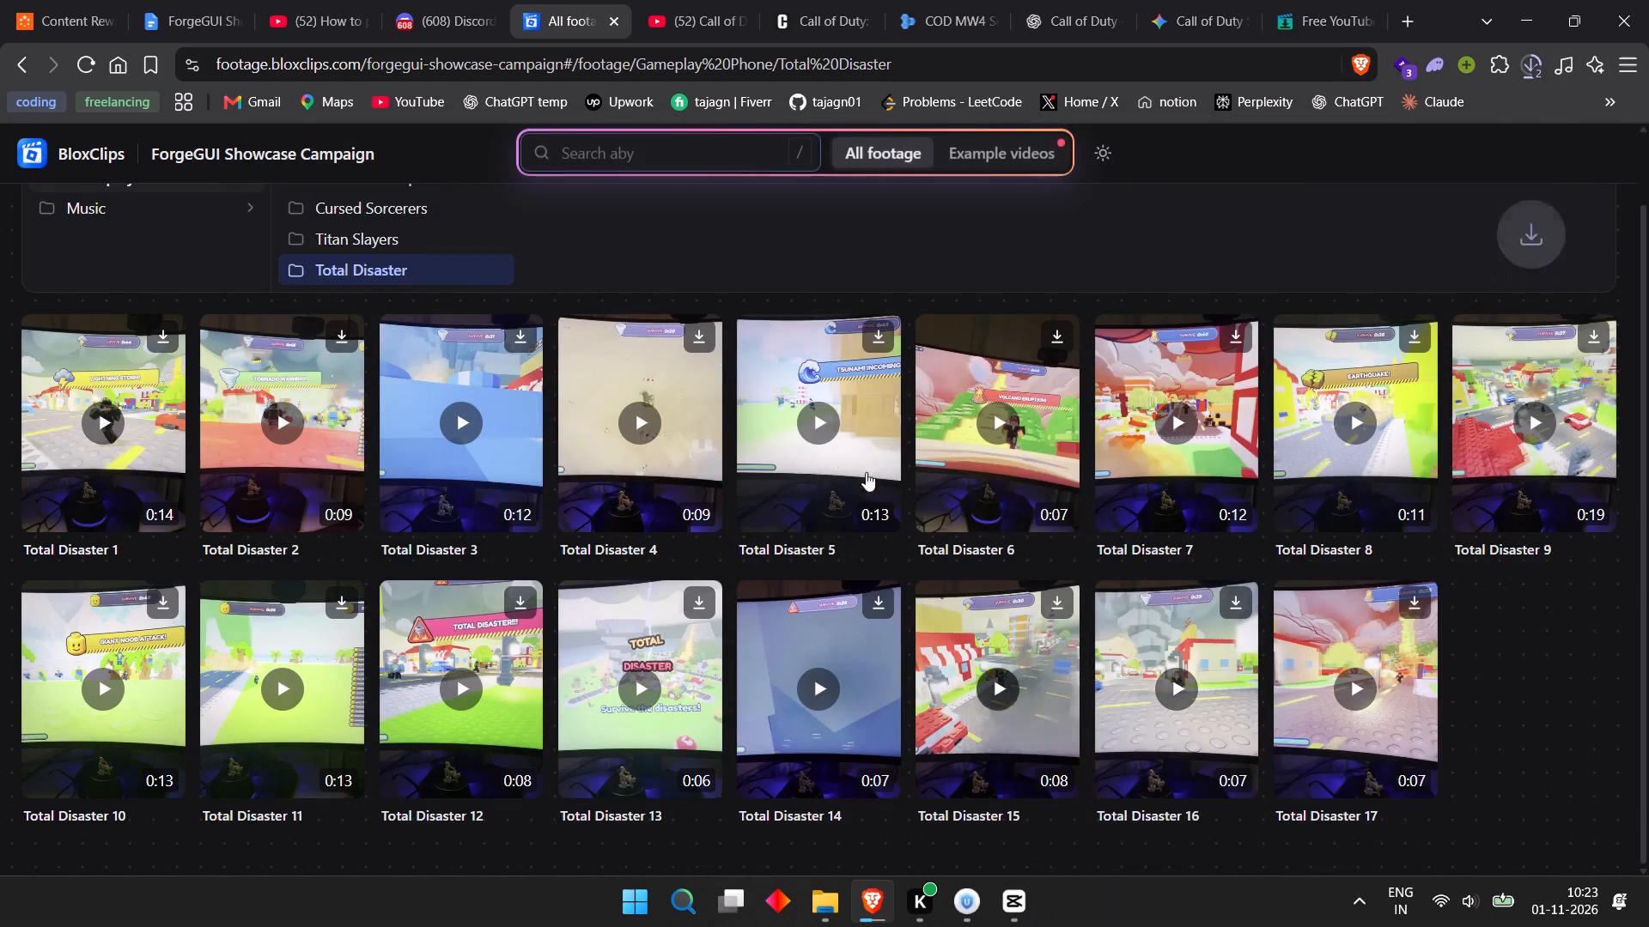
click(870, 330)
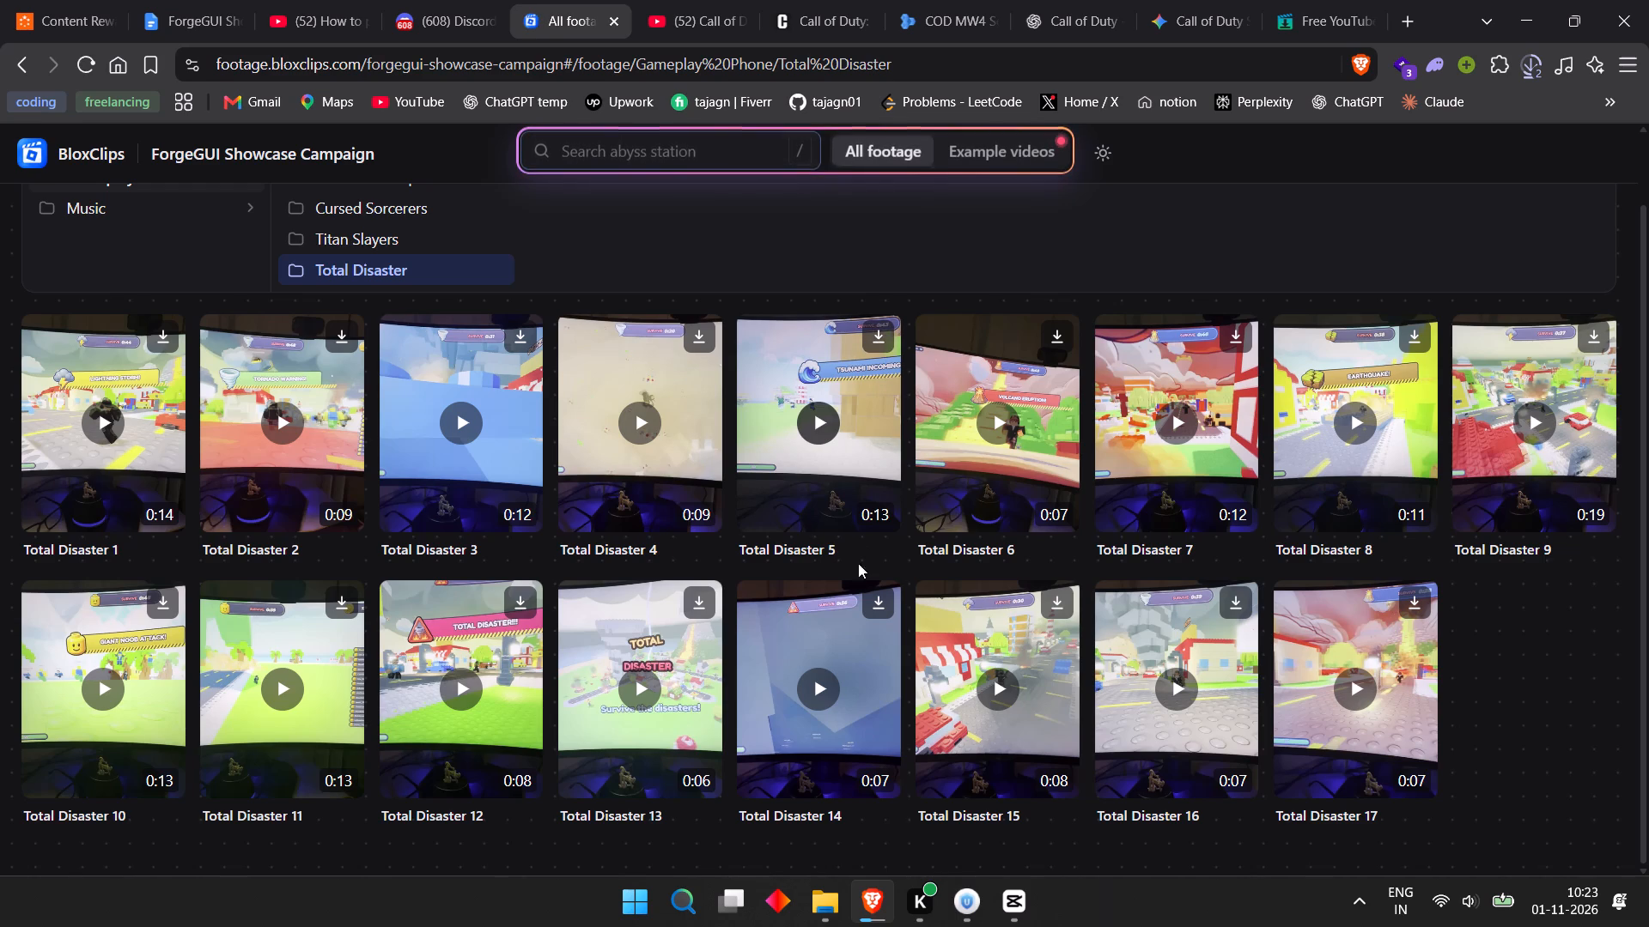
click(1433, 830)
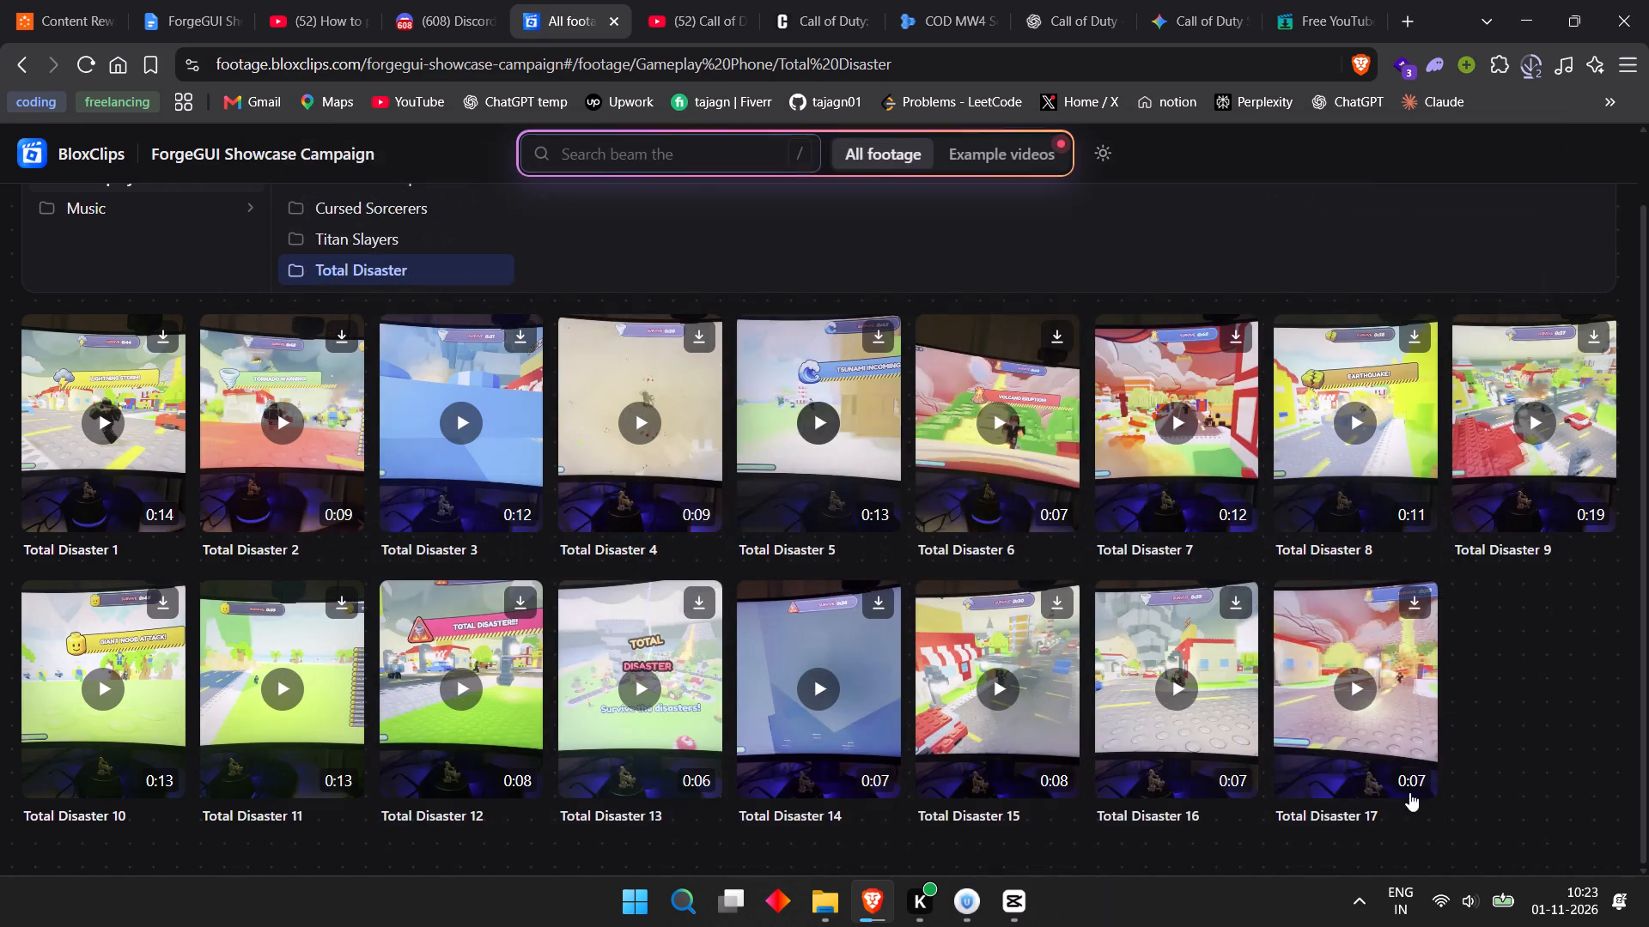
click(1233, 345)
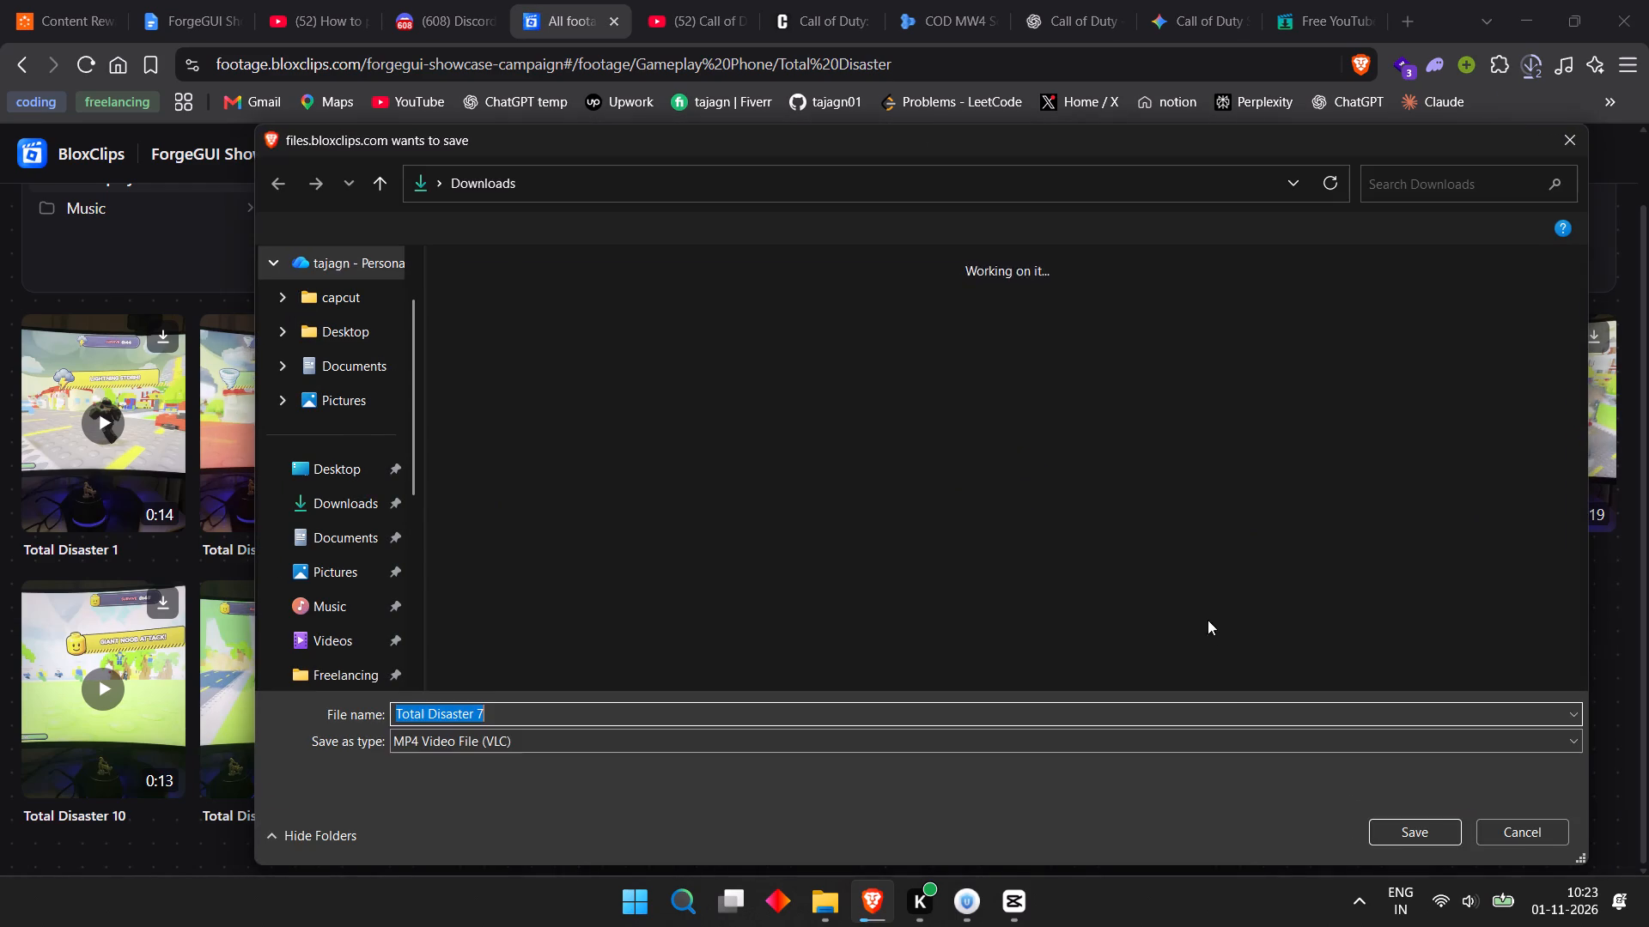
click(1429, 833)
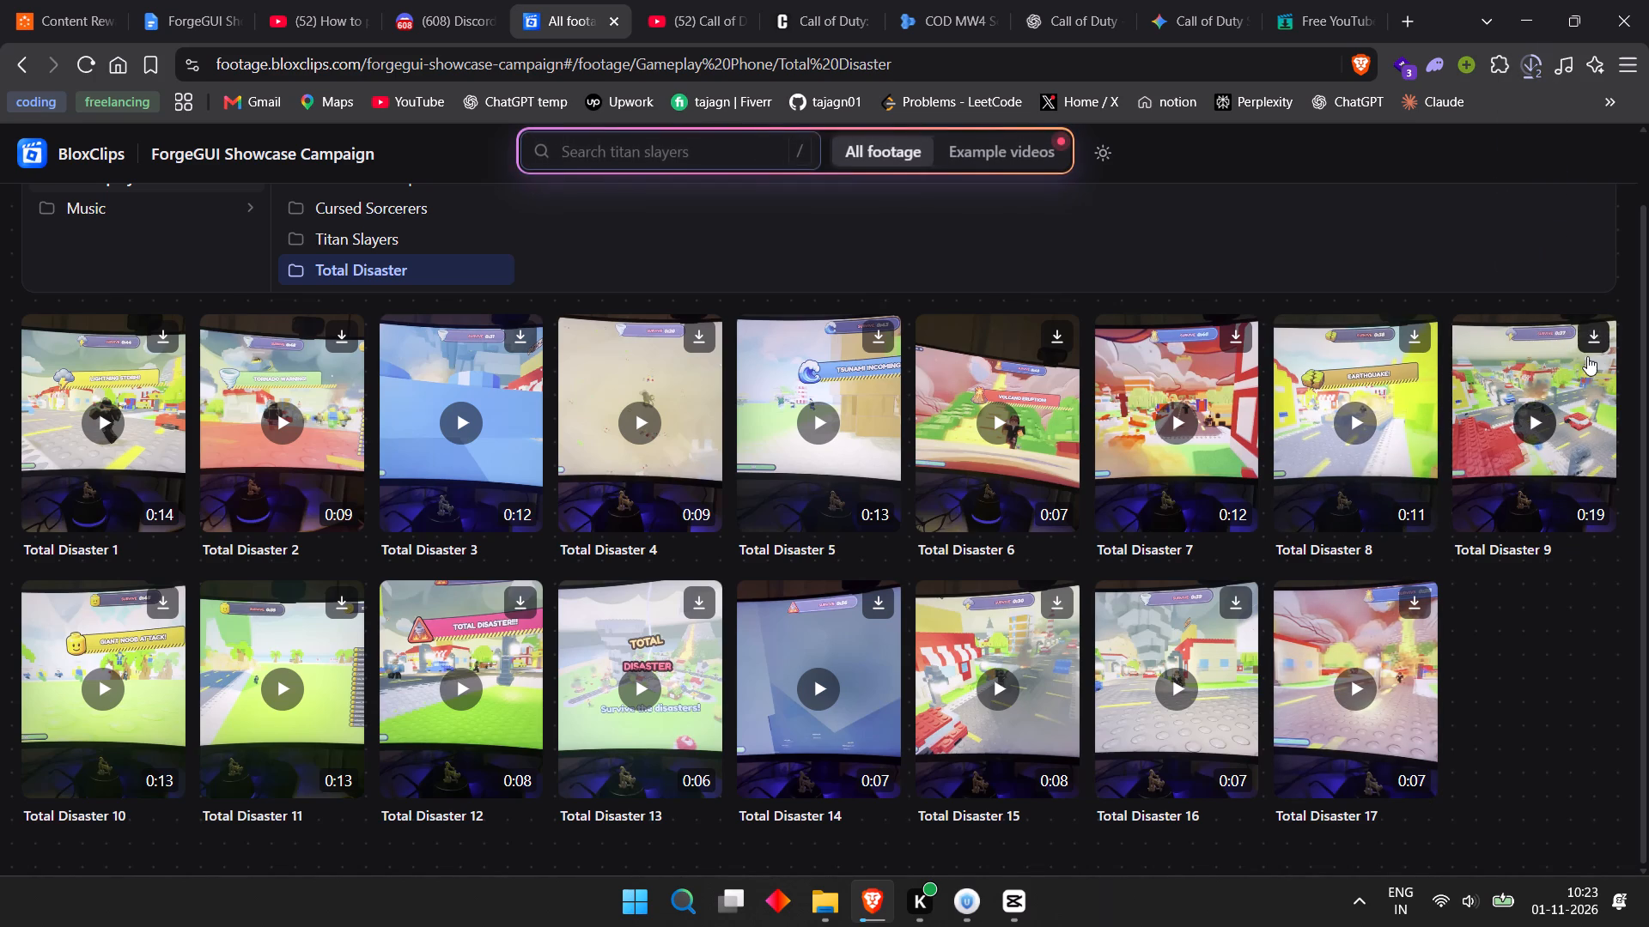
Download the Total Disaster 10, 11 and 9 clips to the Downloads folder.
click(160, 592)
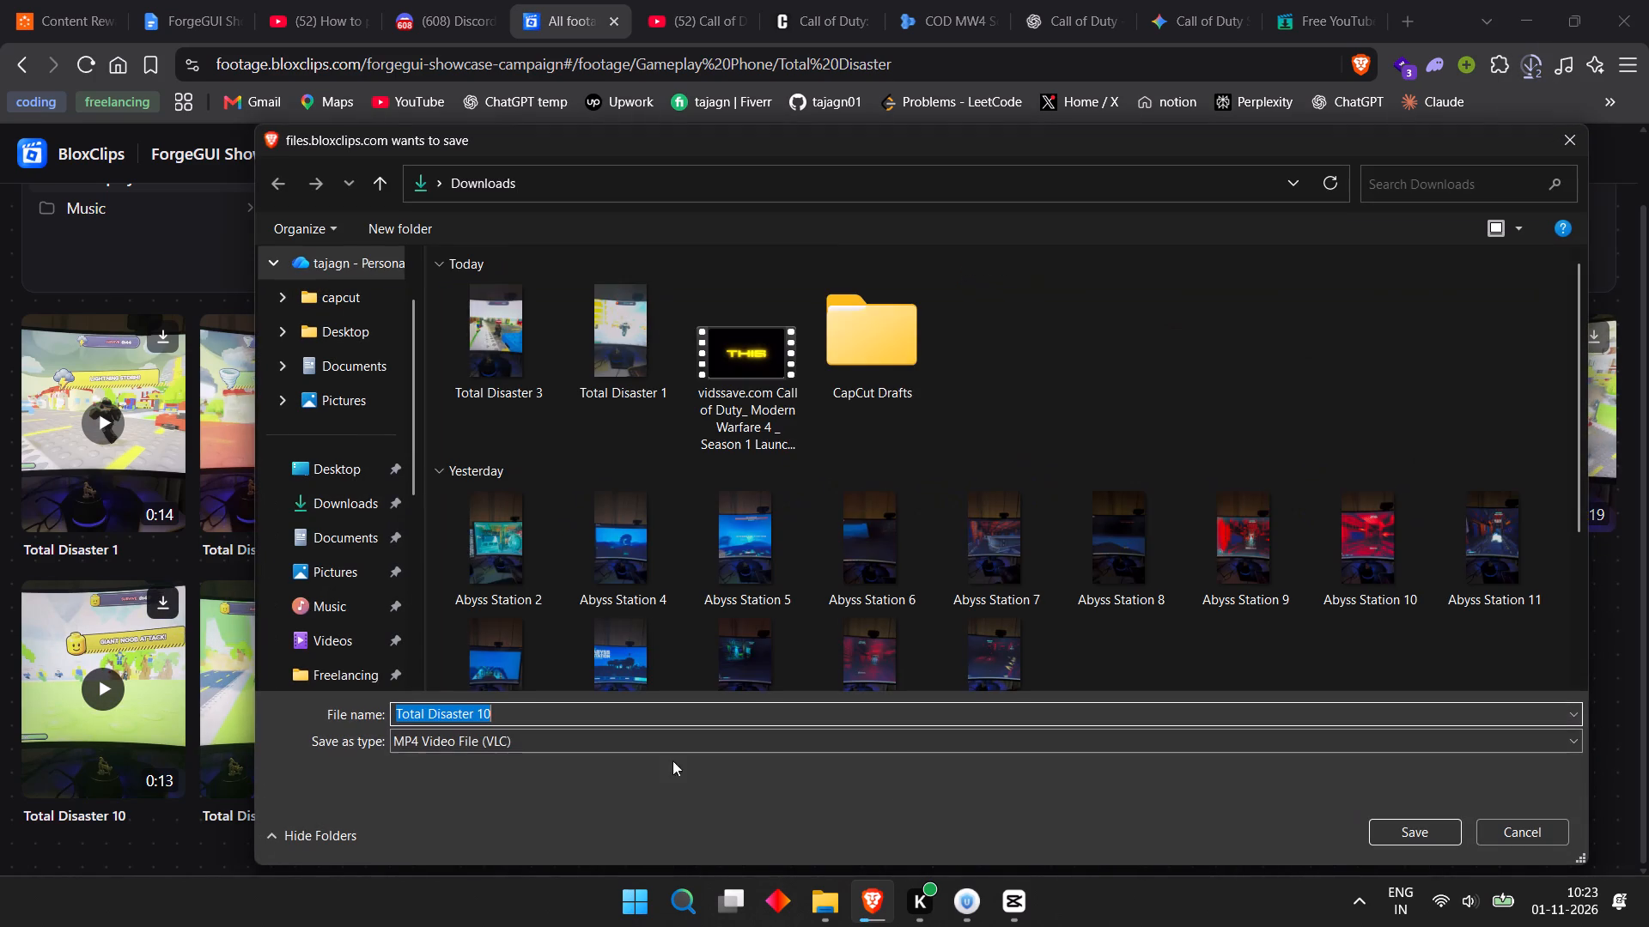
click(1434, 835)
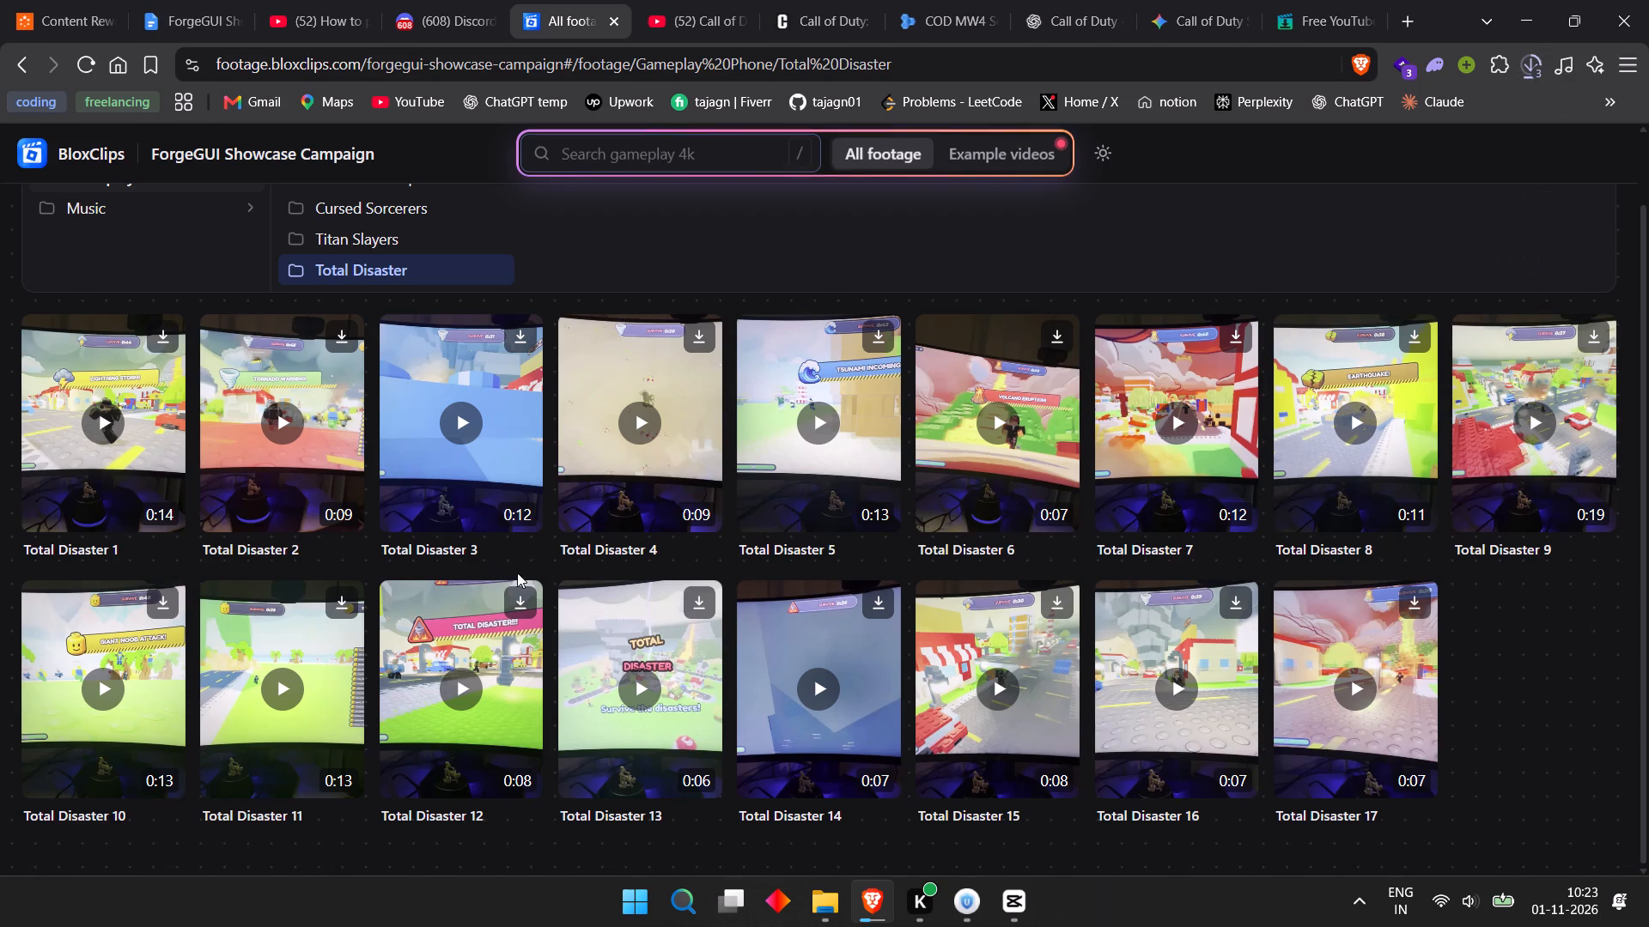
click(332, 597)
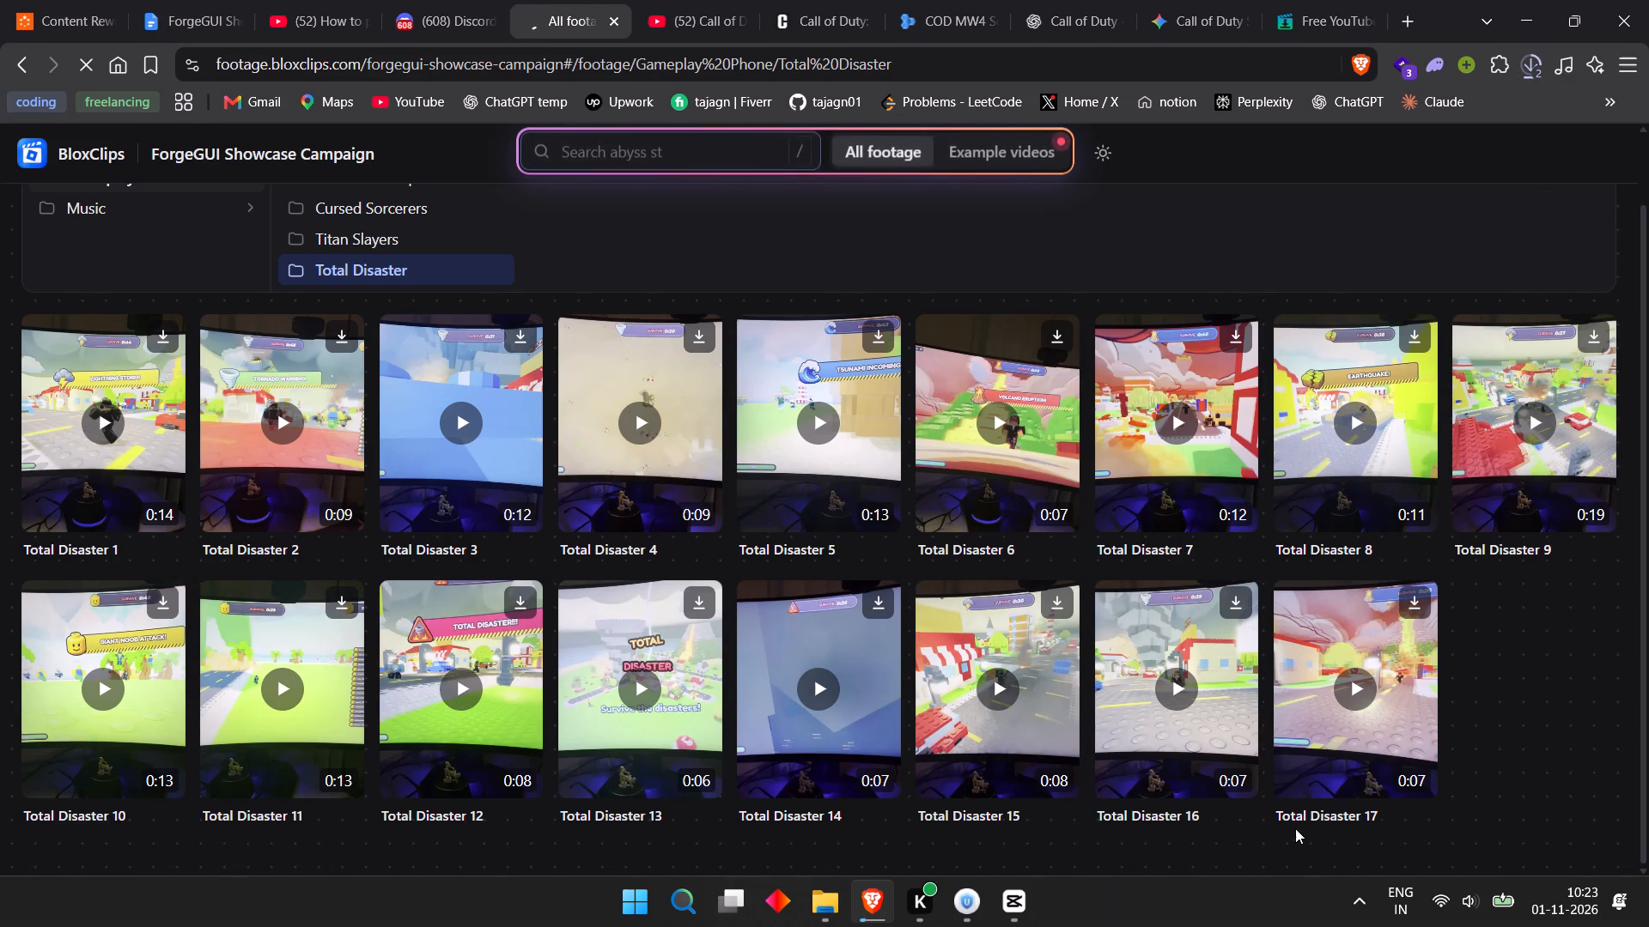
click(1409, 833)
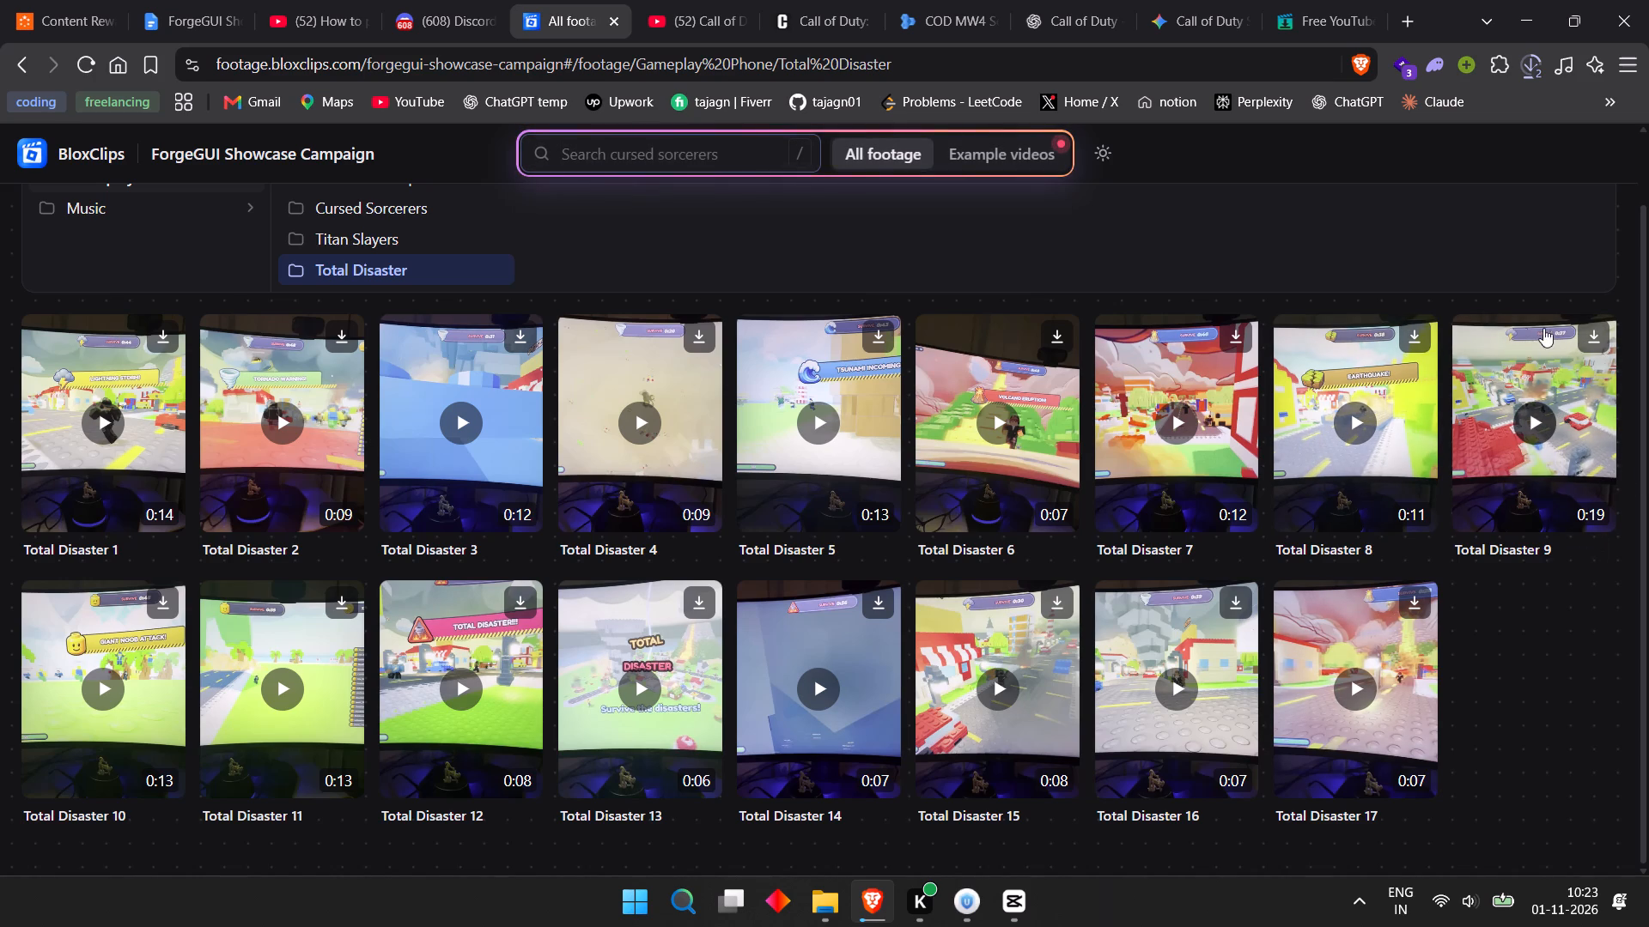
click(1599, 319)
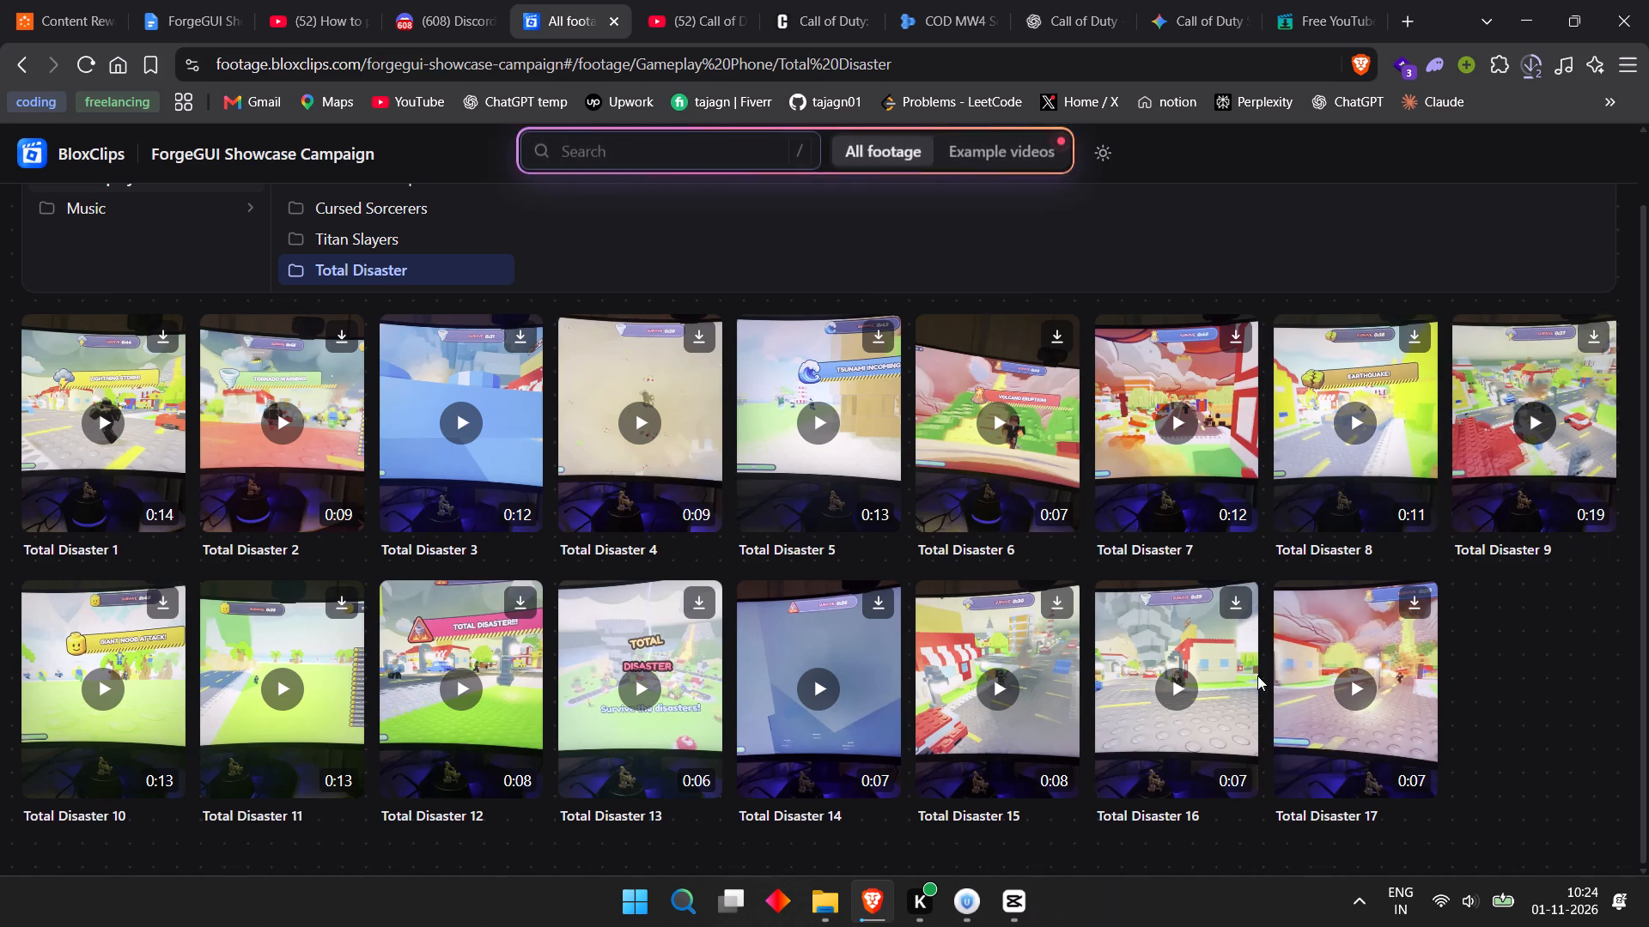
click(1433, 833)
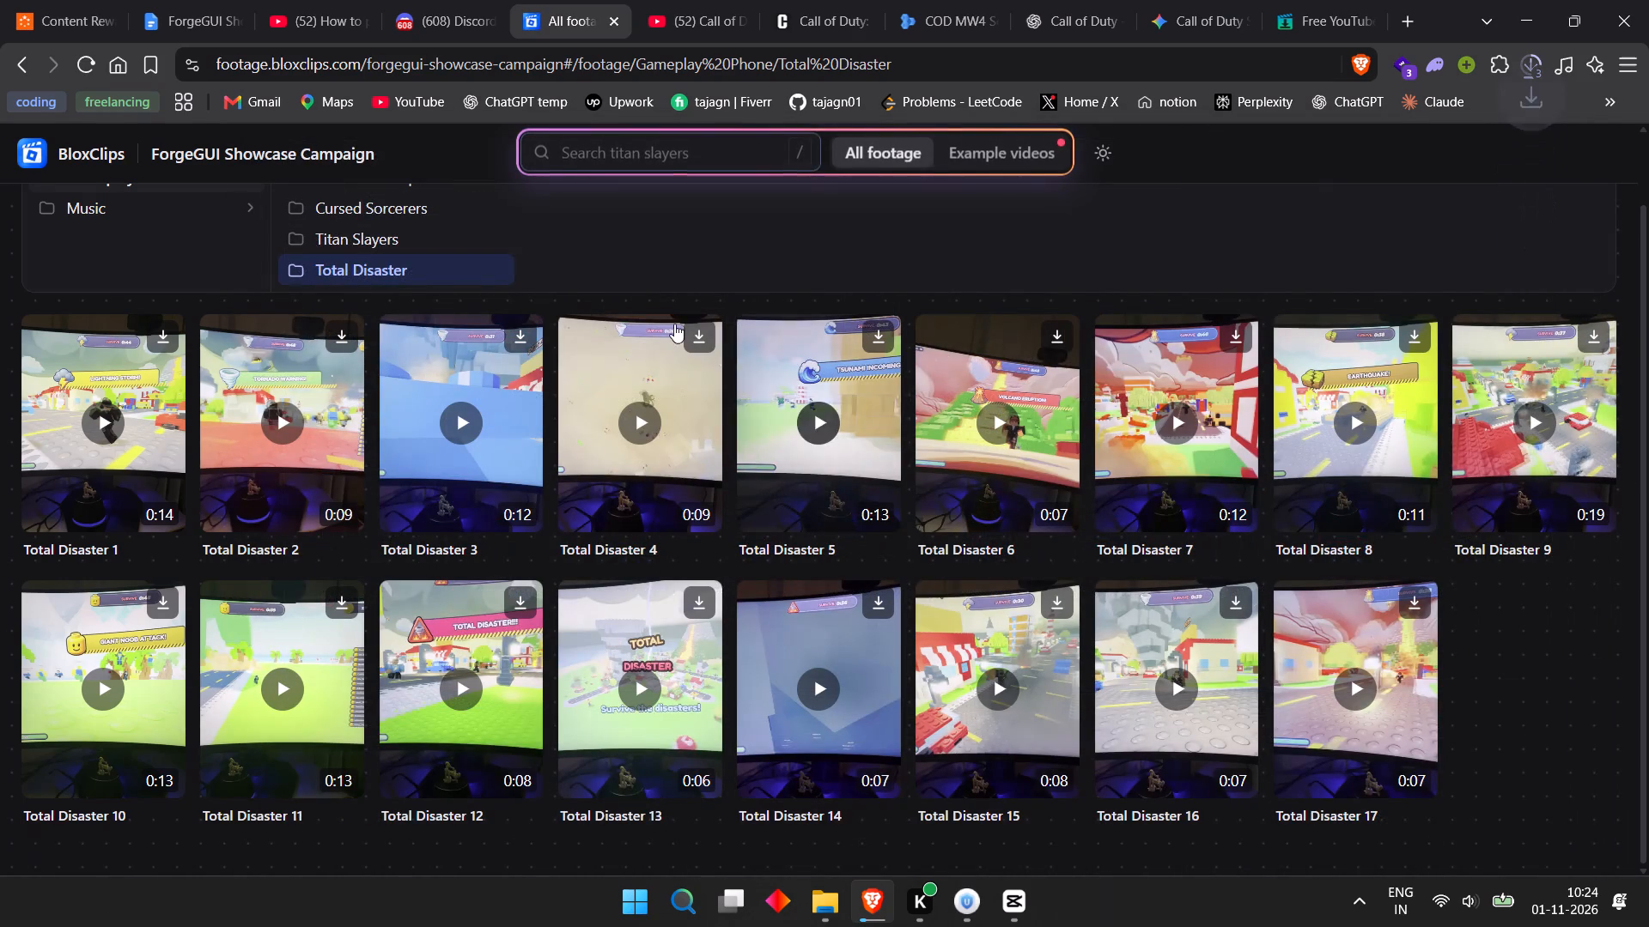
Download the Titan Slayers 17, 14 and 13 phone gameplay clips and check the recent download history.
click(410, 251)
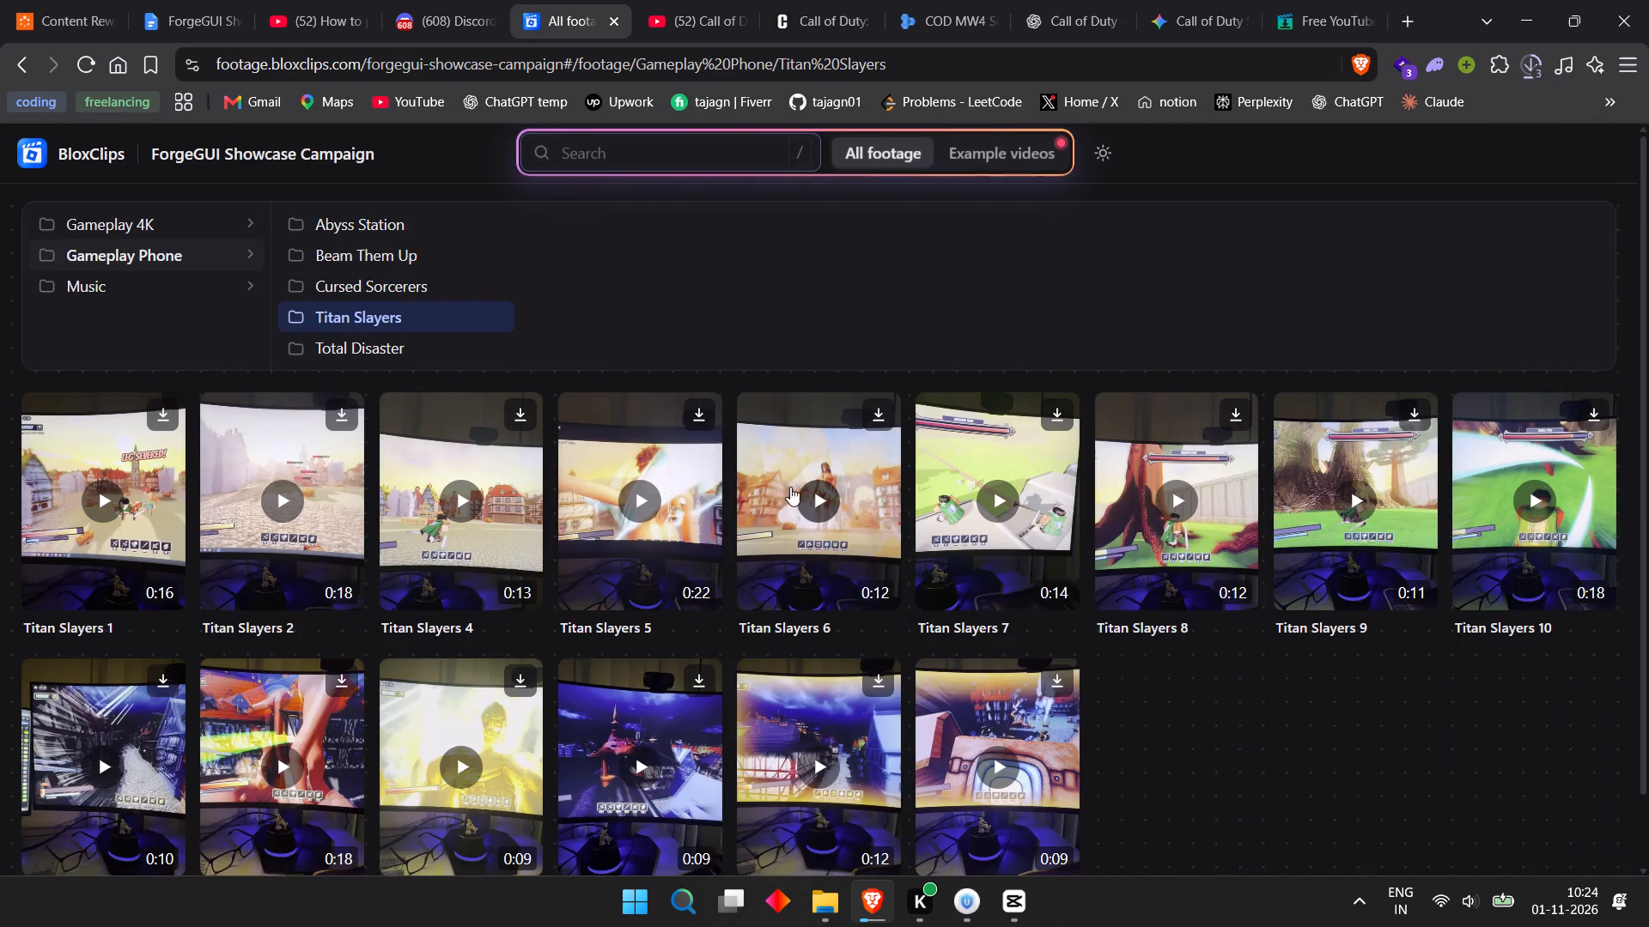
scroll(1433, 505, down, 2)
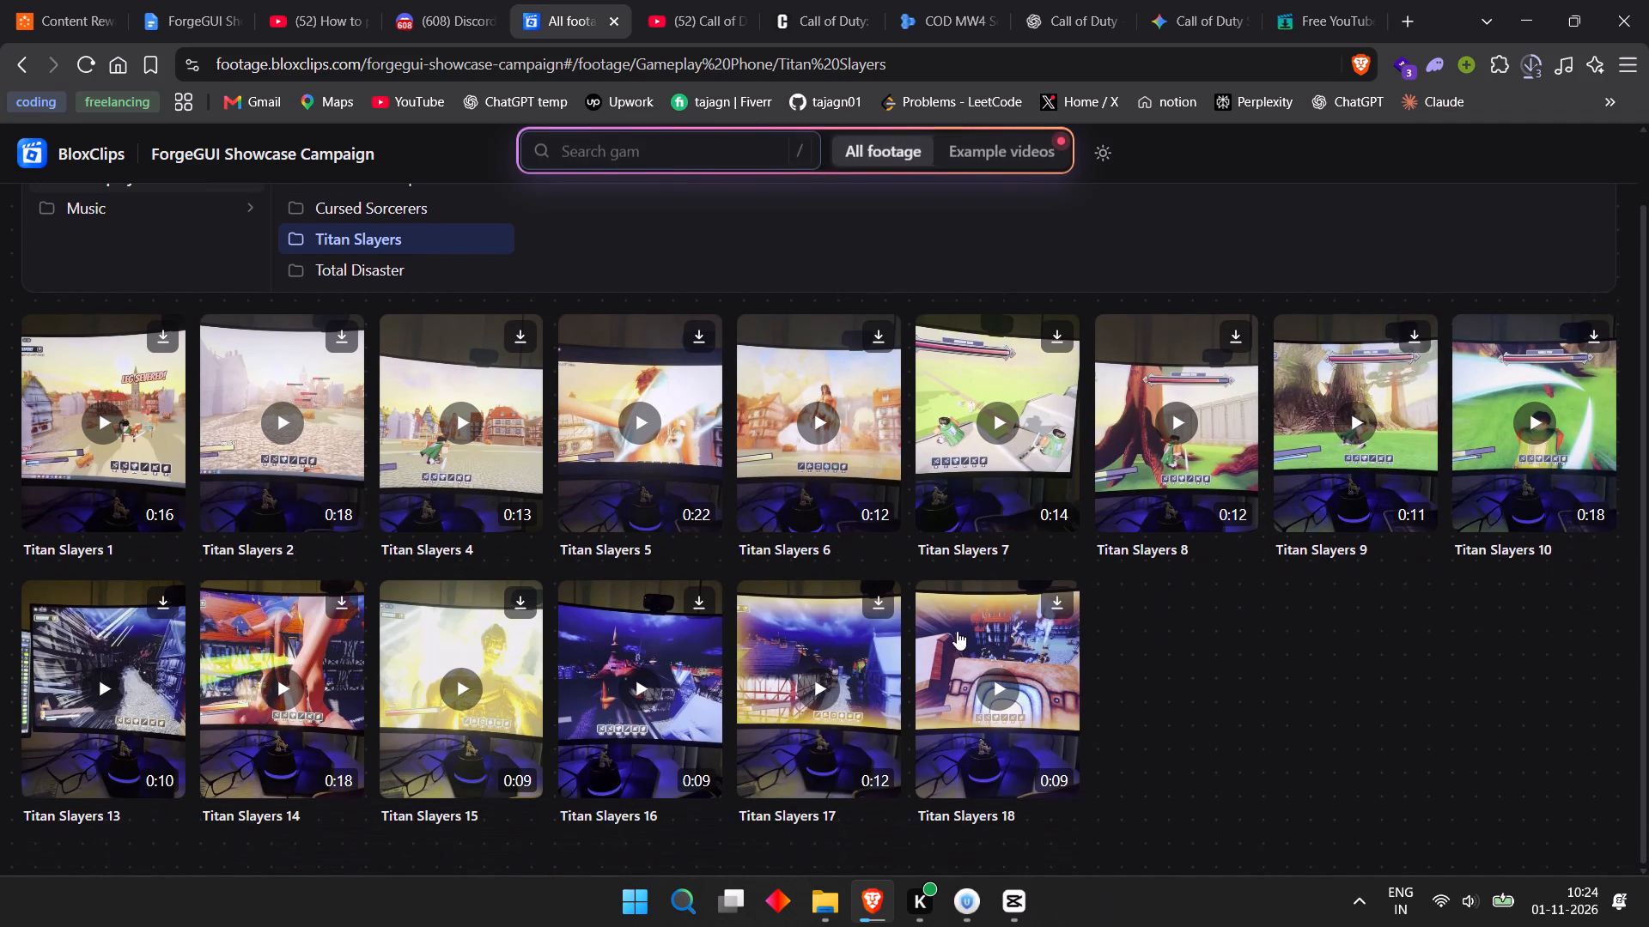
click(880, 601)
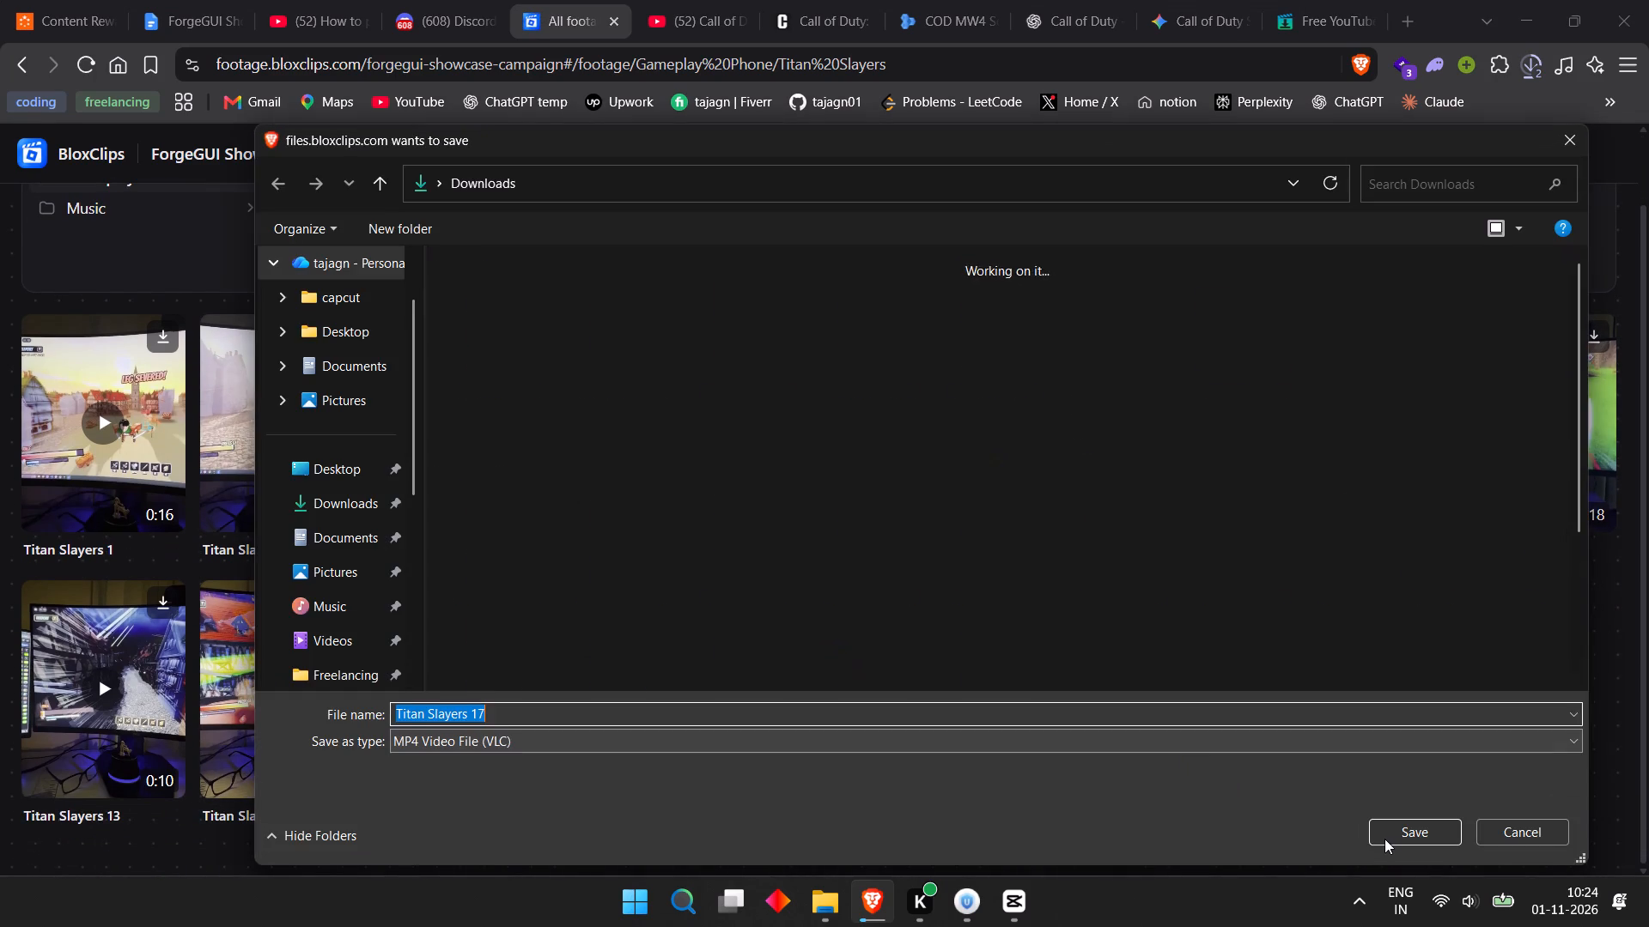
click(1390, 839)
click(350, 597)
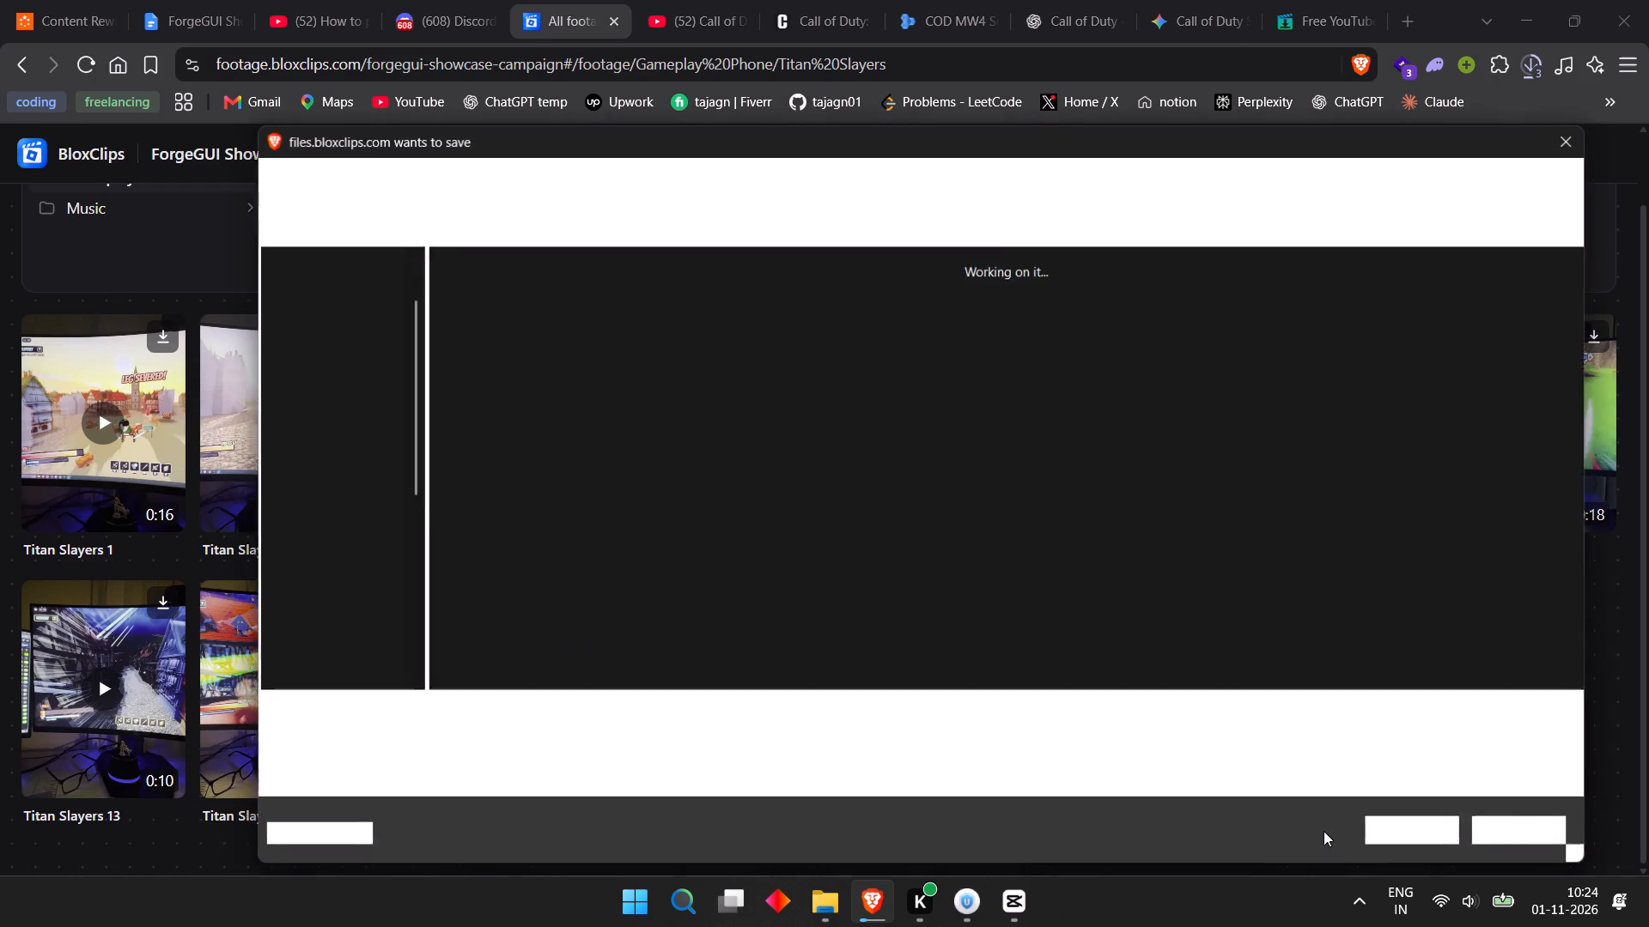
click(1392, 831)
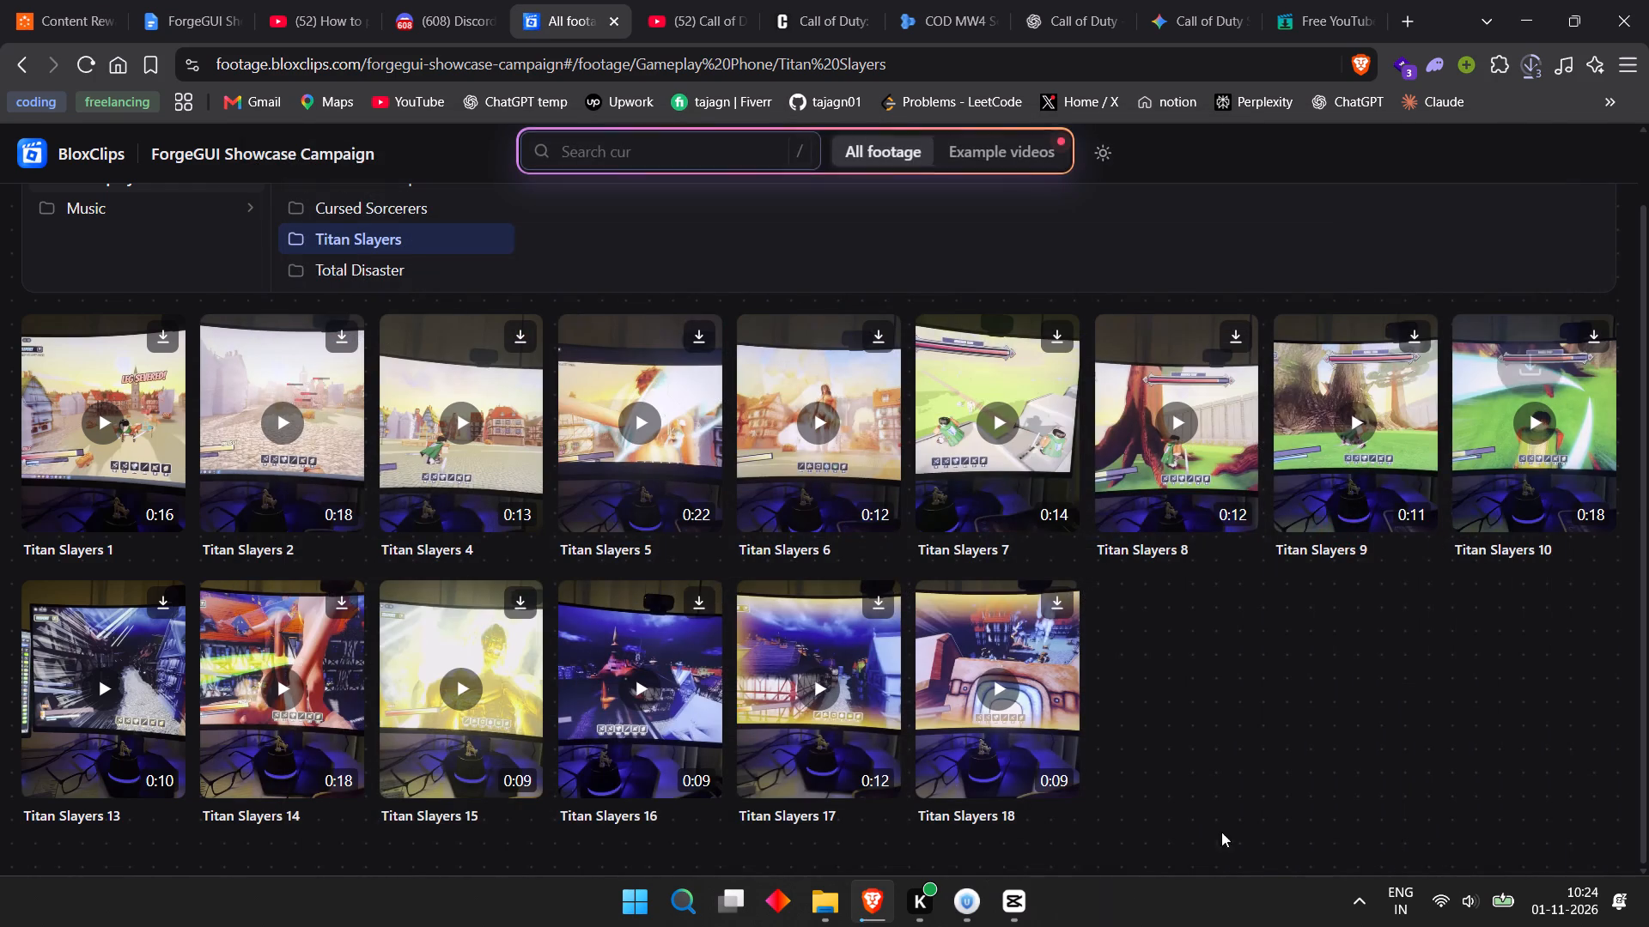
click(160, 607)
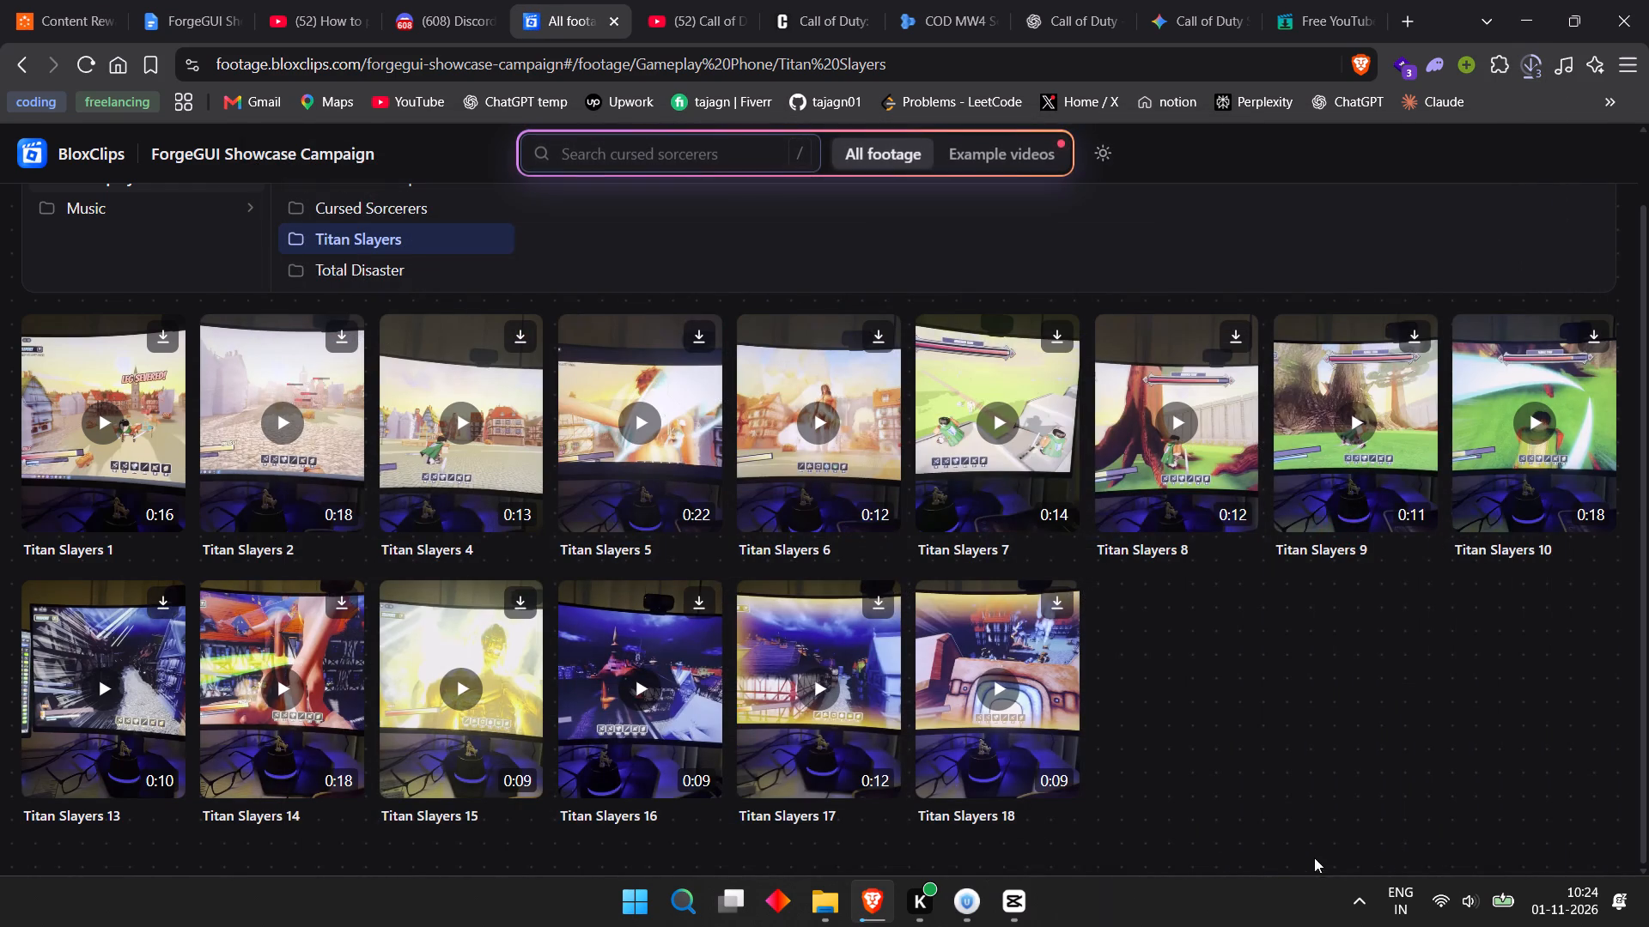
click(1399, 838)
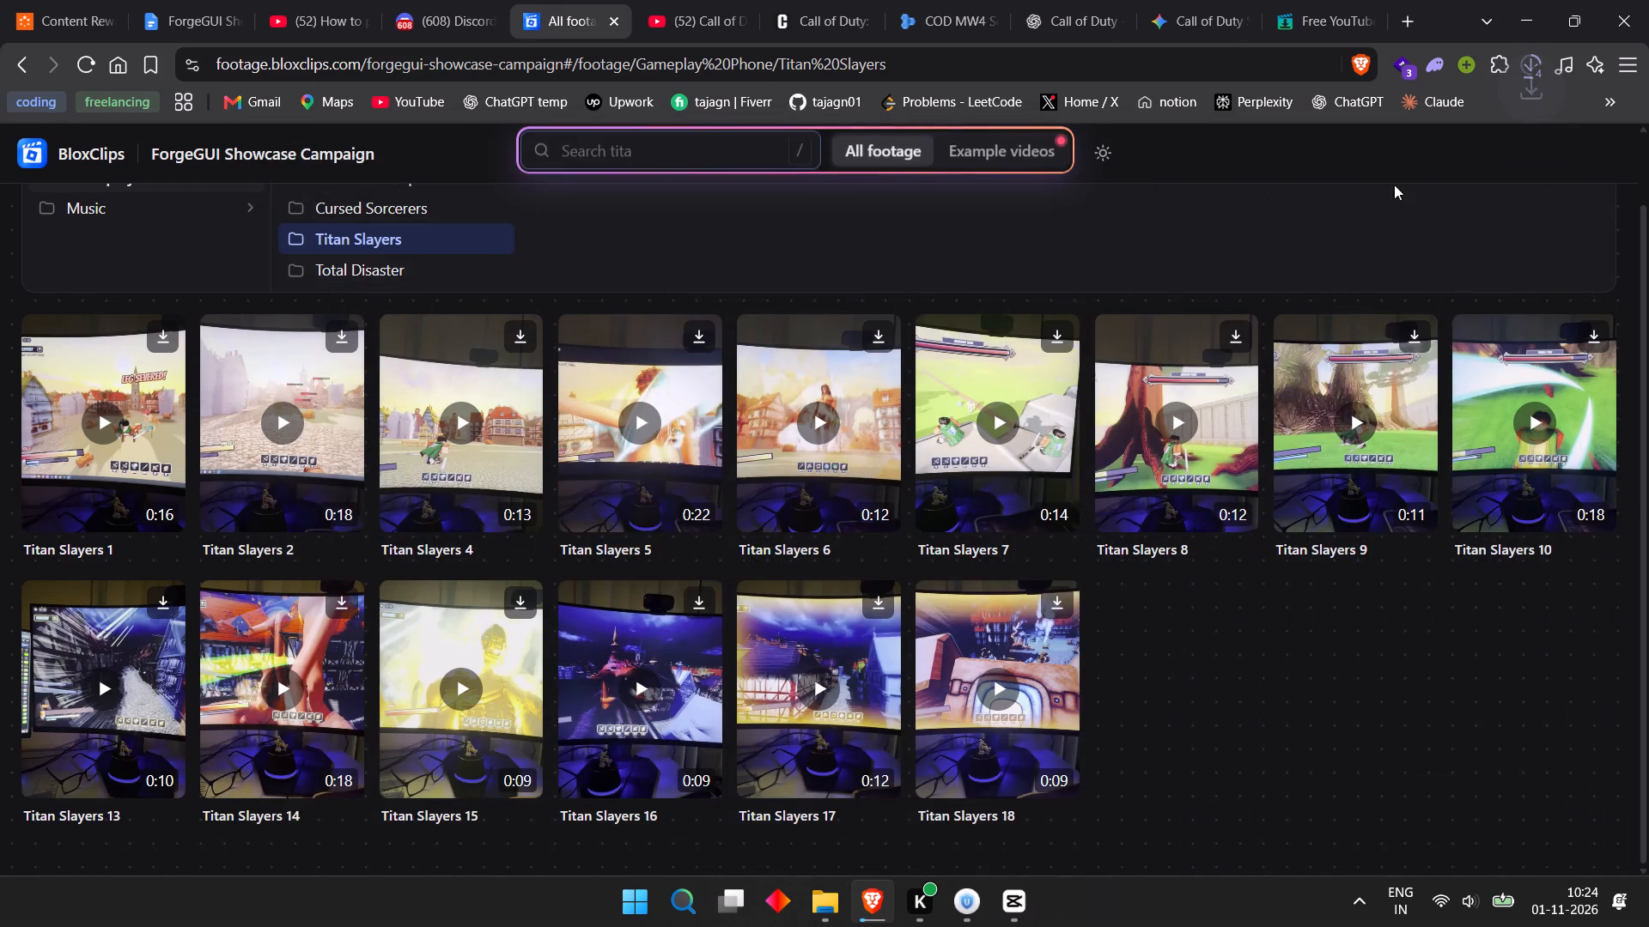
click(1530, 68)
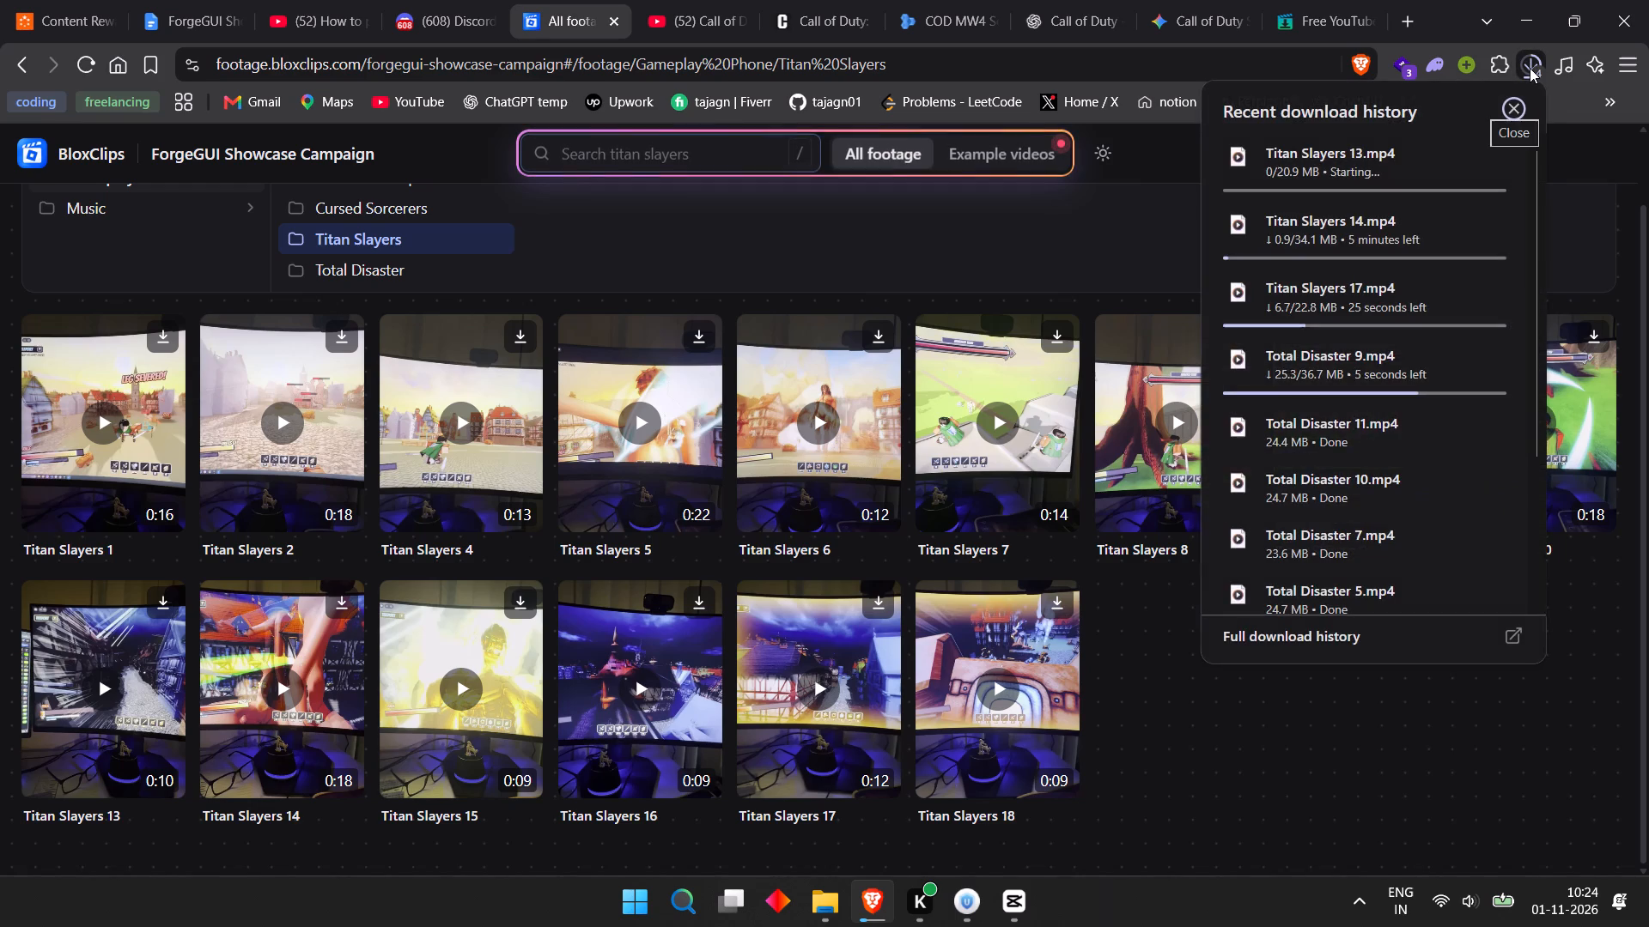
click(1530, 68)
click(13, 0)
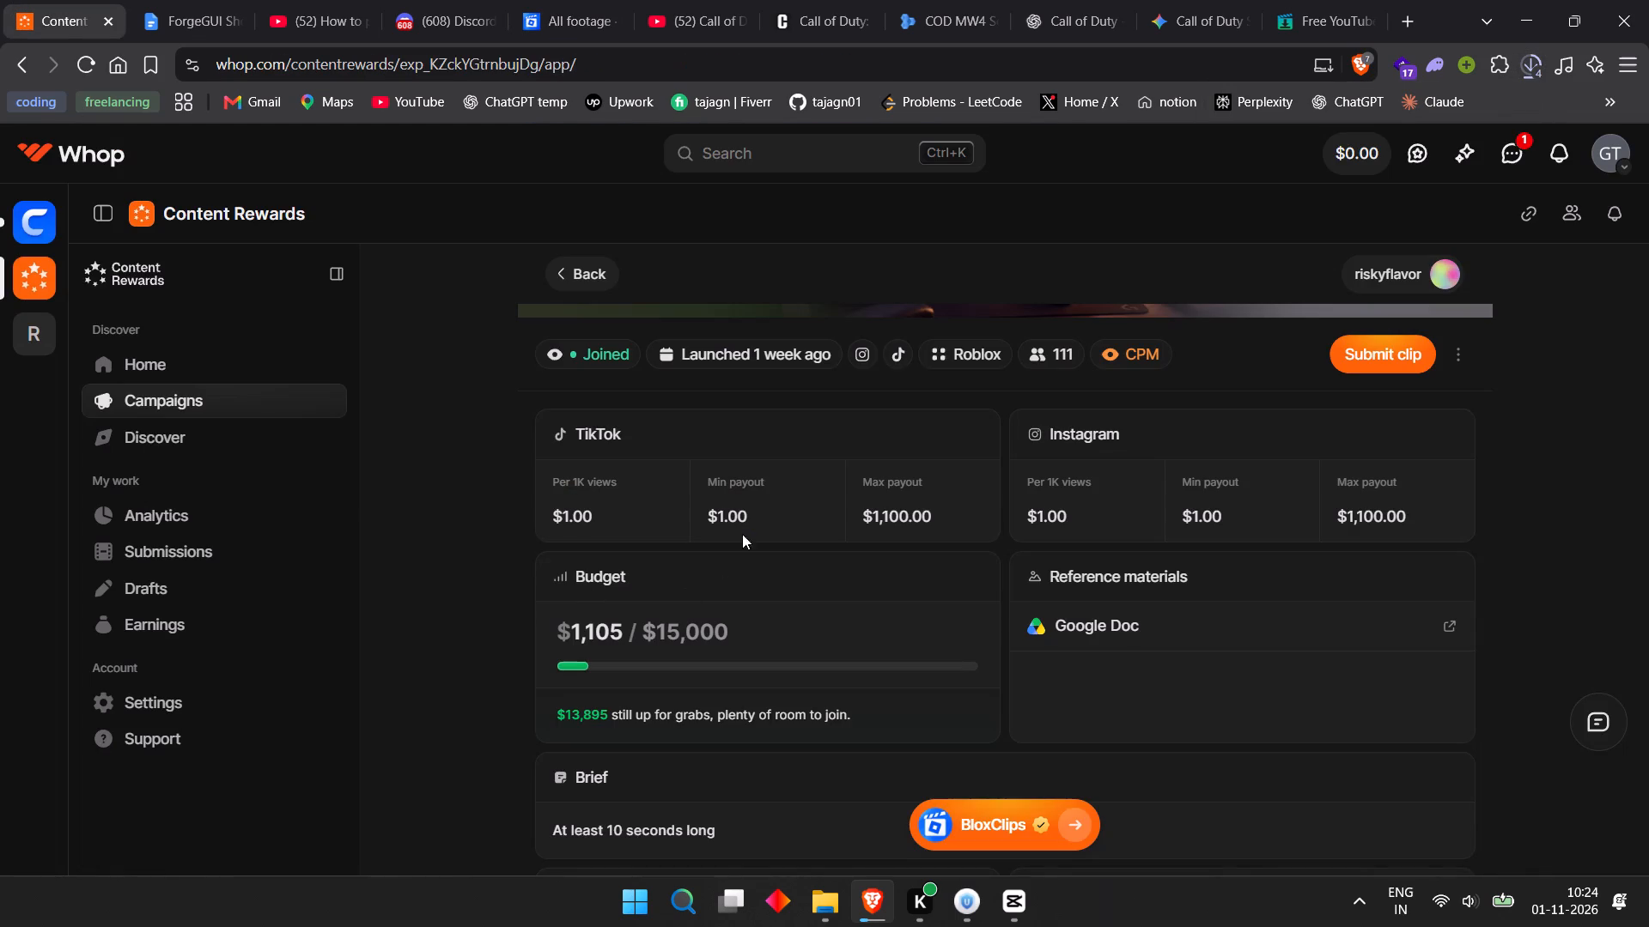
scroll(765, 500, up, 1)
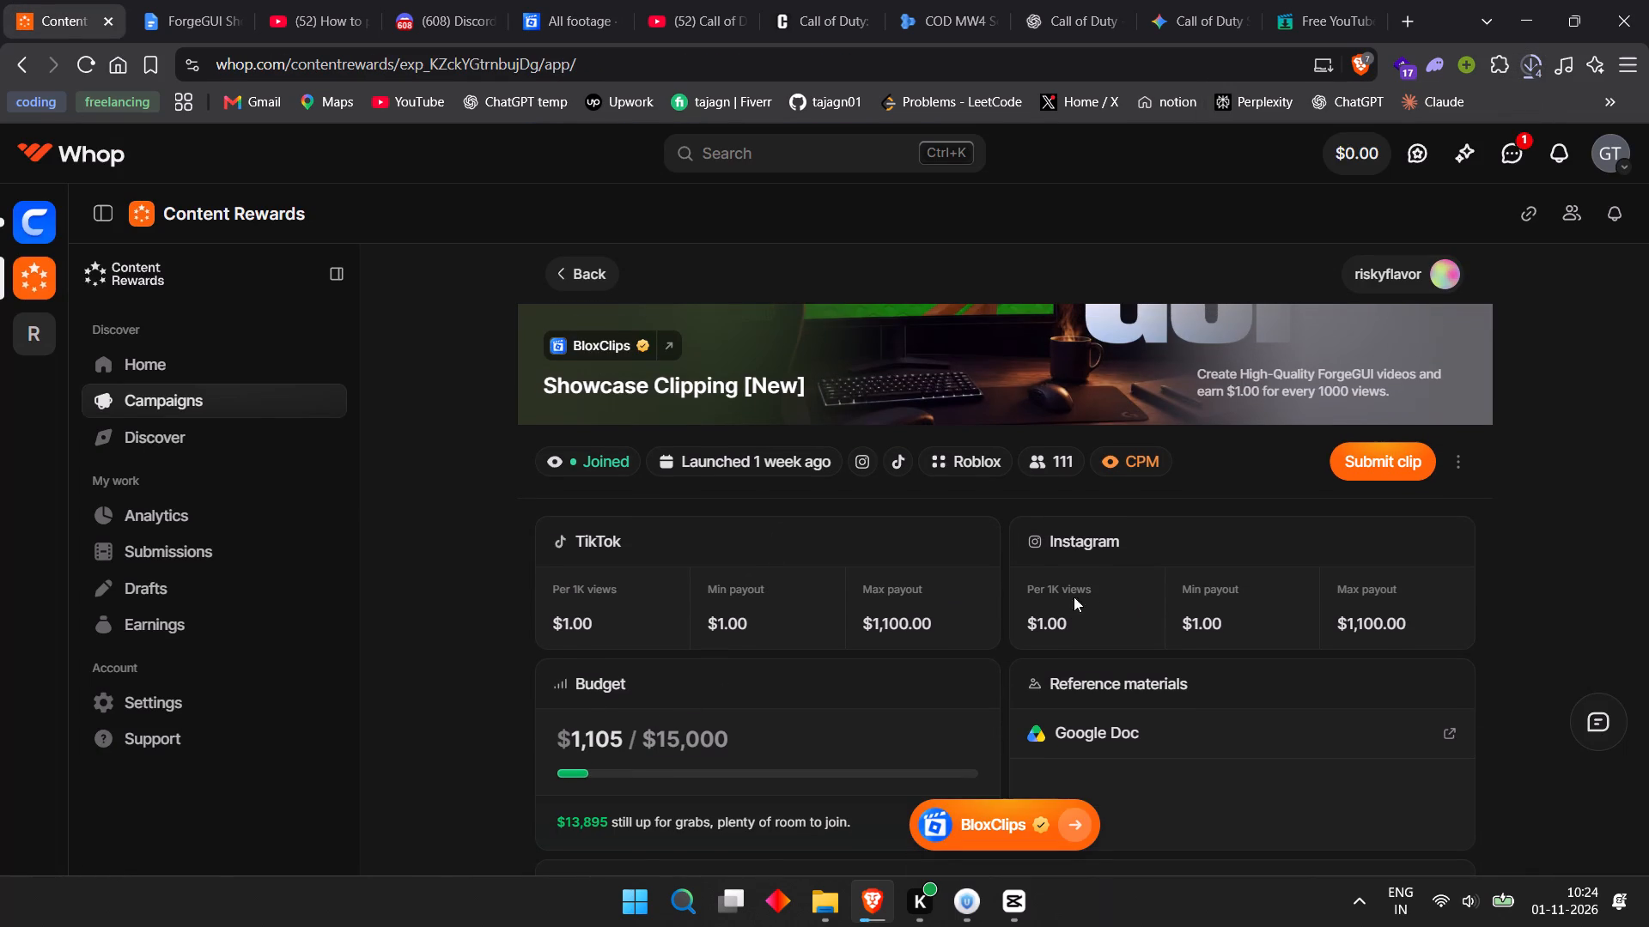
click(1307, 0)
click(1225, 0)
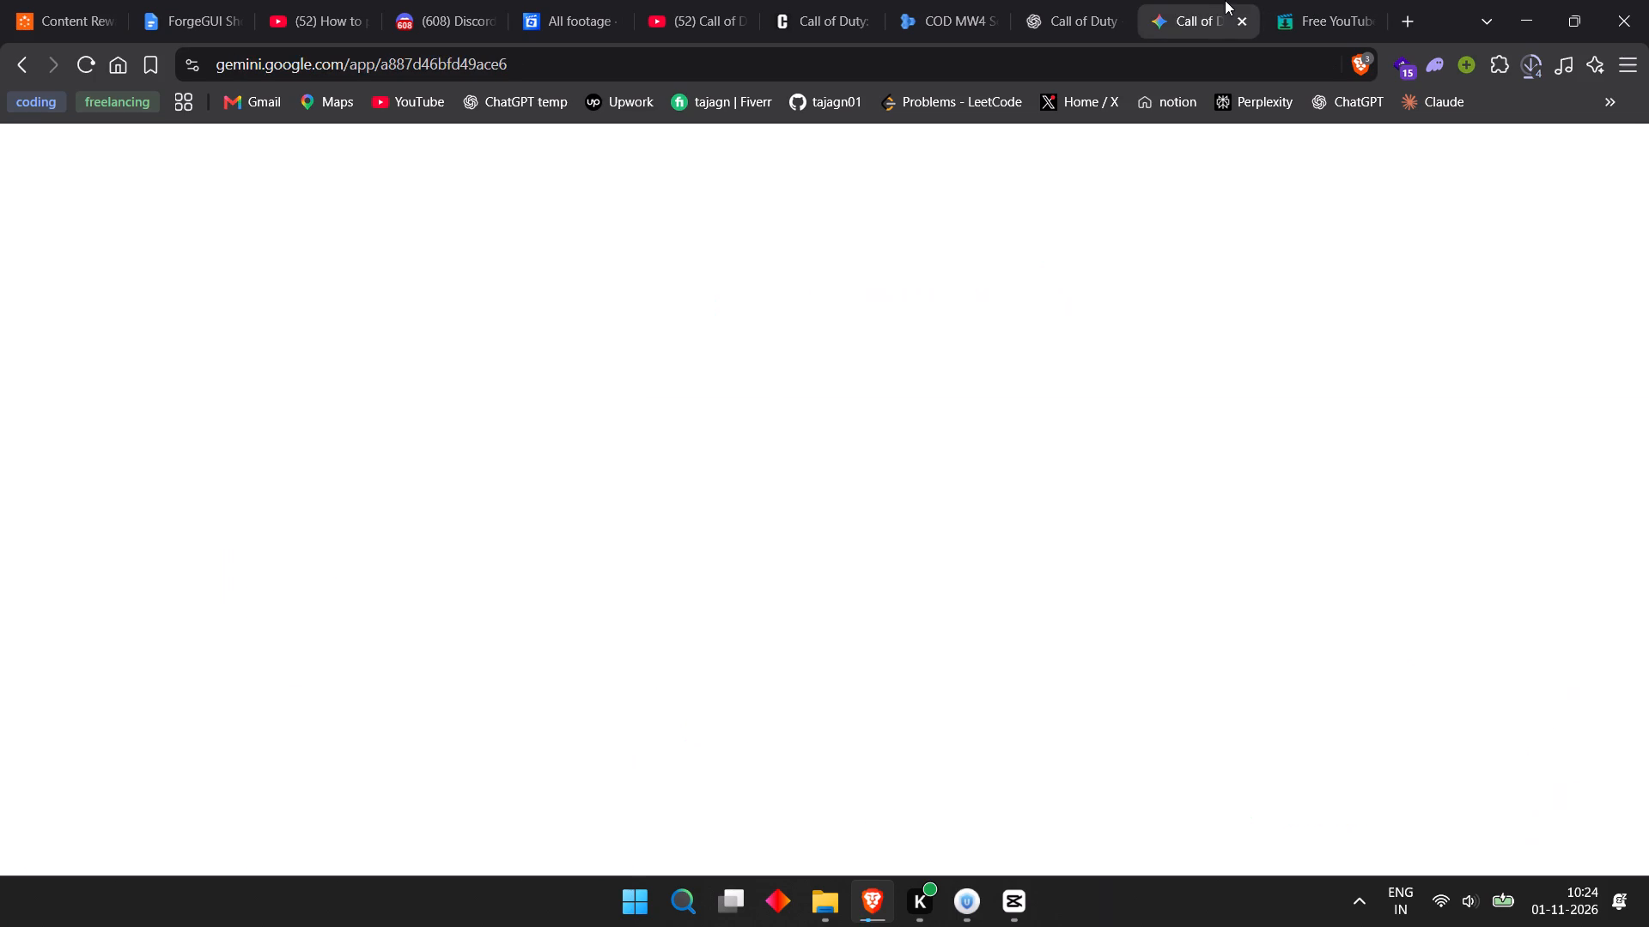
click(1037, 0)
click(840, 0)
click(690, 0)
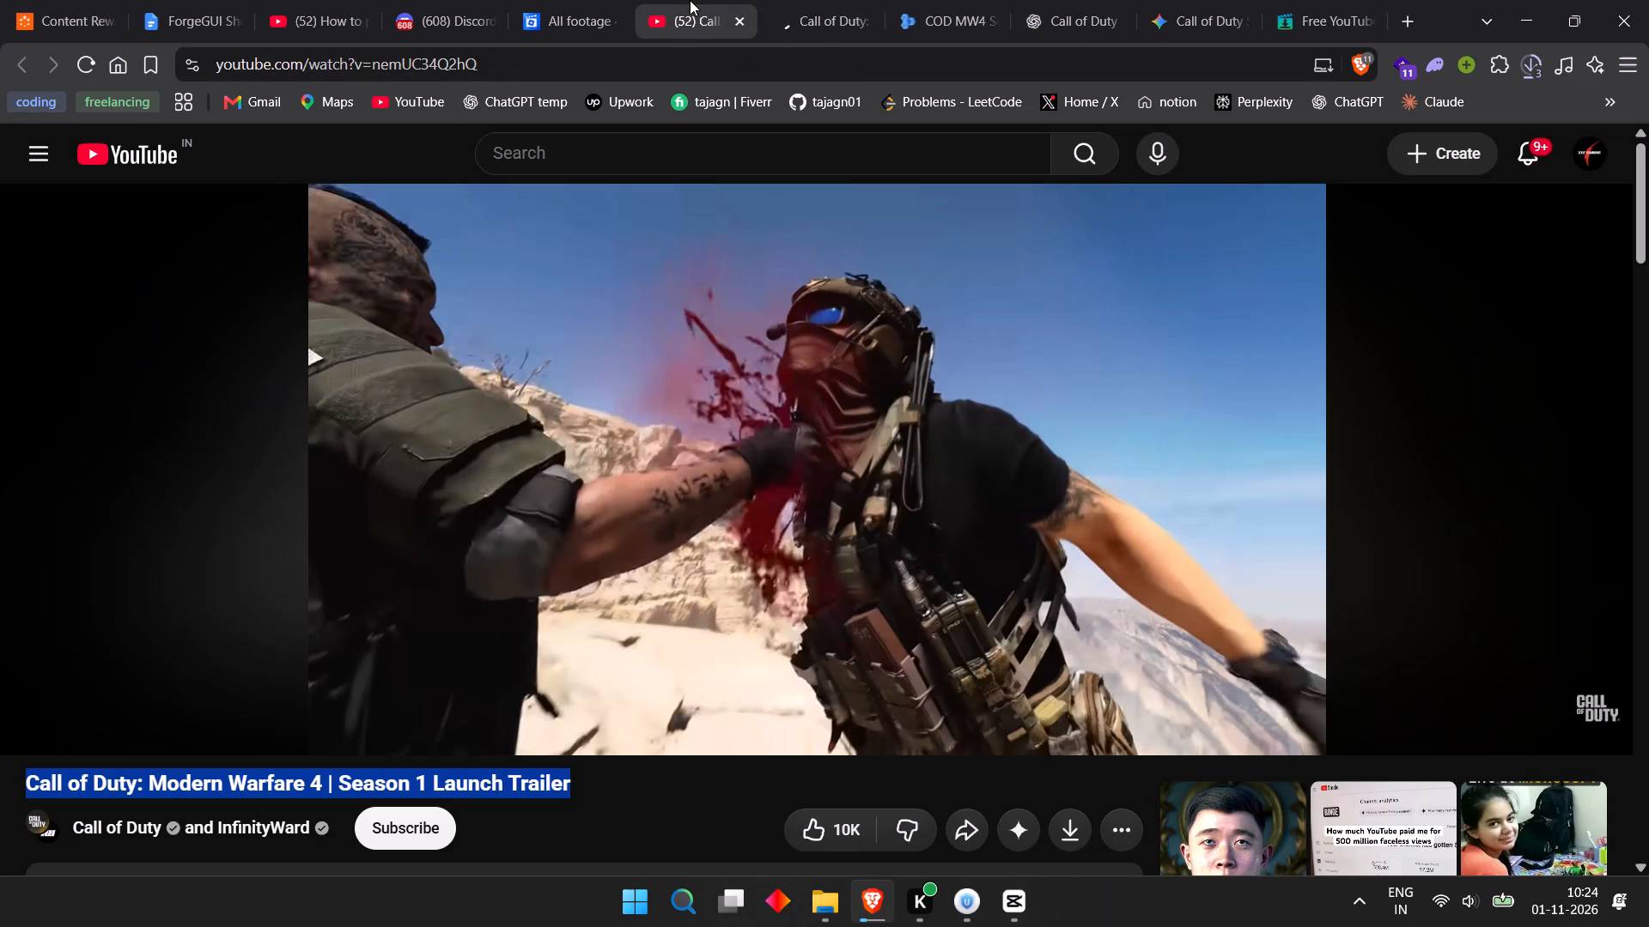
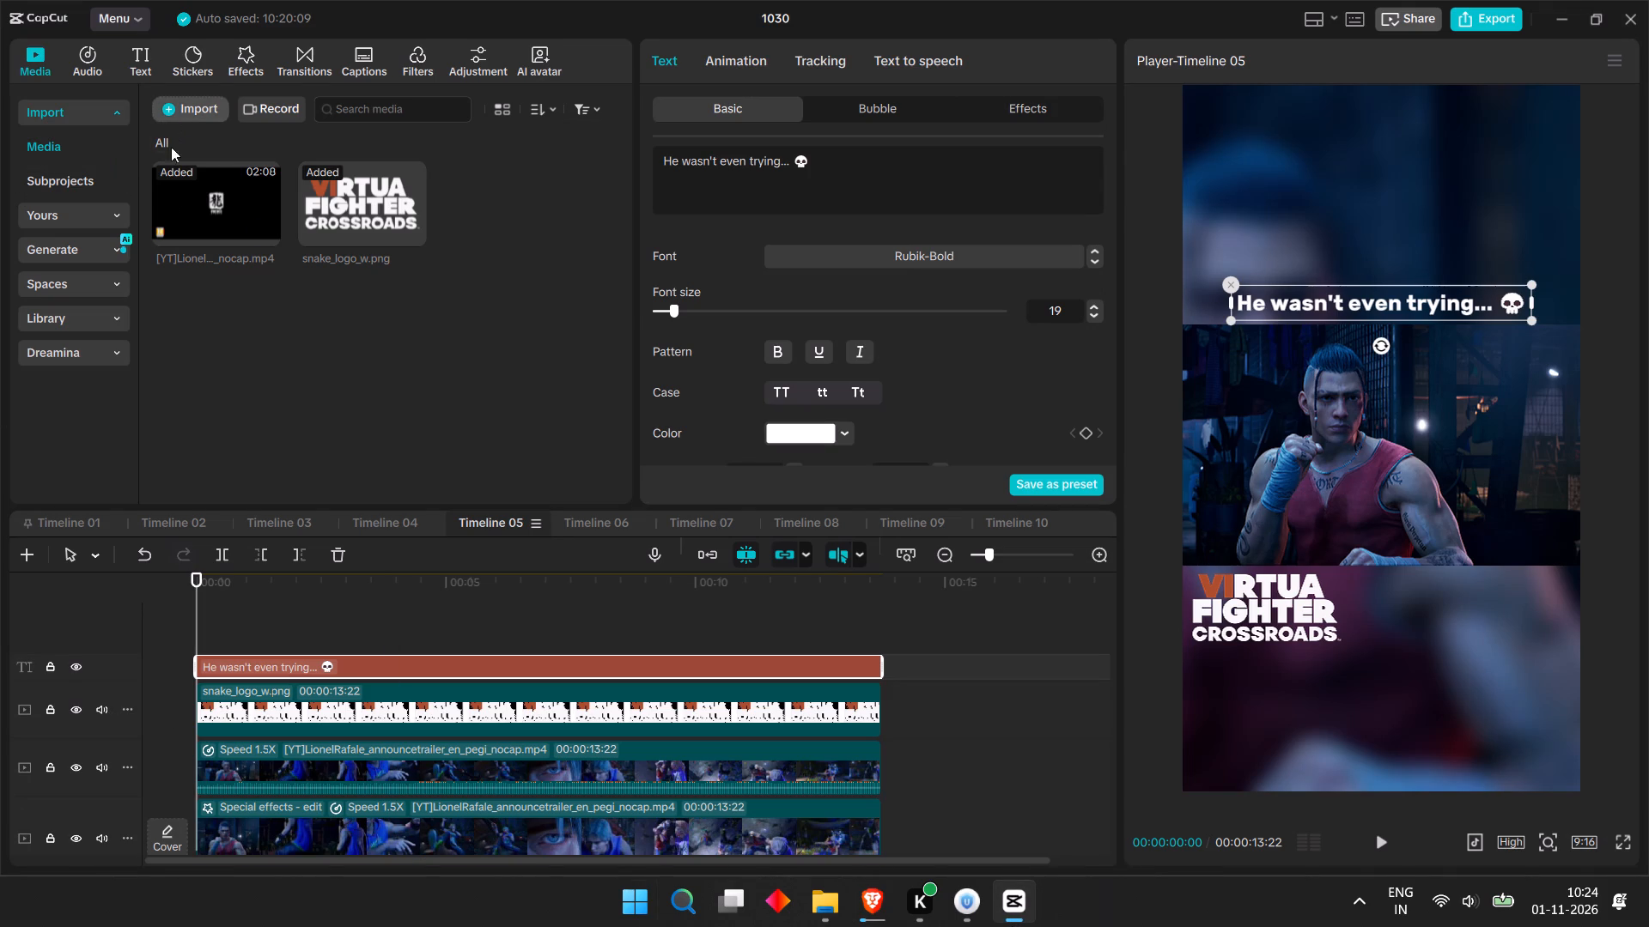
Close the open 1030 project in CapCut and move the 1030 (3) project to Trash.
click(1628, 12)
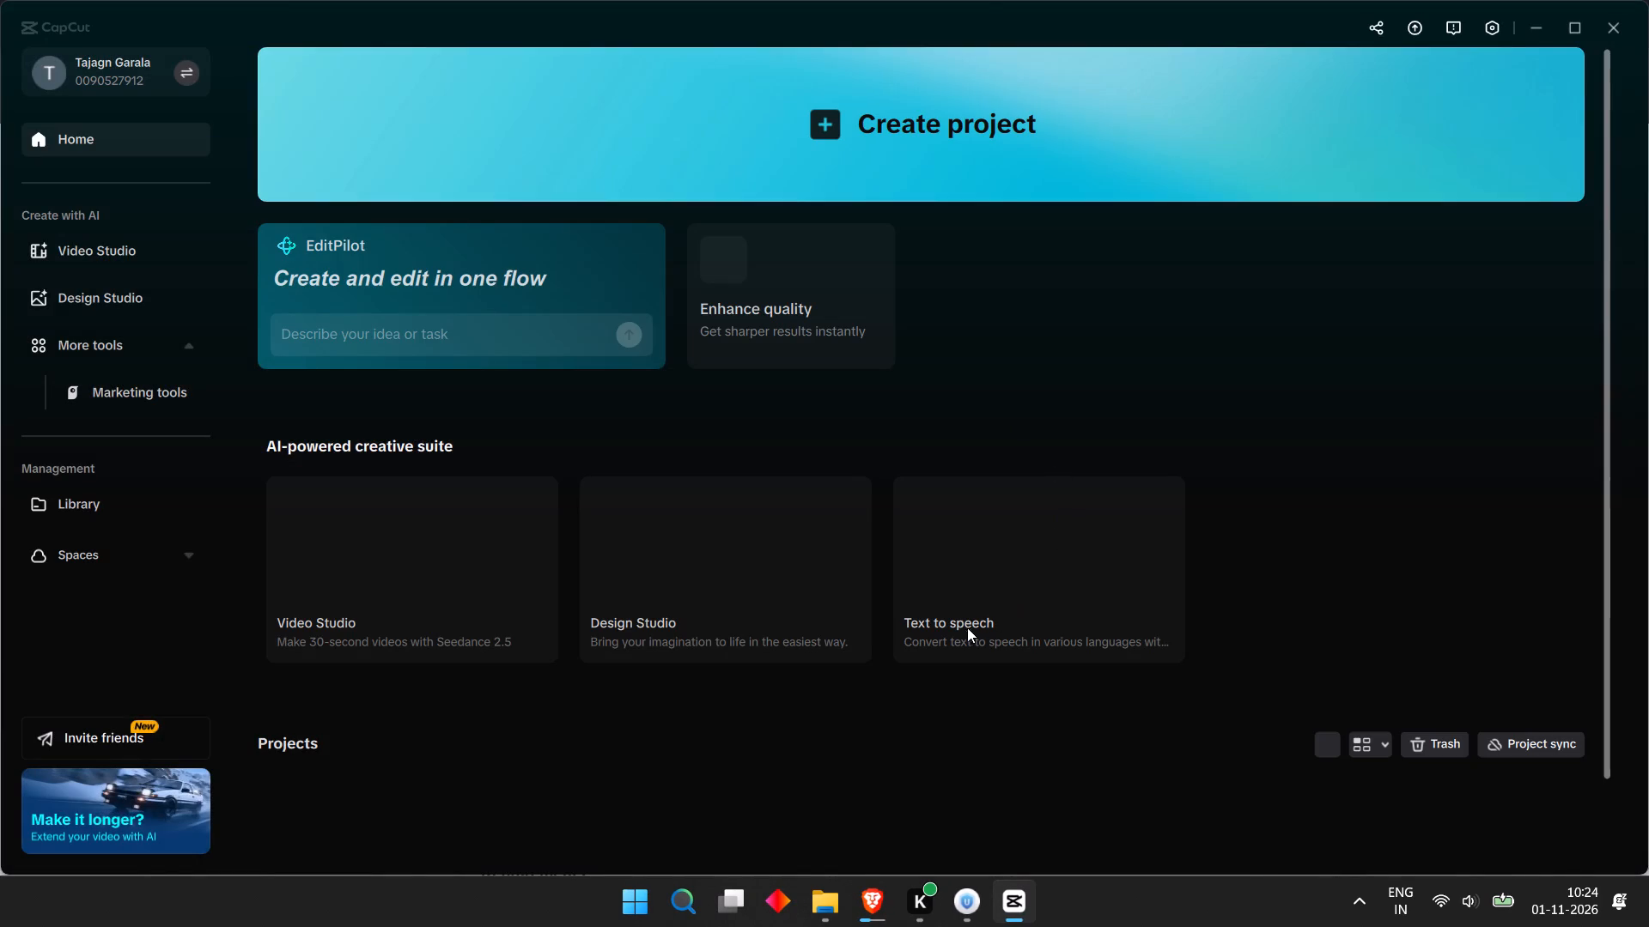
scroll(965, 627, down, 6)
scroll(1080, 677, down, 4)
scroll(1040, 750, down, 4)
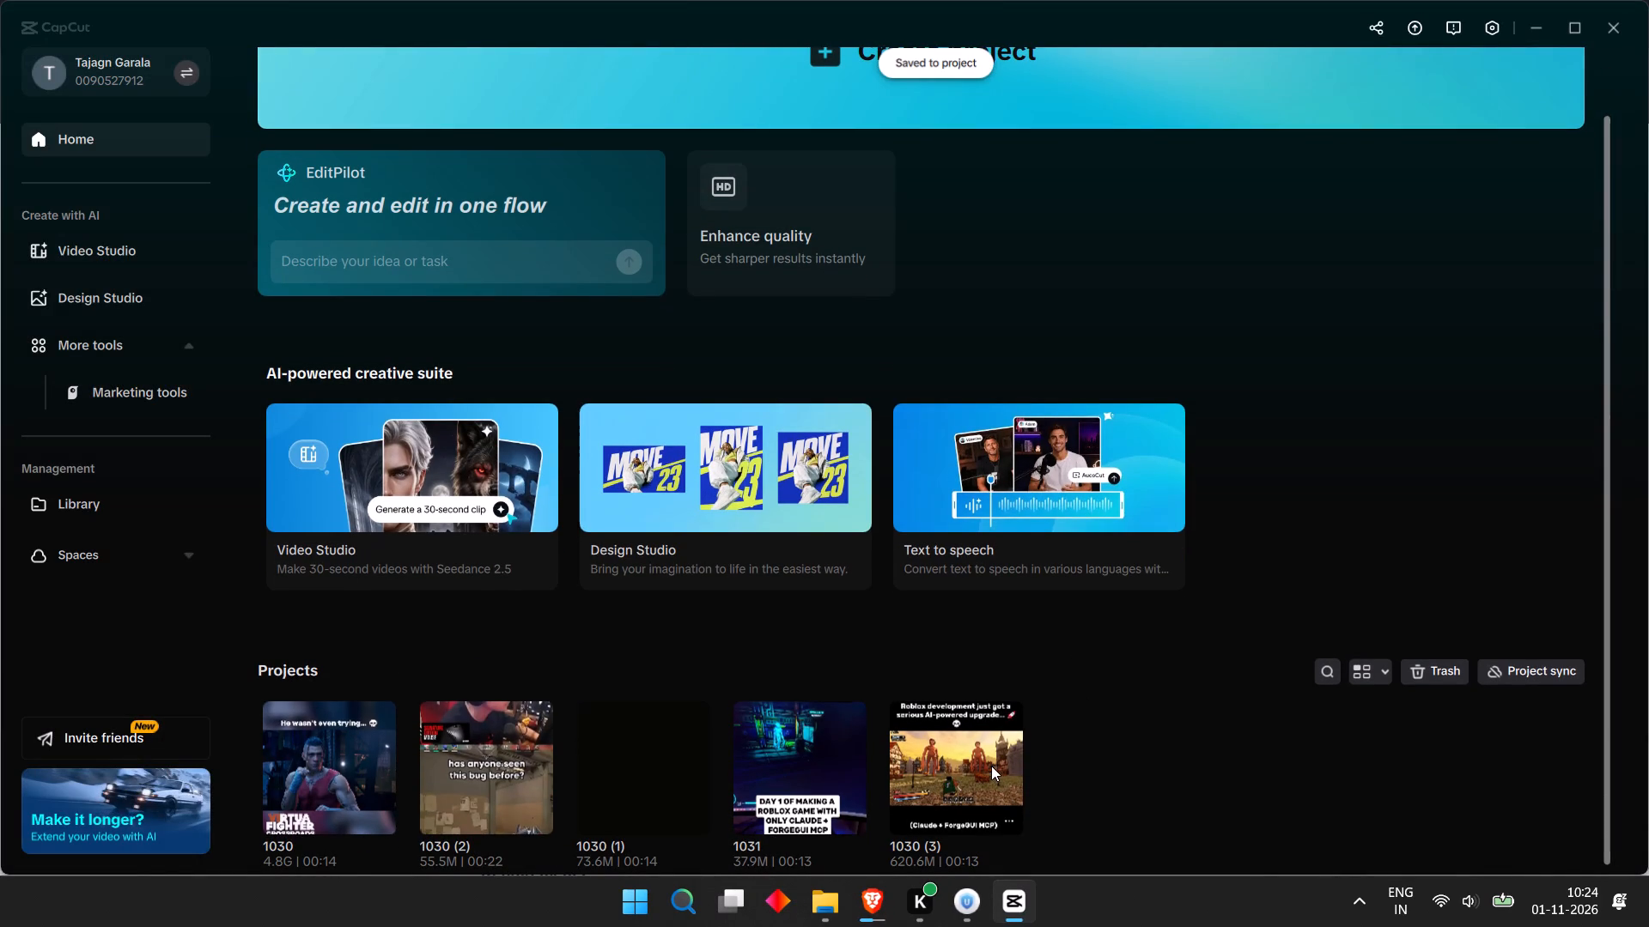
click(1008, 817)
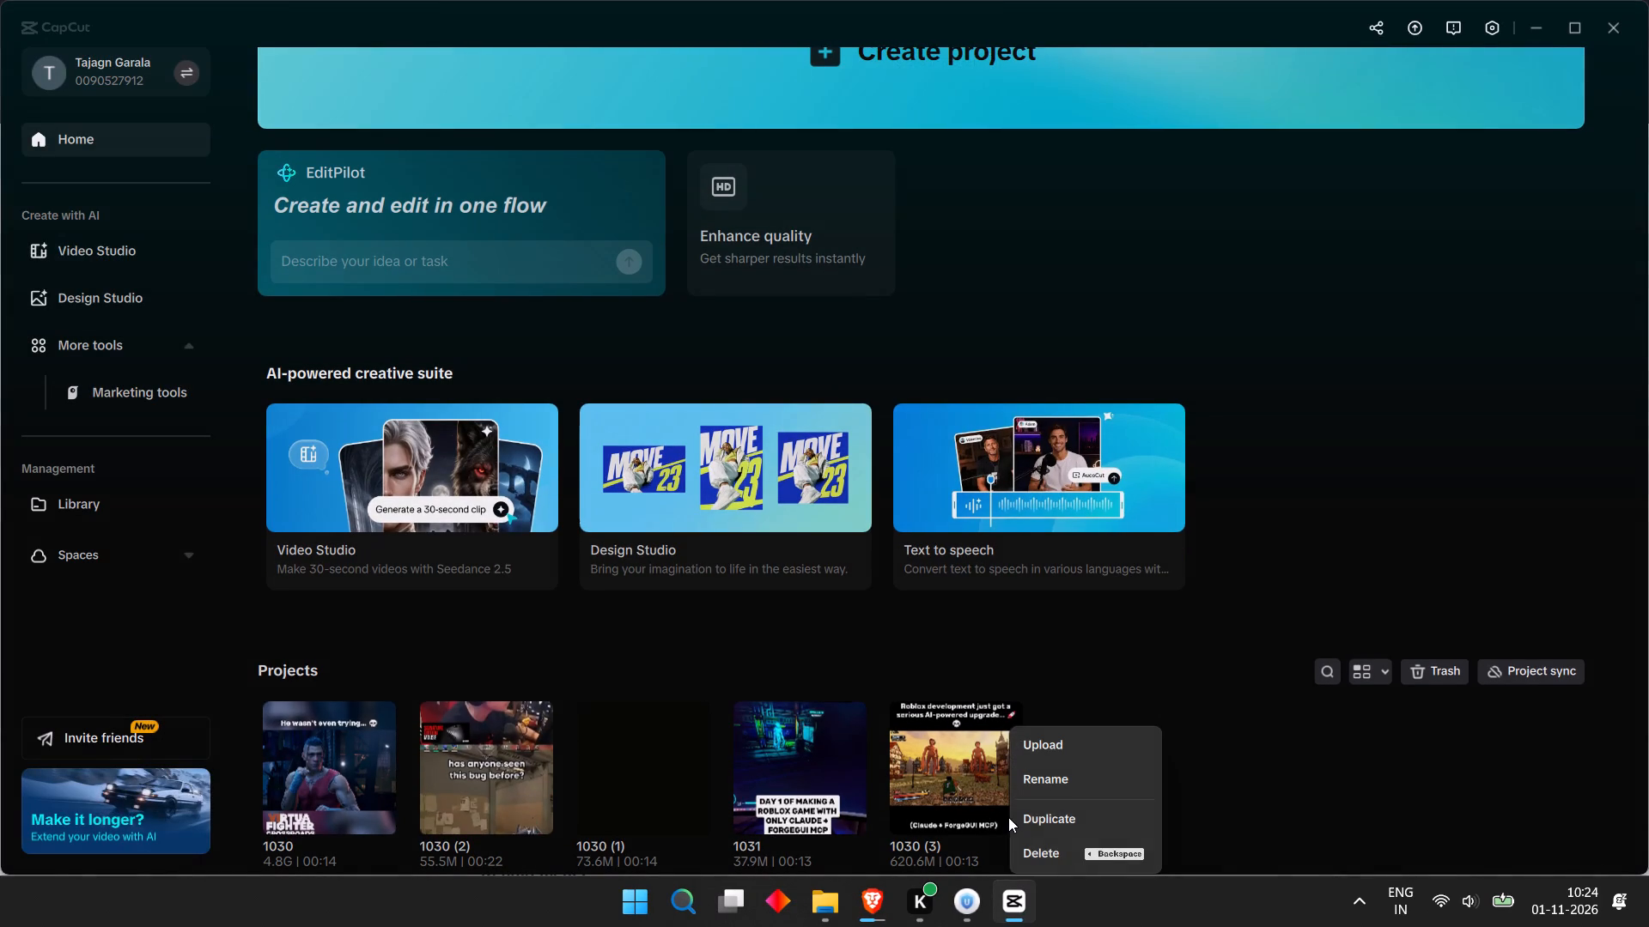
click(1123, 852)
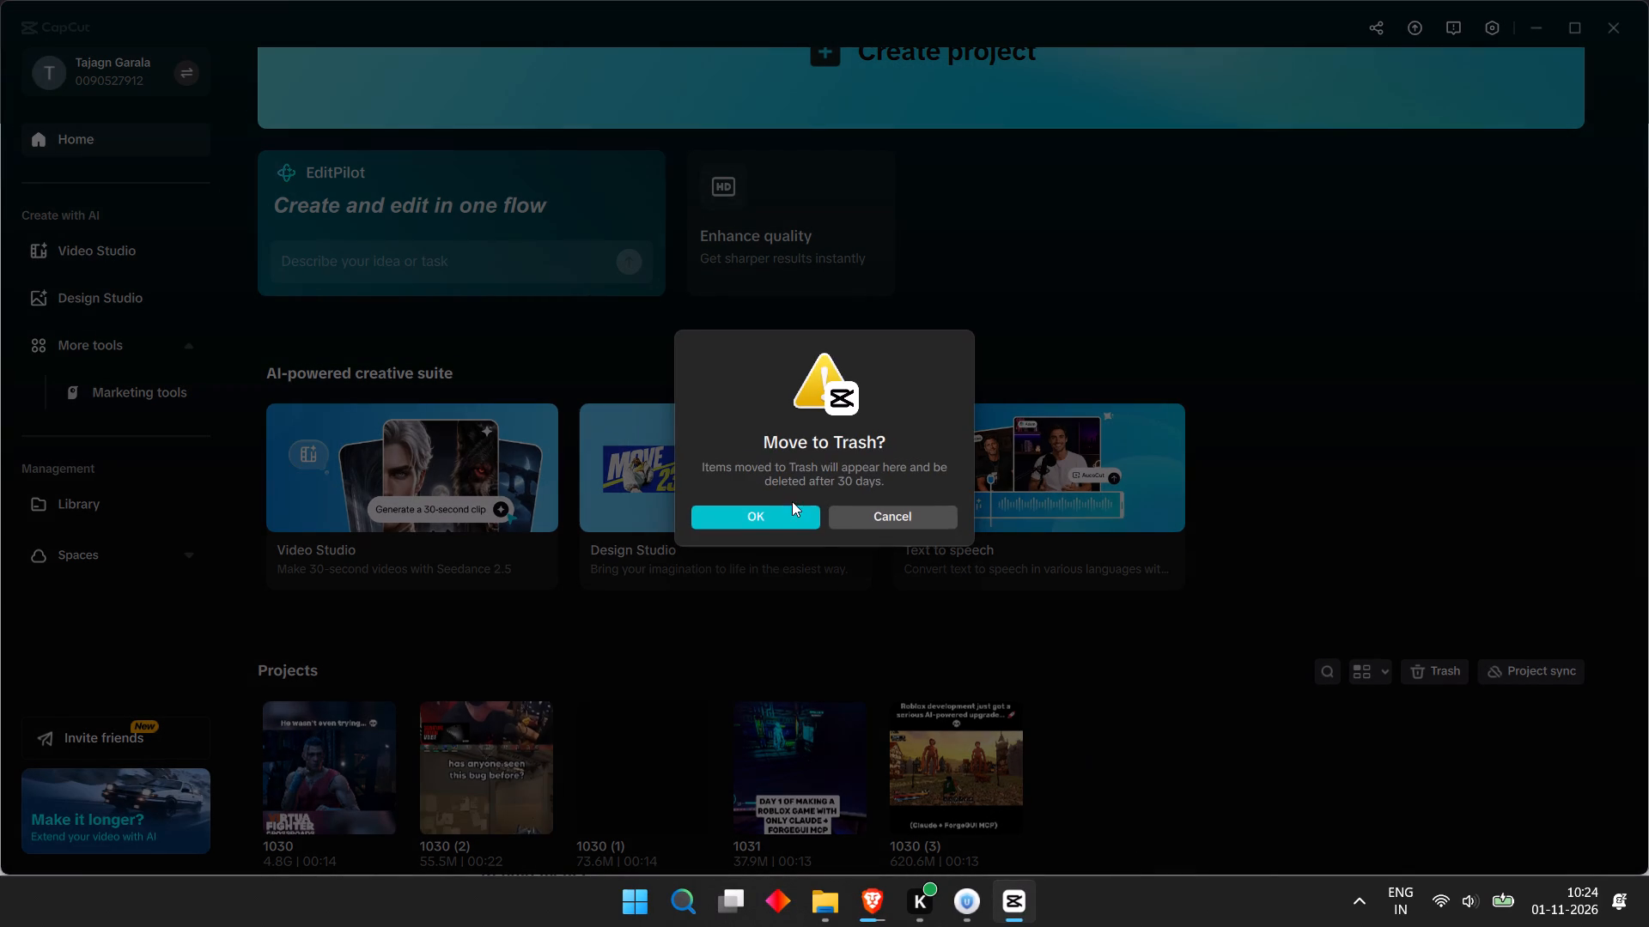
Confirm moving the 1030 (3) project to Trash, and move the 1031 project to Trash as well.
click(769, 518)
click(858, 816)
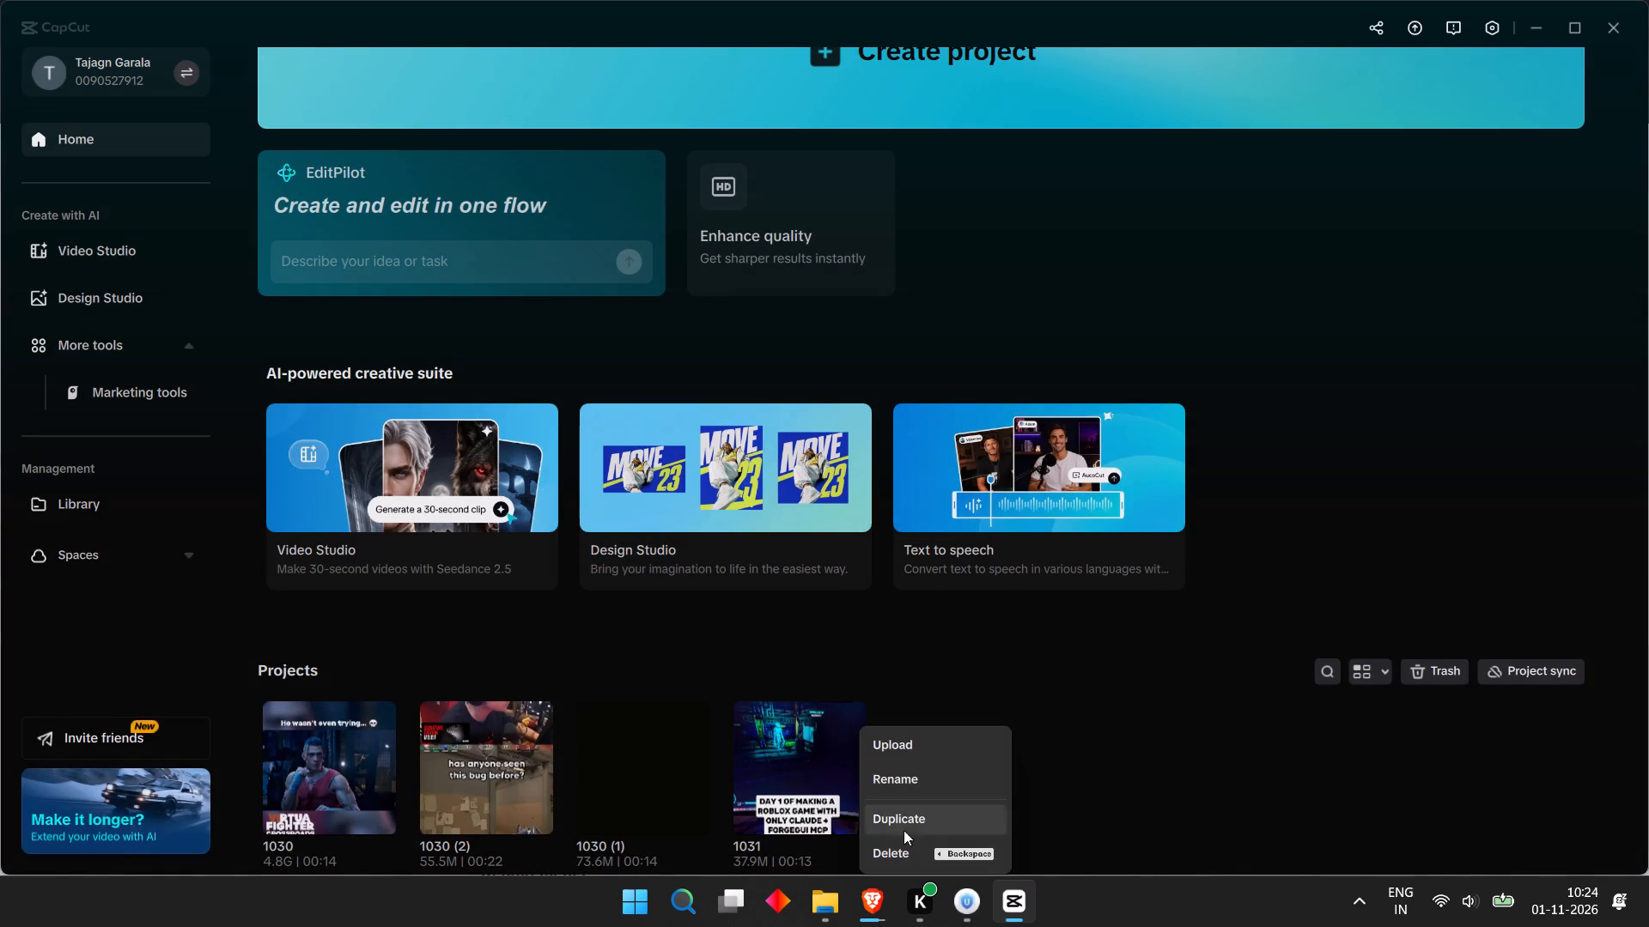
click(916, 852)
click(774, 524)
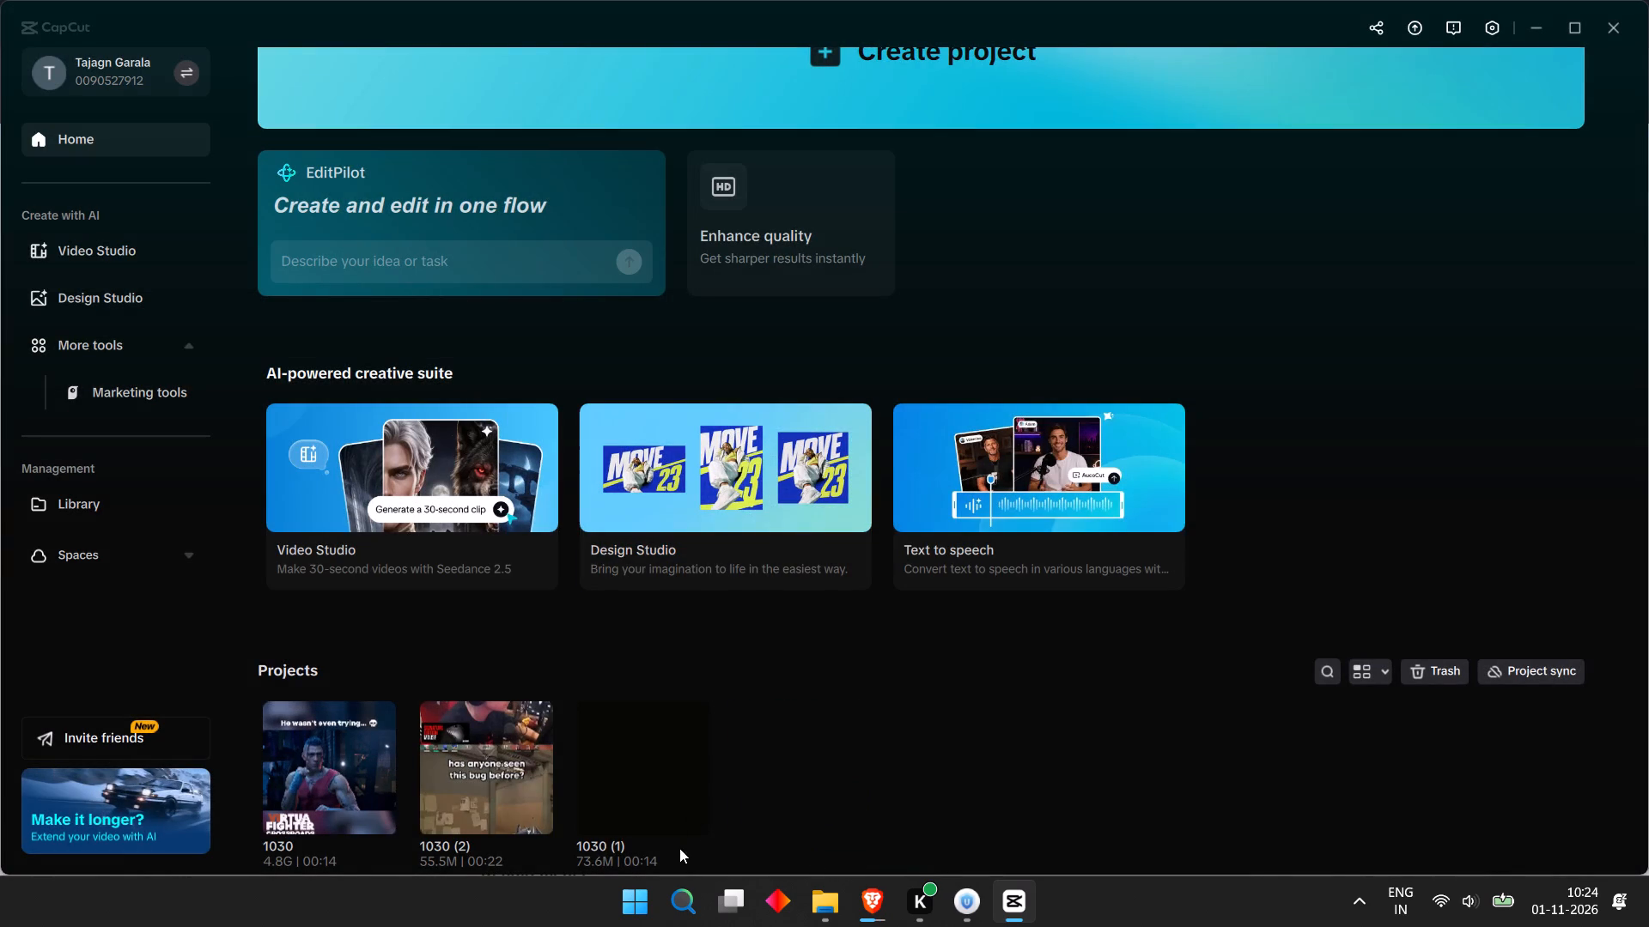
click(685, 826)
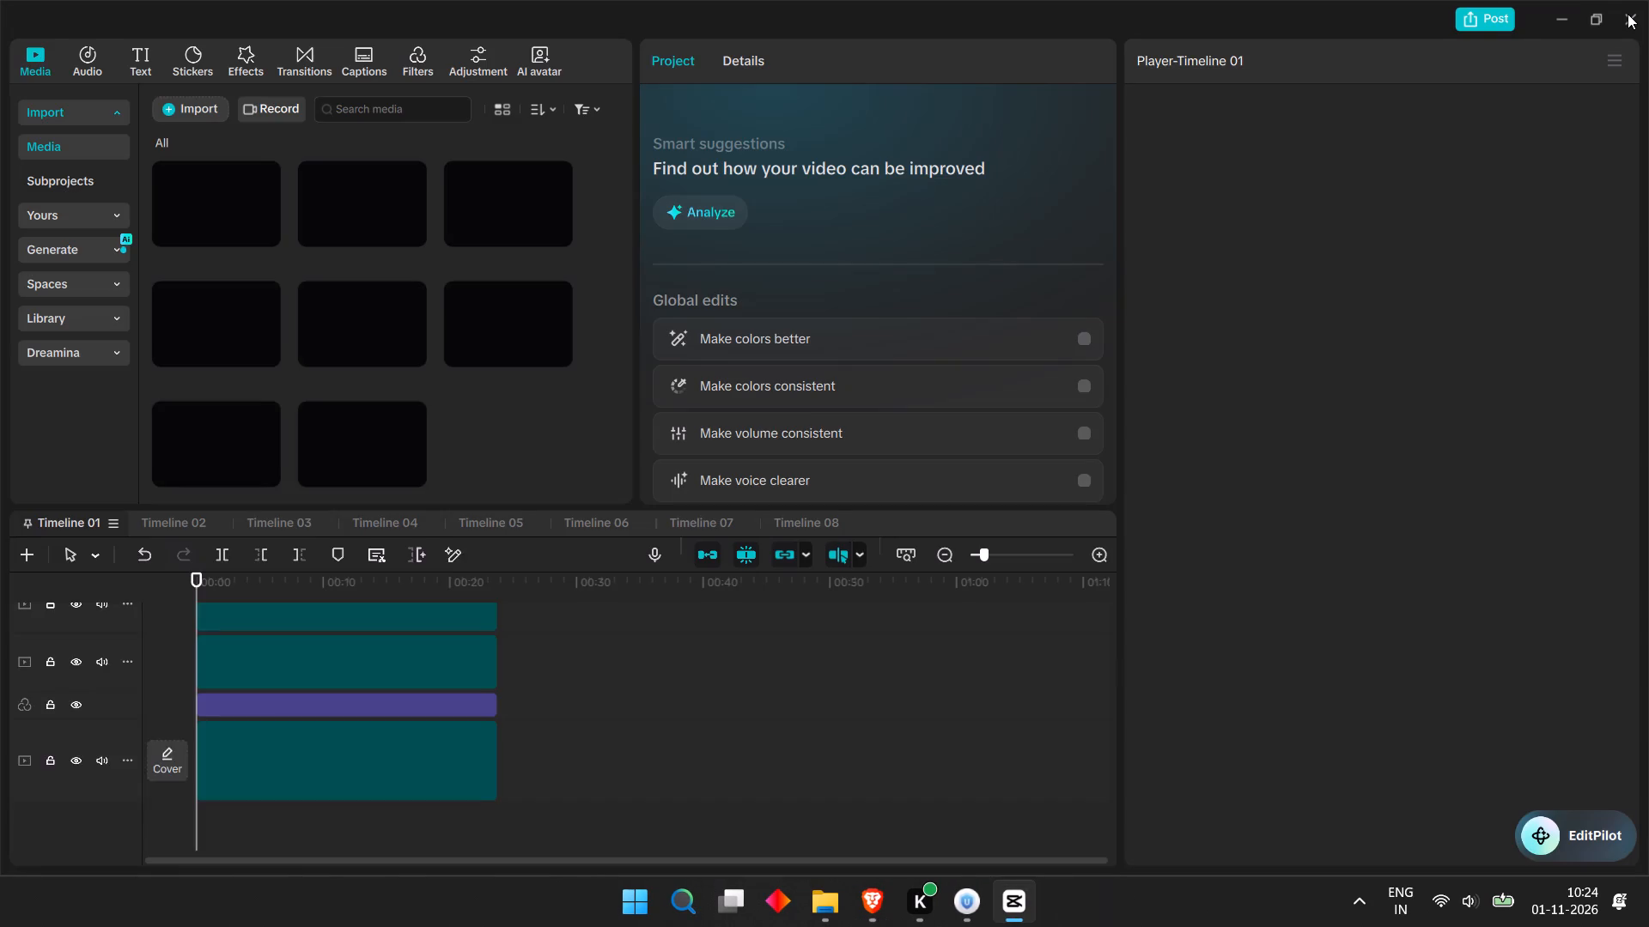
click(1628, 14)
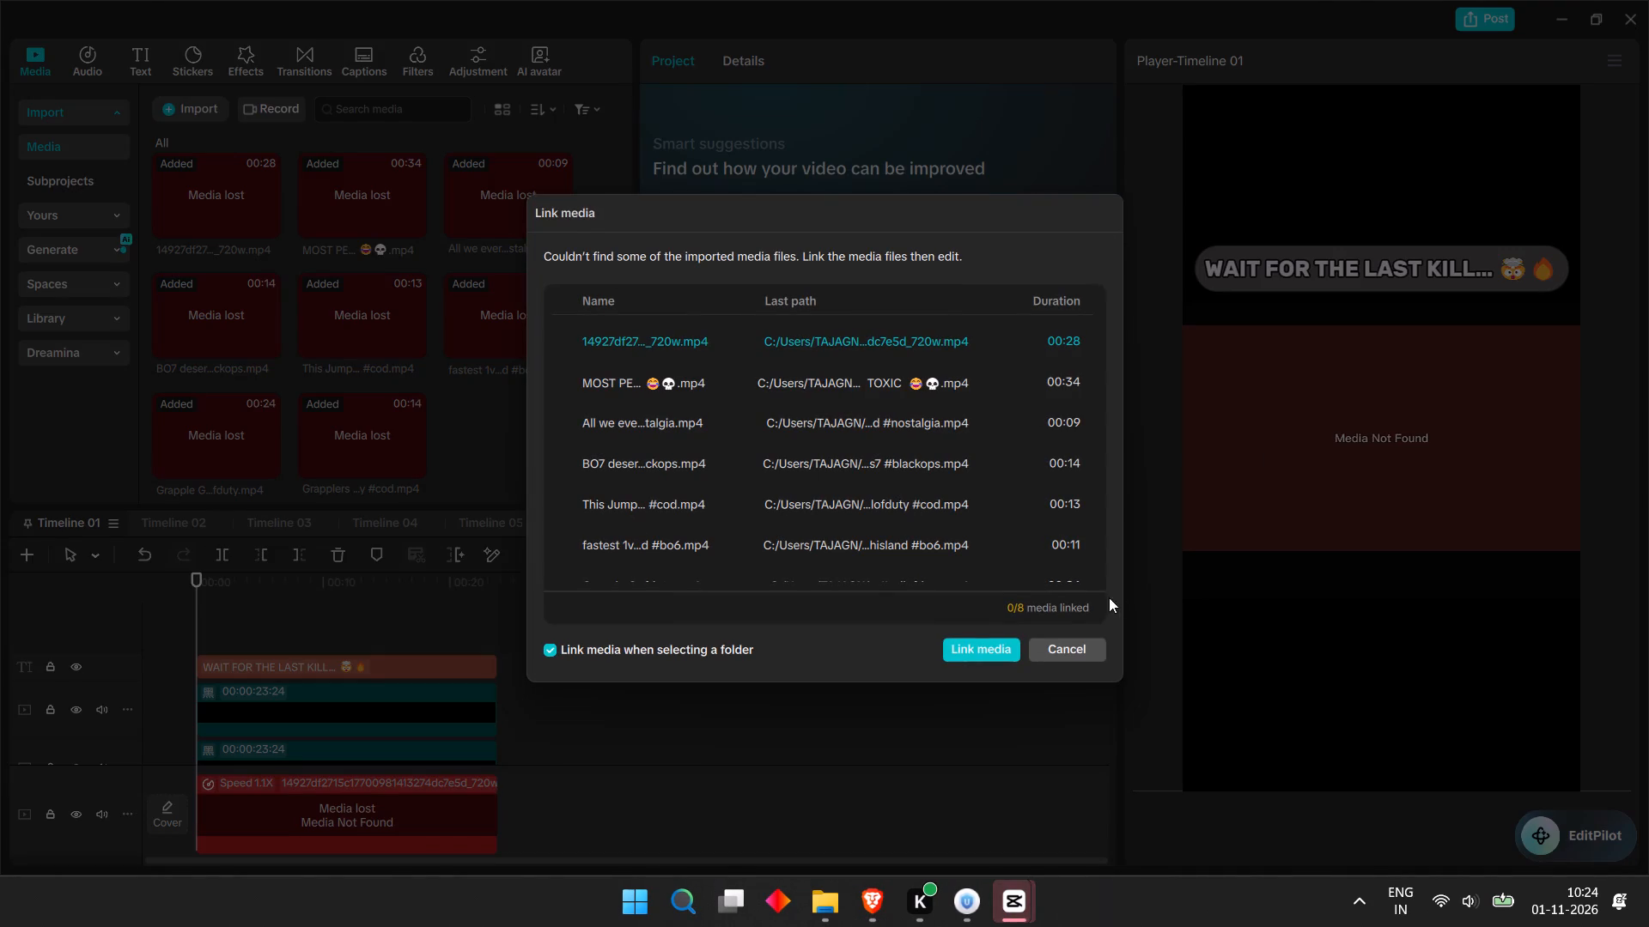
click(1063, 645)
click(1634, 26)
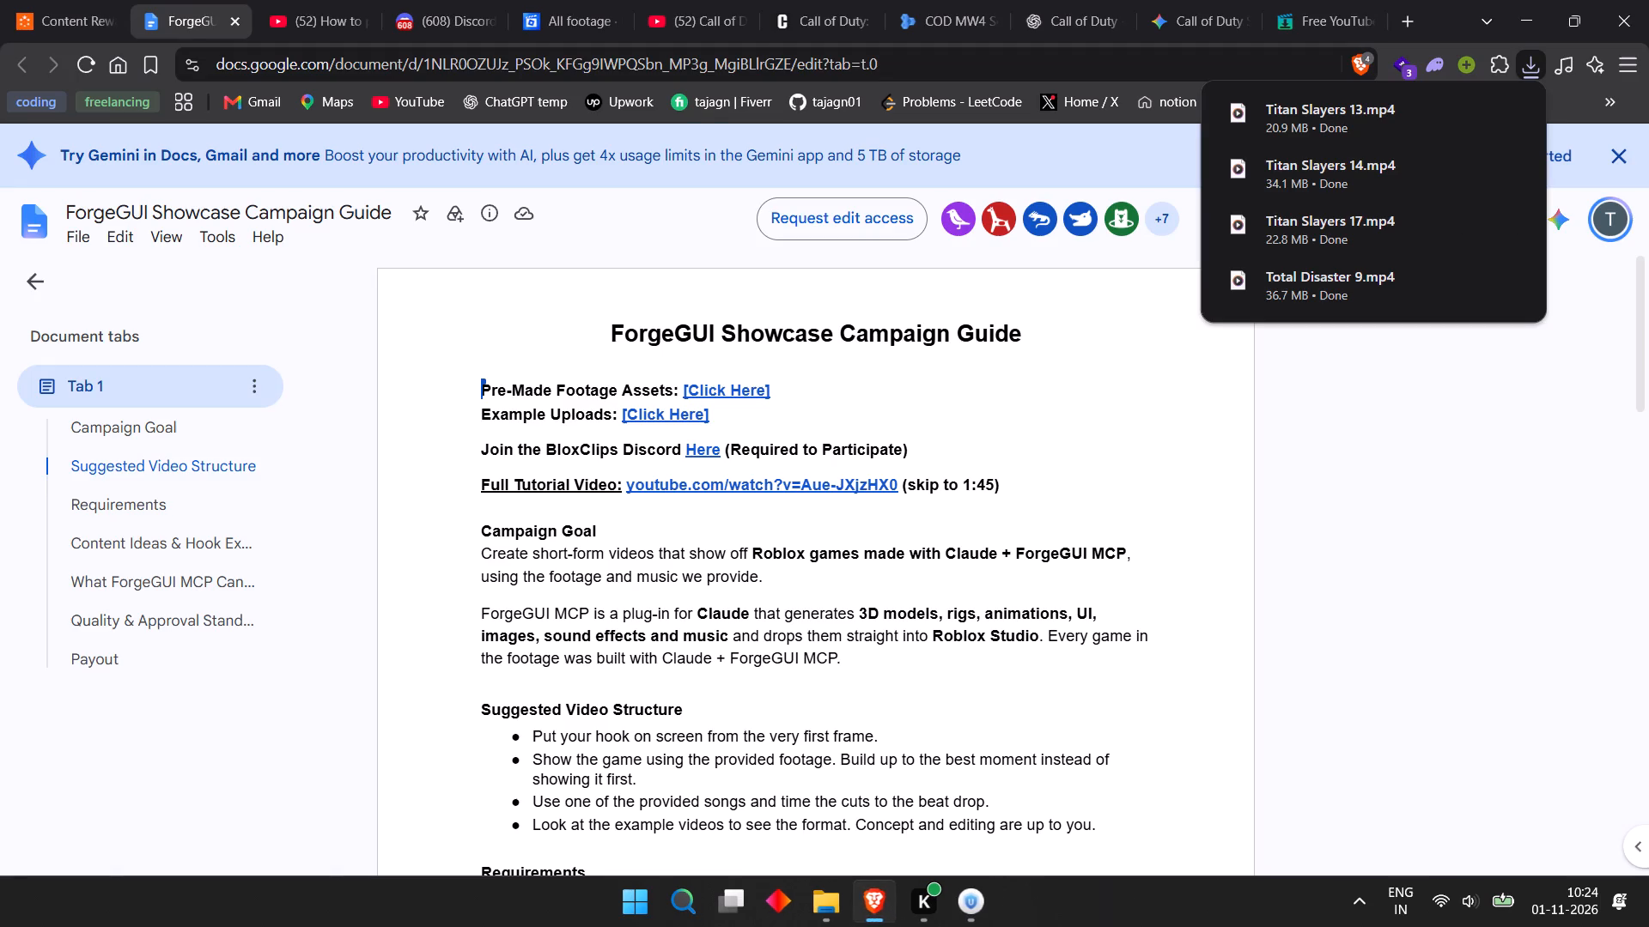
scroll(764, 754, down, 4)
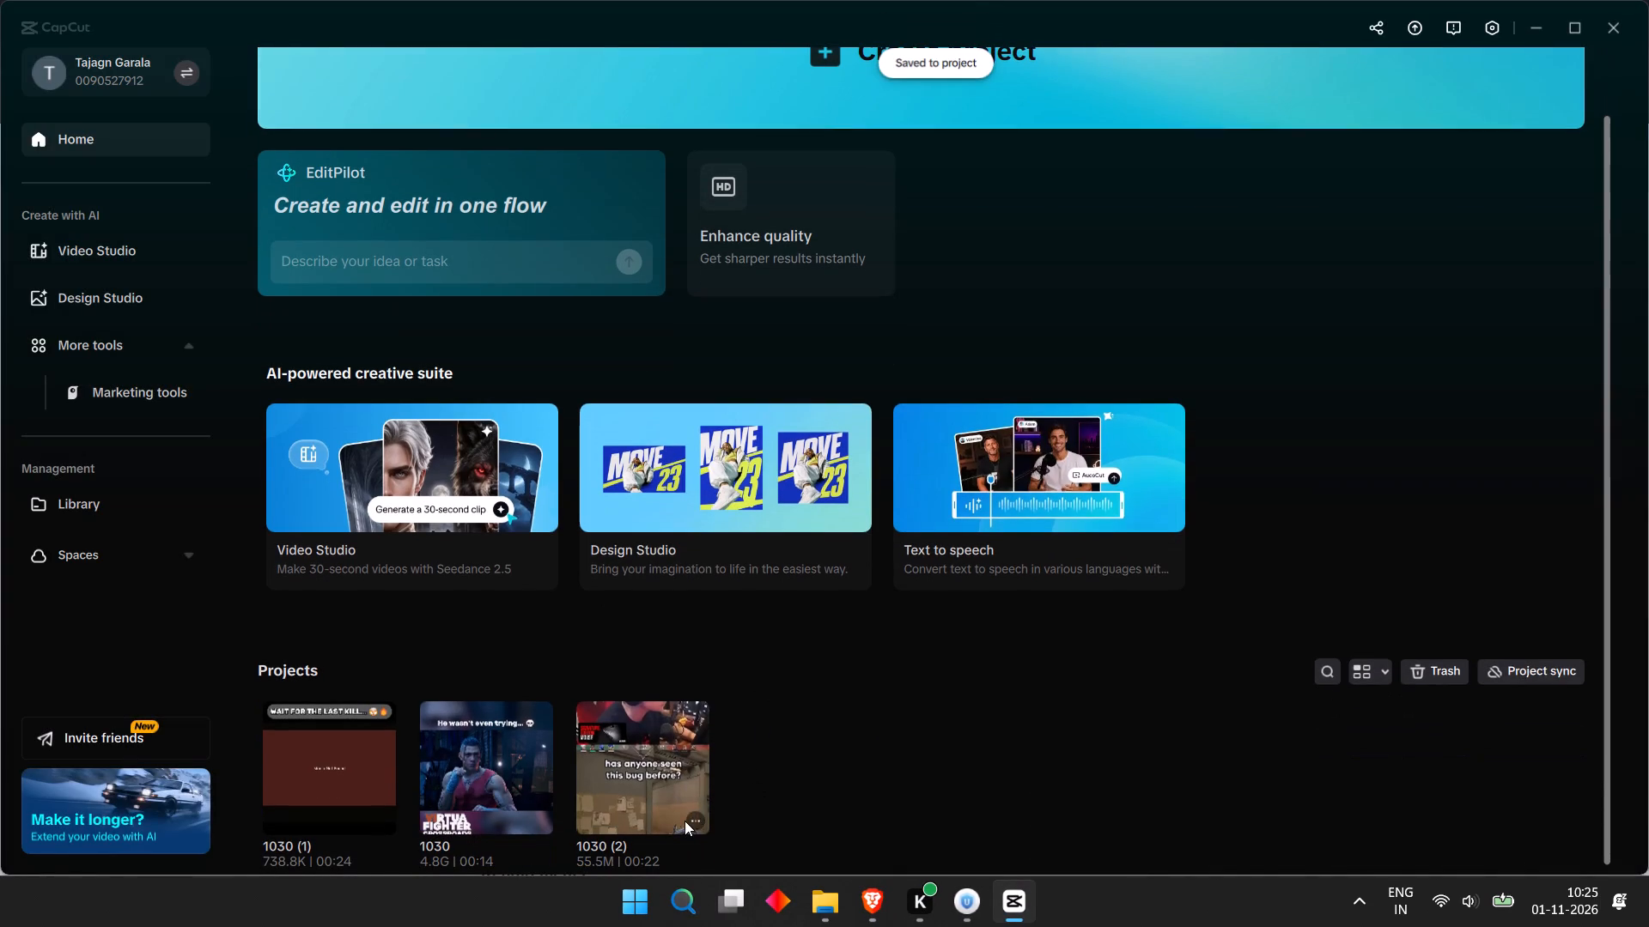
Move the remaining 1030 (2), 1030 and 1030 (1) projects to Trash.
click(691, 815)
click(795, 846)
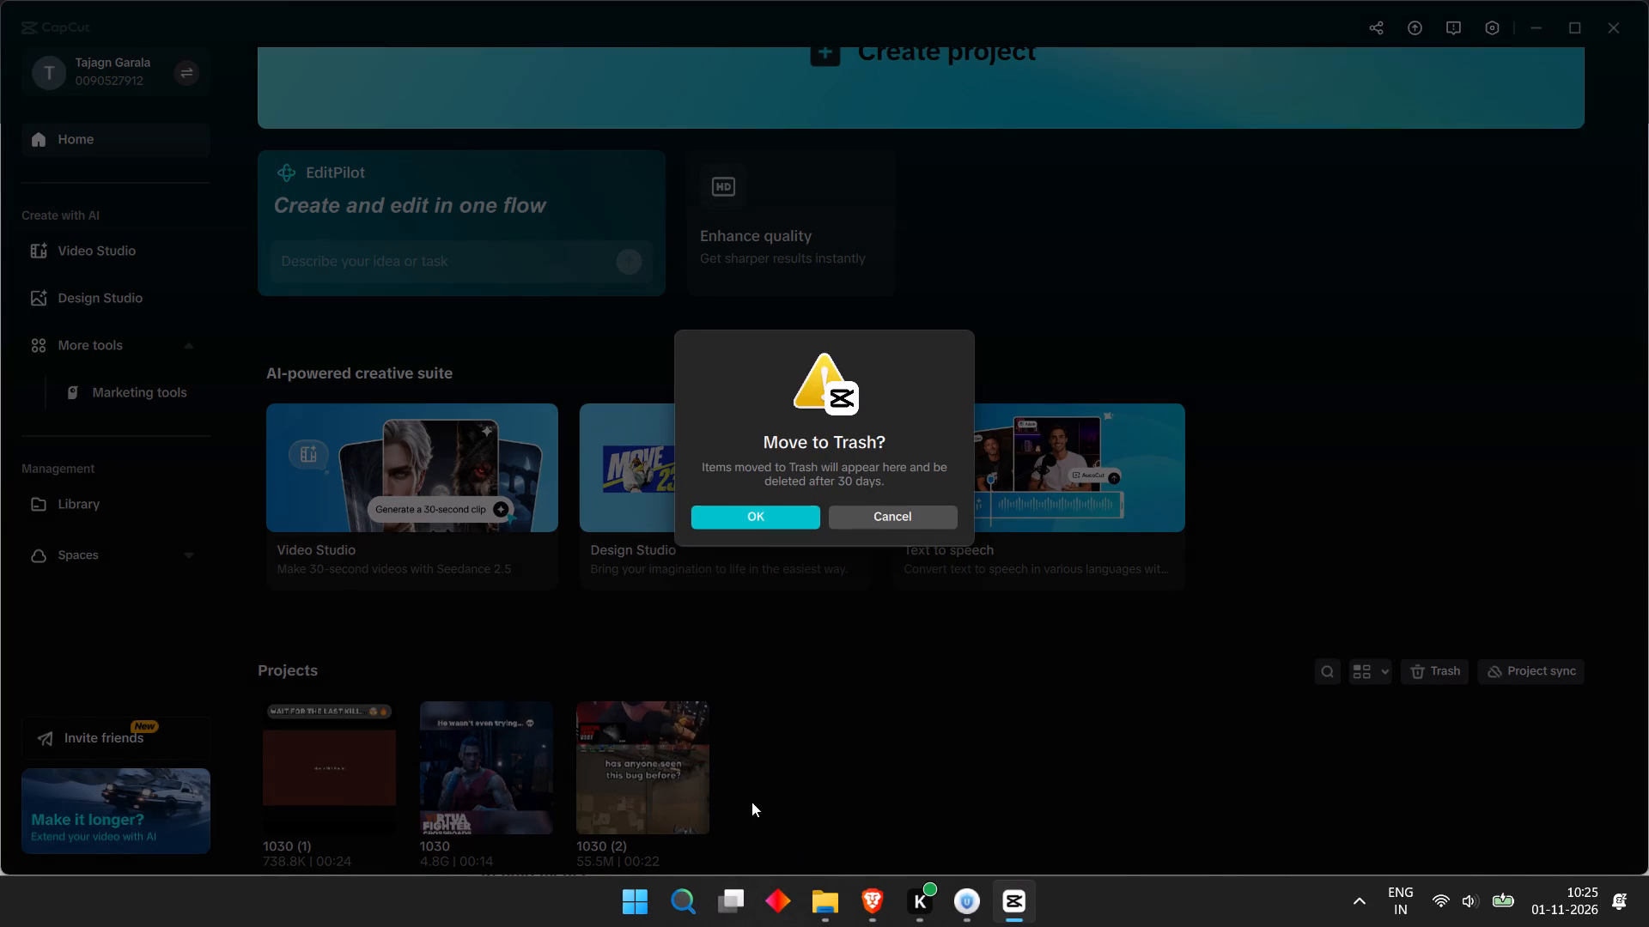
click(748, 524)
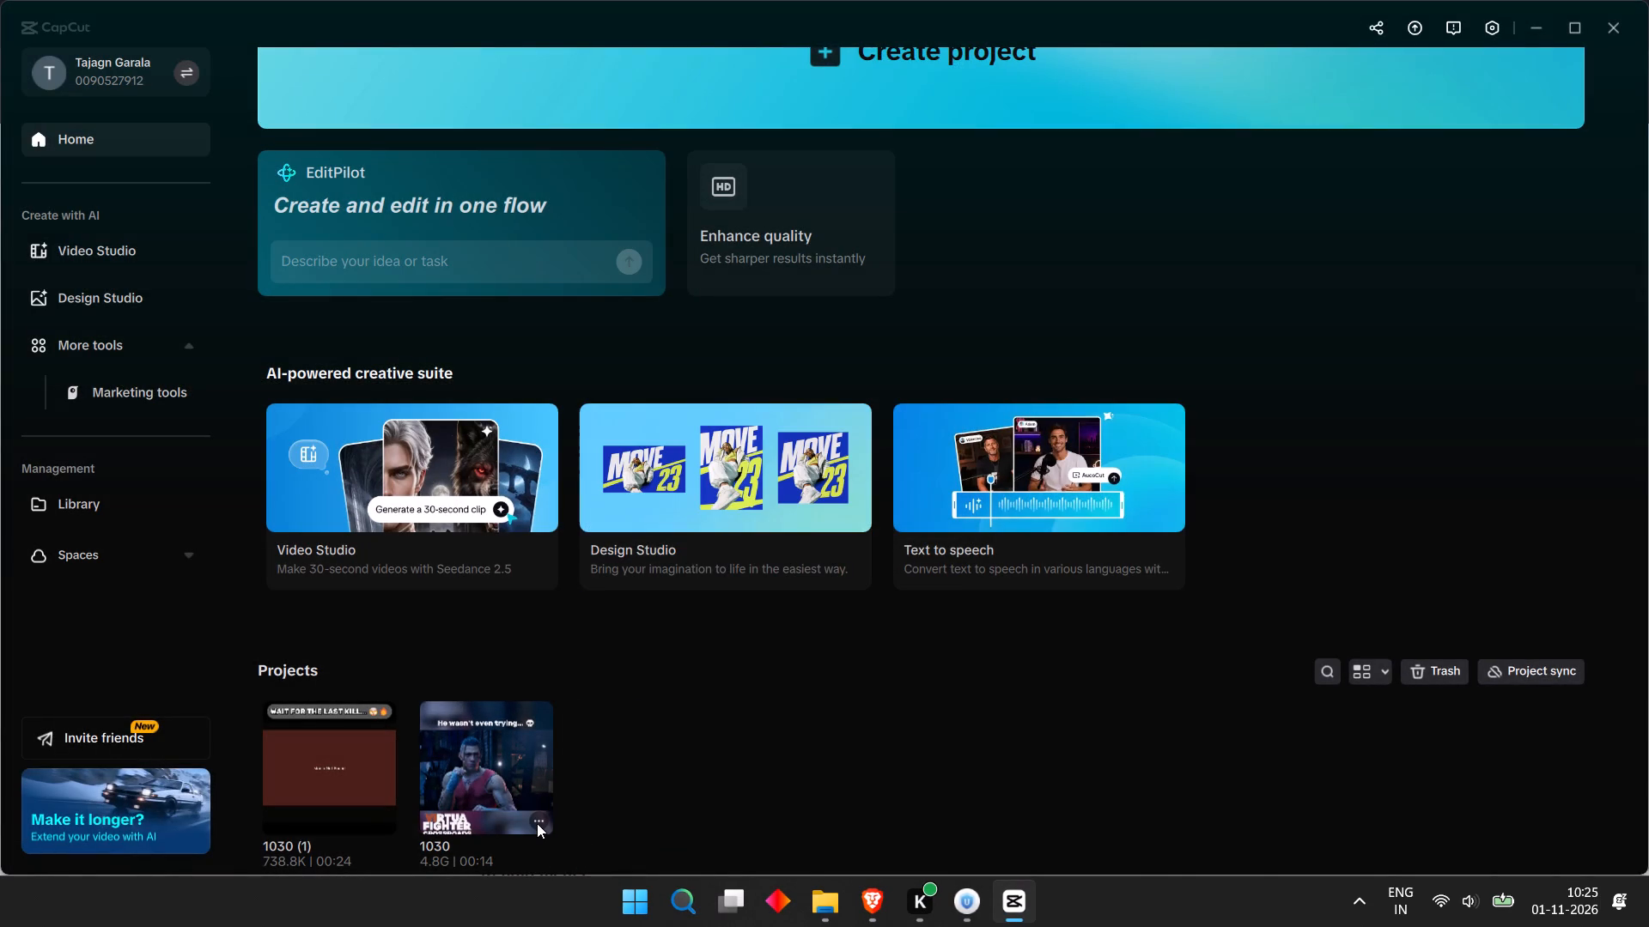
click(537, 823)
click(651, 849)
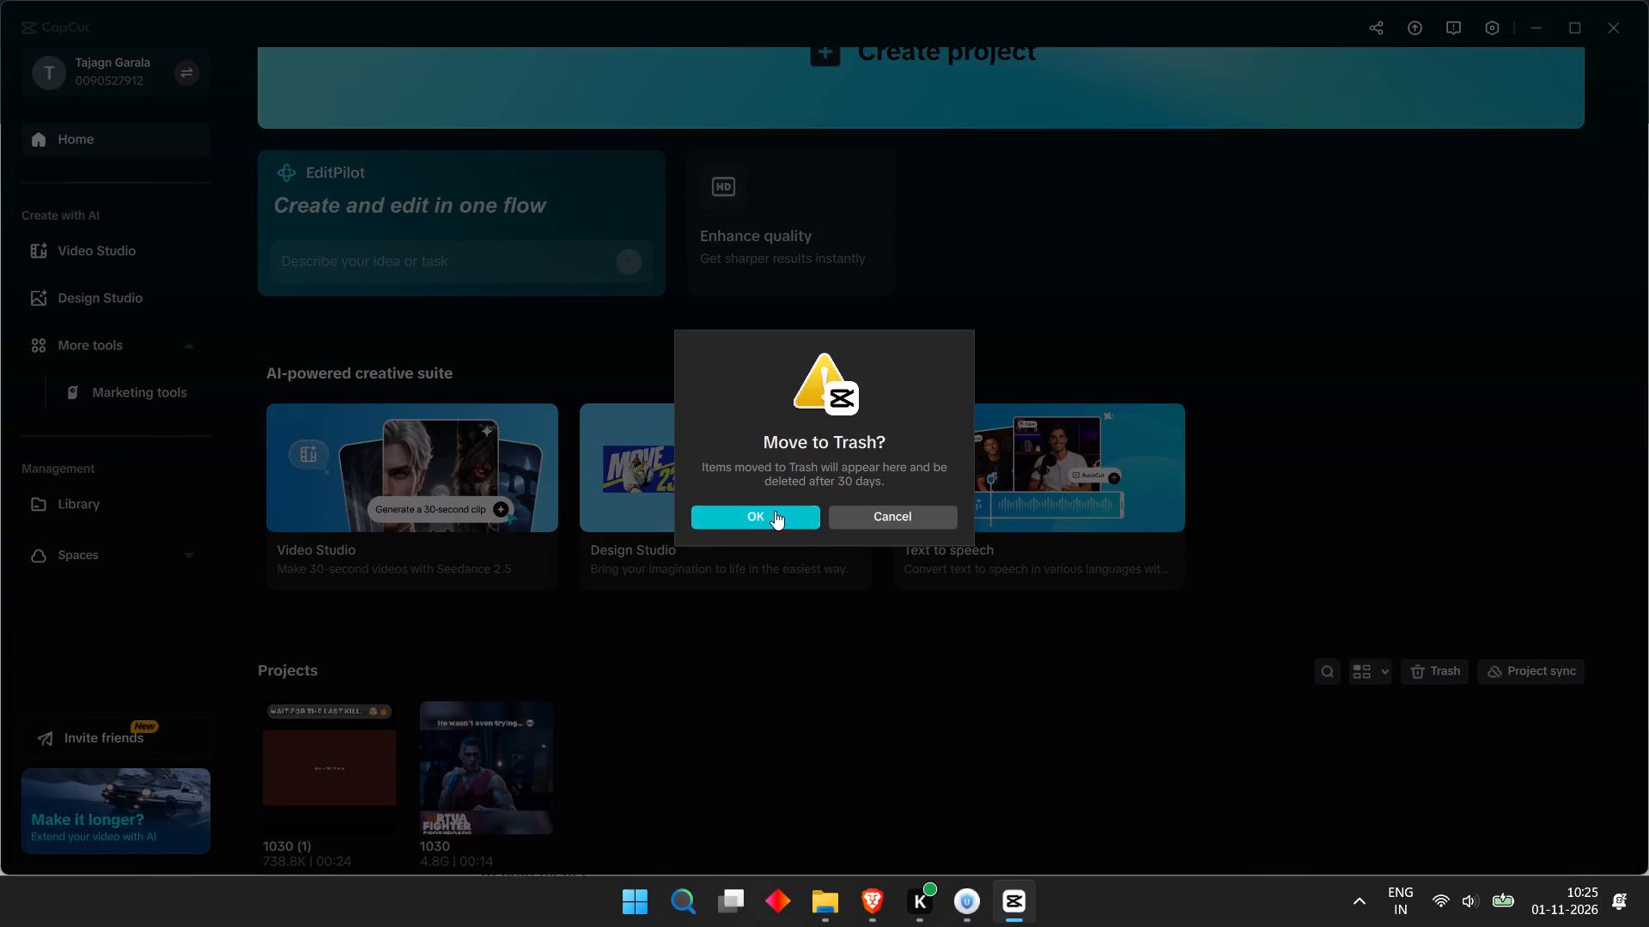
click(775, 511)
click(386, 821)
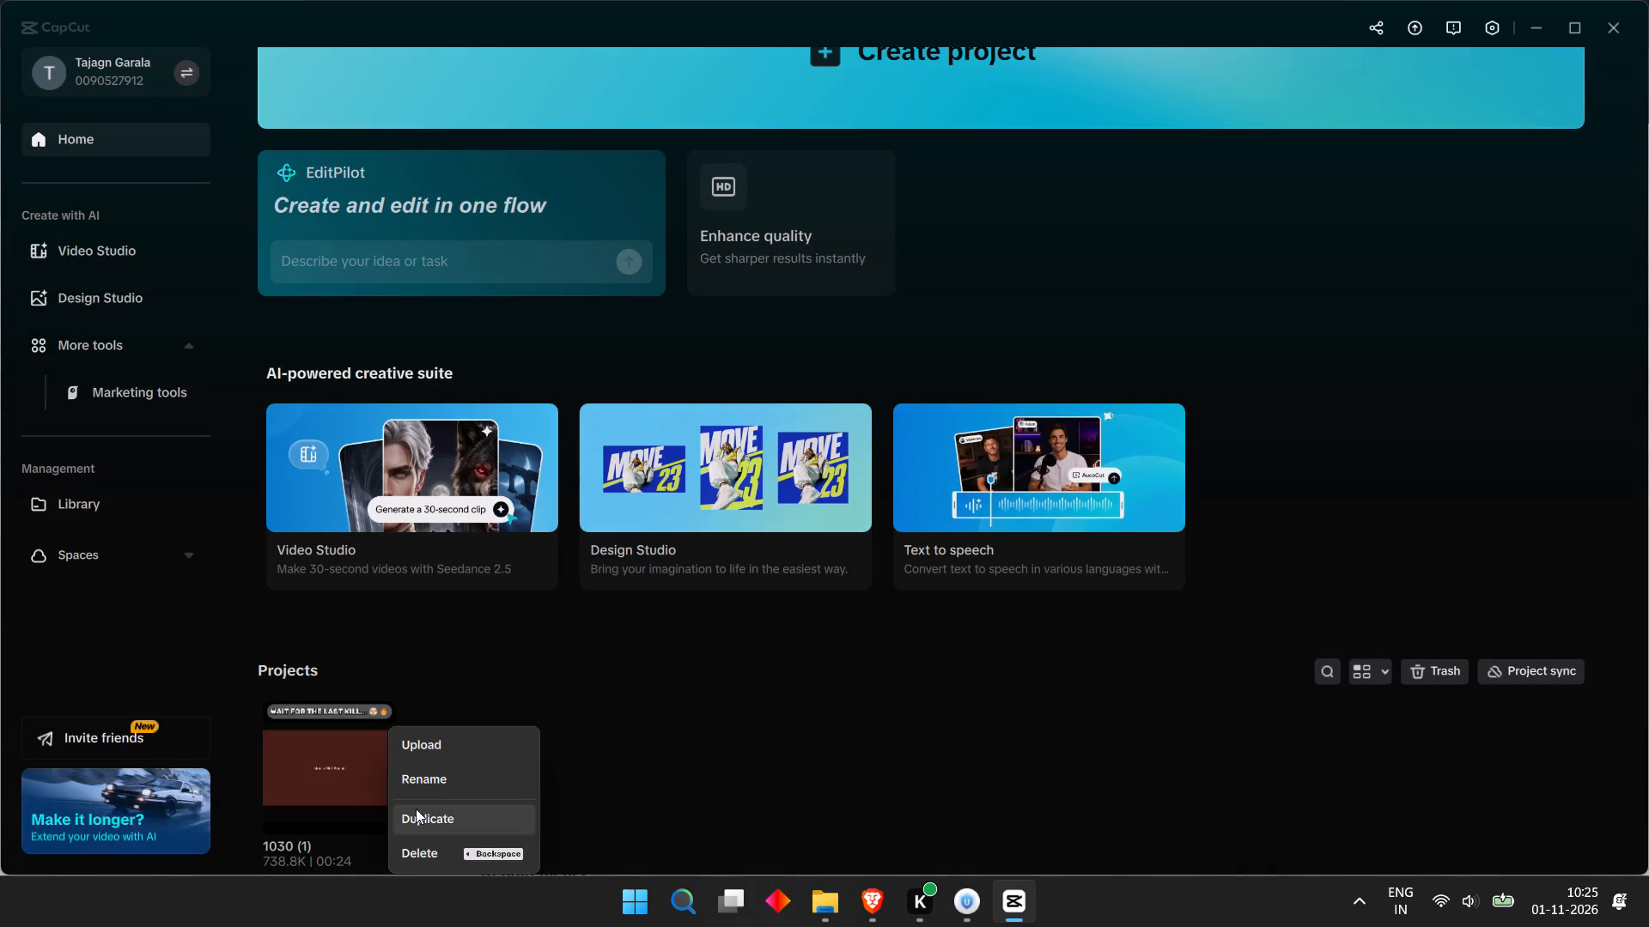
click(476, 846)
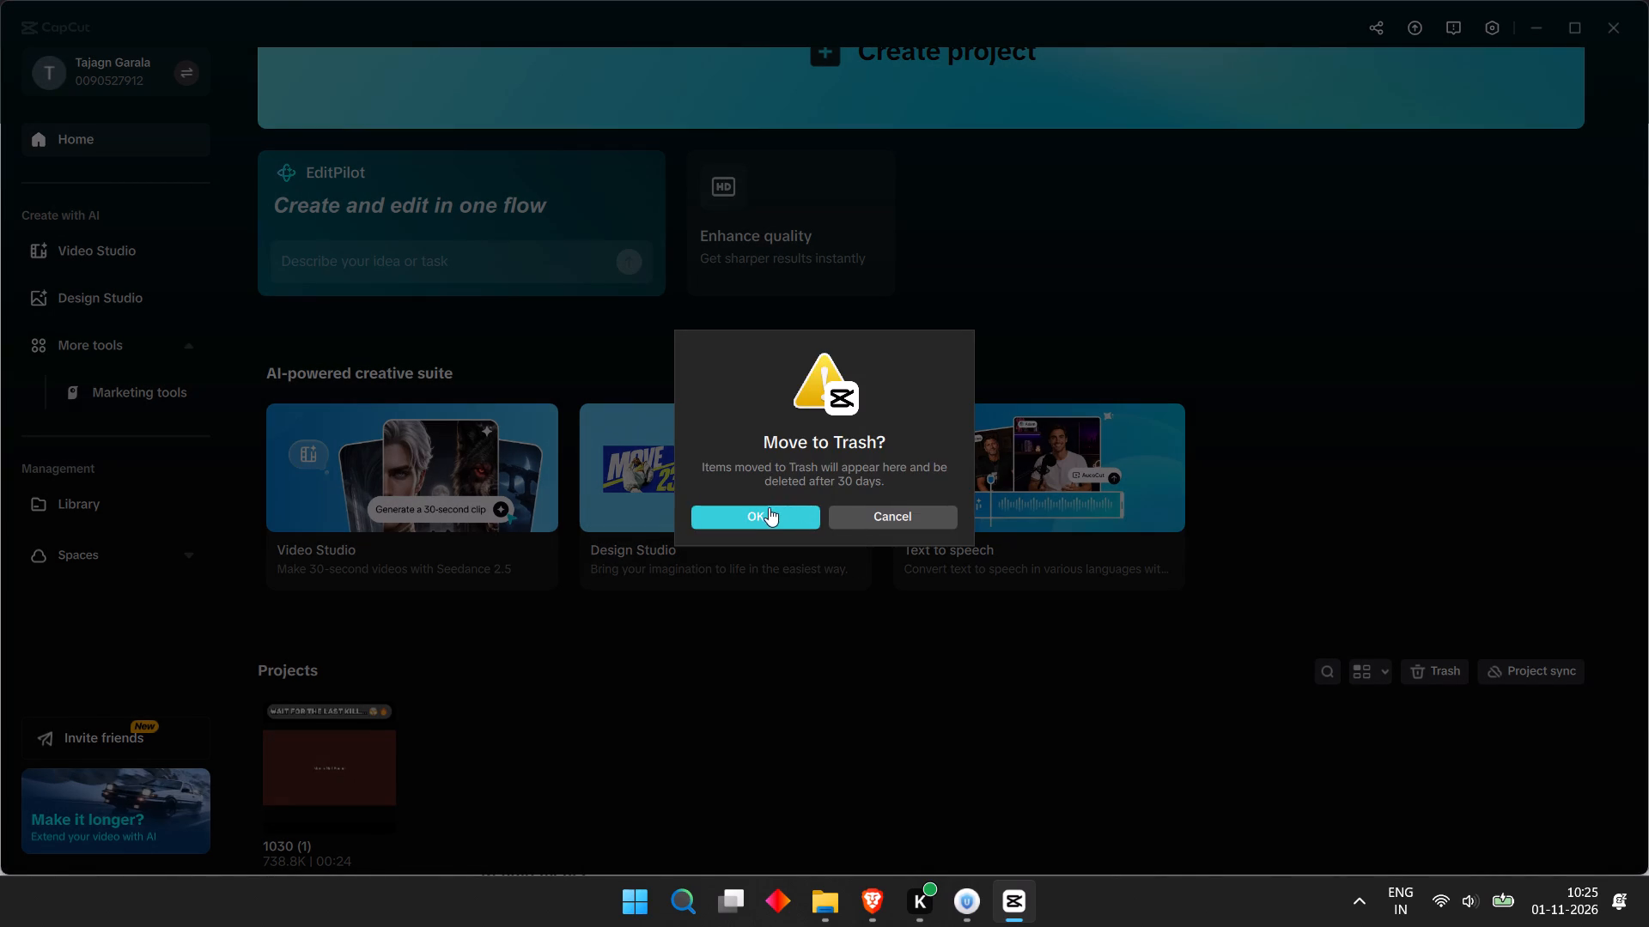
click(769, 507)
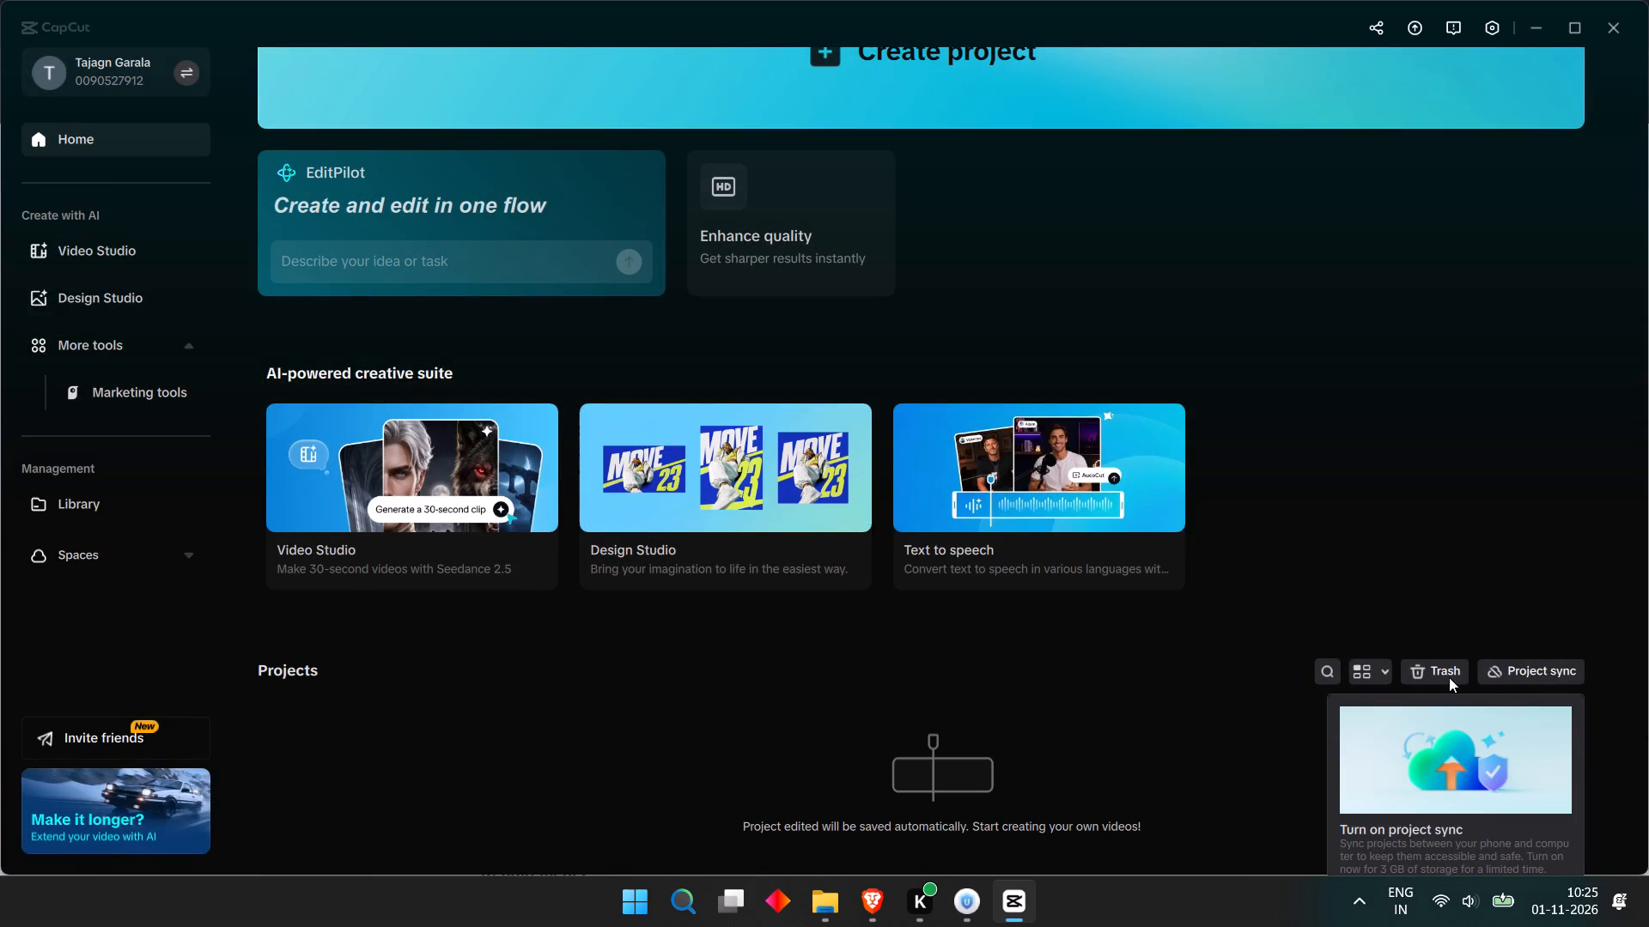
Permanently delete all five projects in Trash: 1030 (1), 1030, 1030 (2), 1031 and 1030 (3).
click(1429, 673)
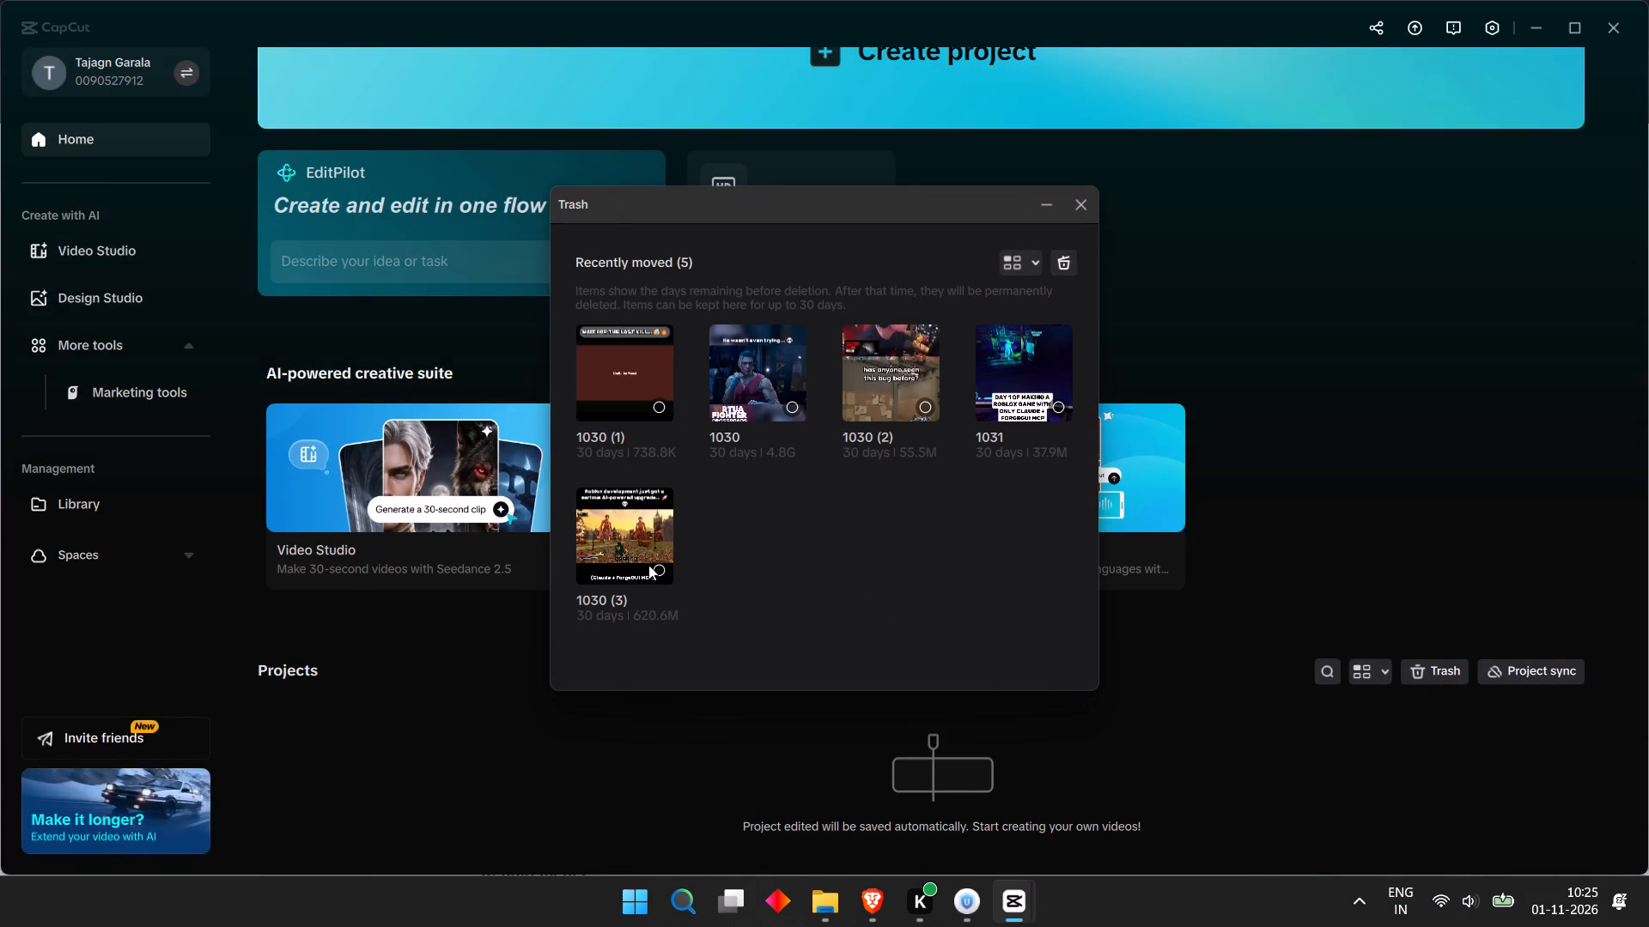
click(648, 565)
click(632, 382)
click(754, 388)
click(921, 393)
click(1067, 395)
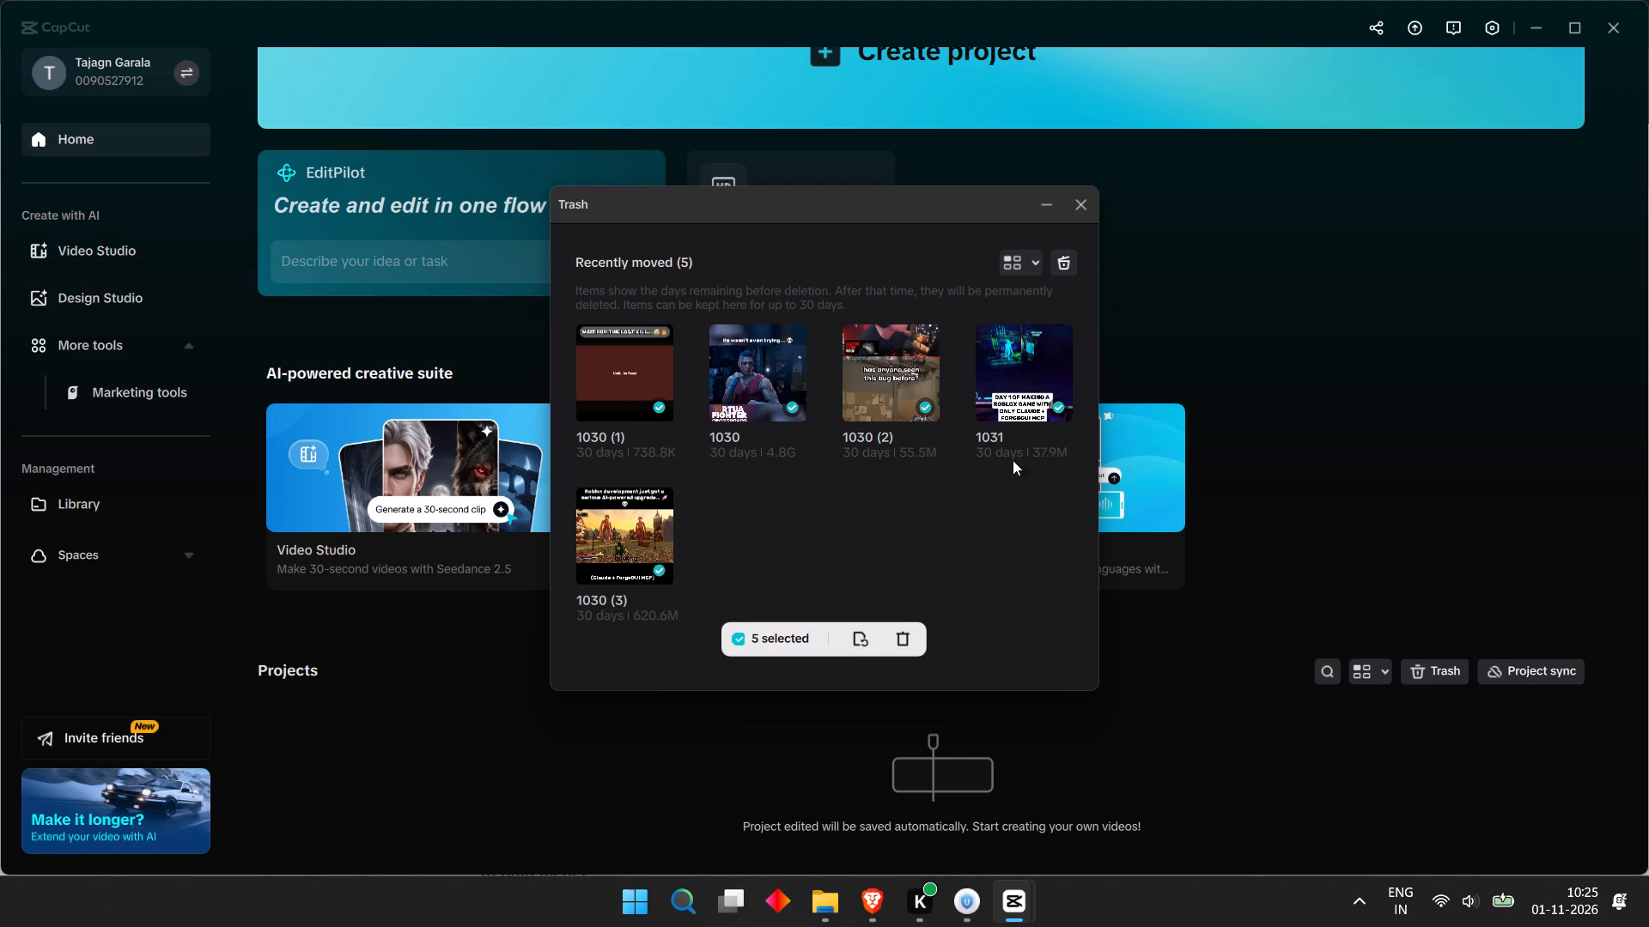
click(904, 634)
click(787, 521)
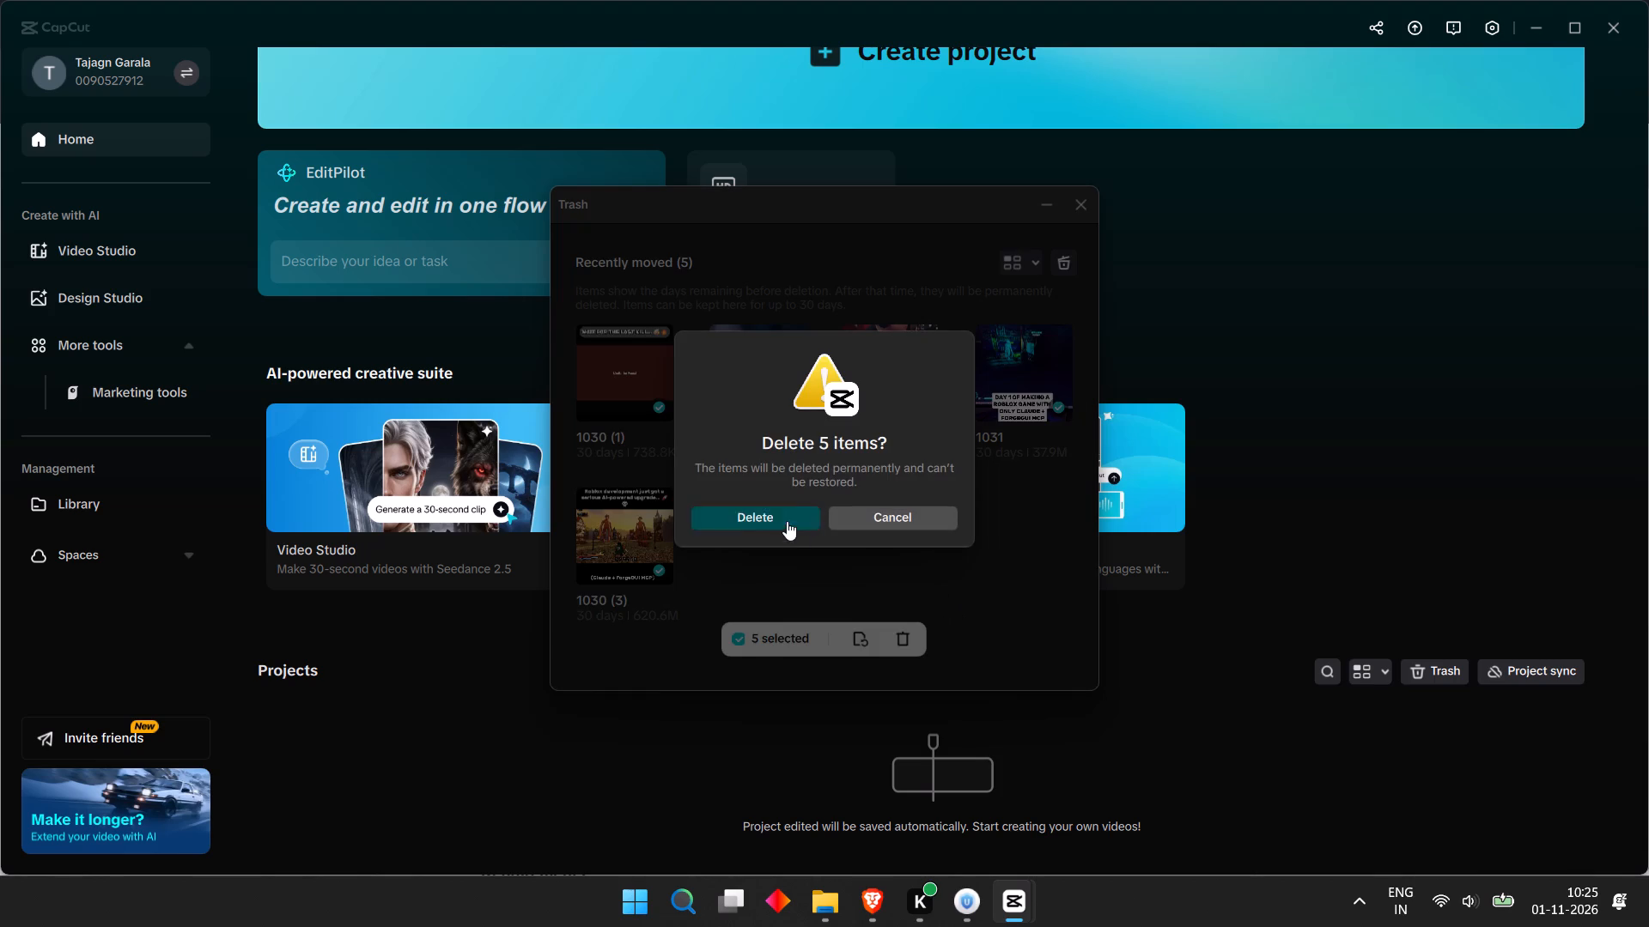
click(663, 405)
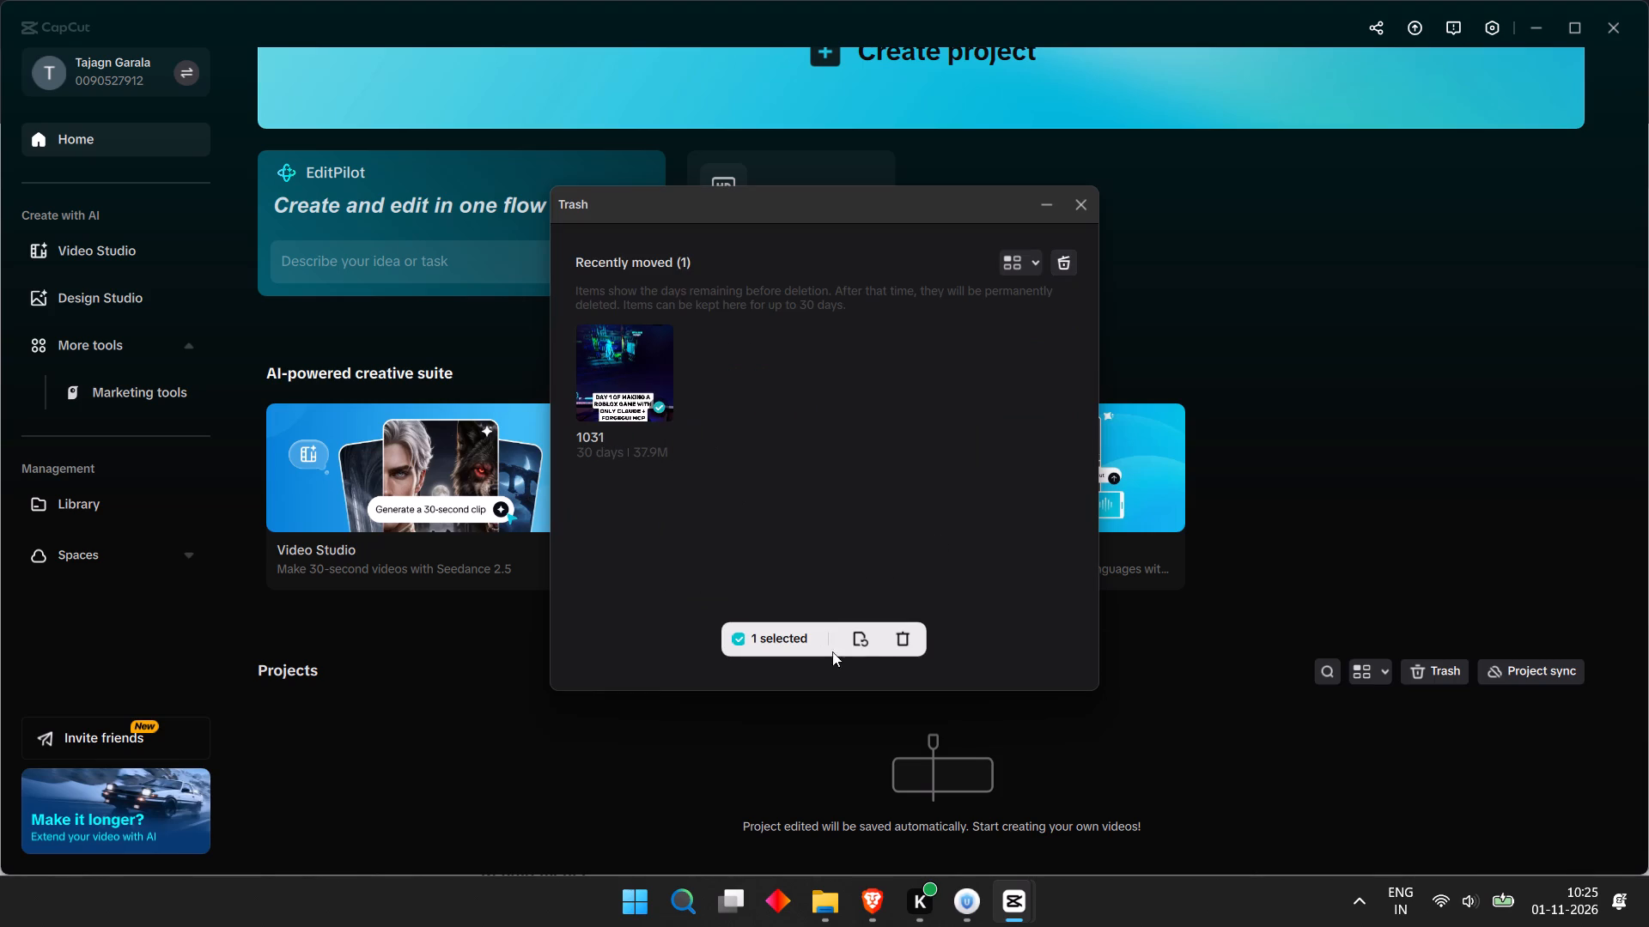
click(907, 639)
click(764, 516)
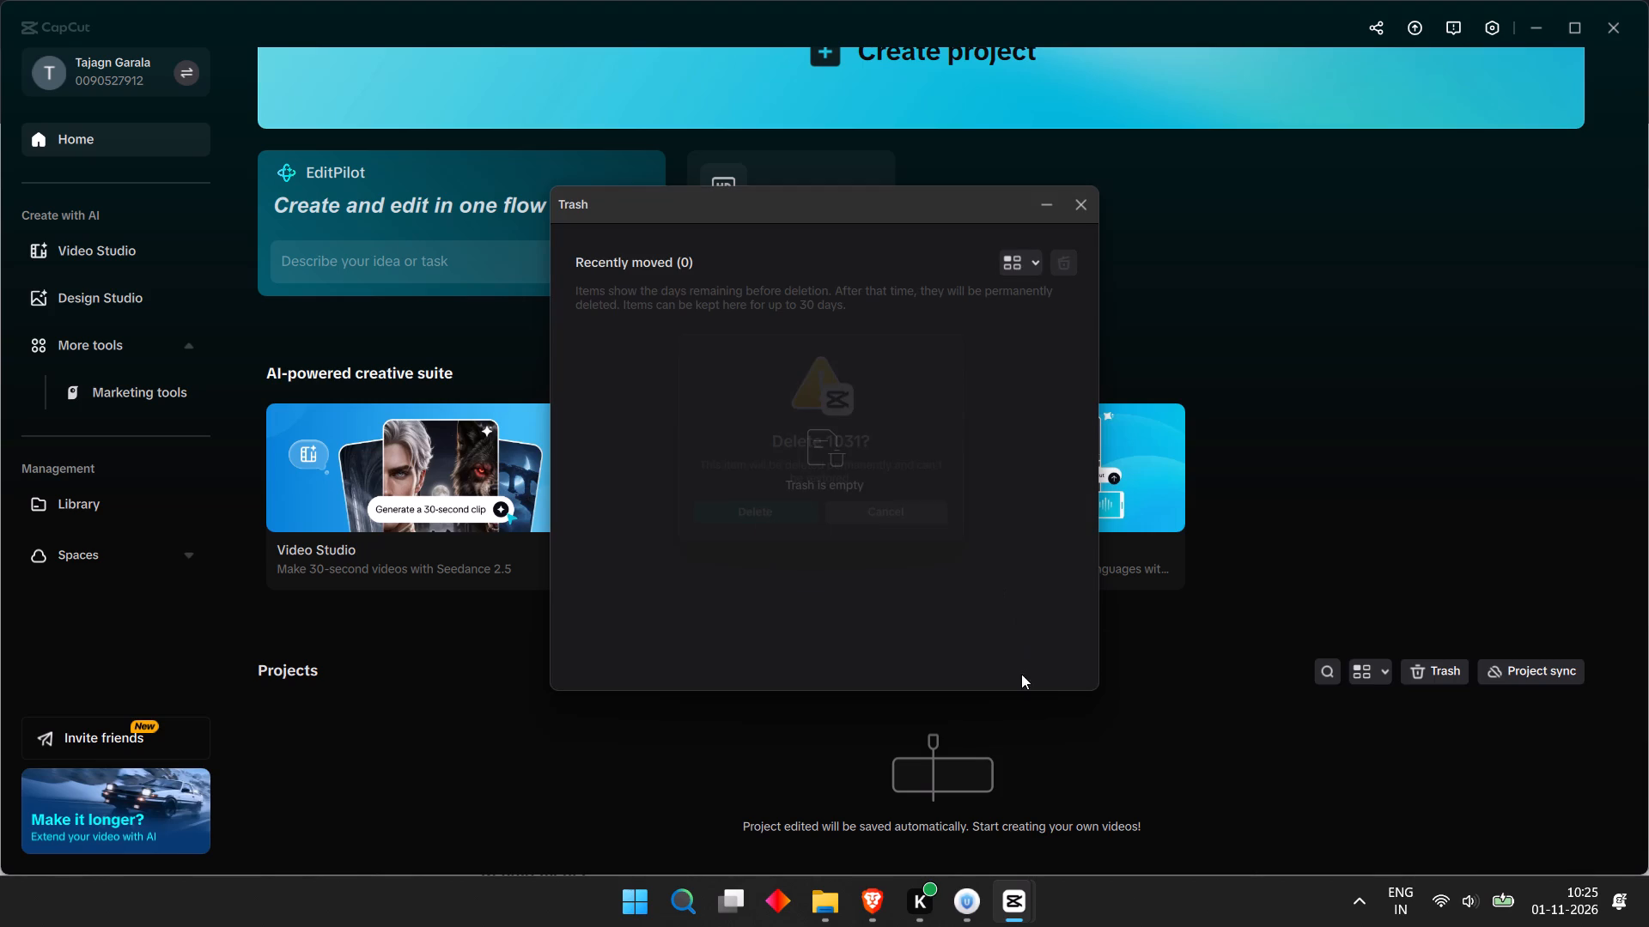
click(1079, 218)
Create a new project and import the three Titan Slayers and seven Total Disaster clips from the Downloads folder.
click(851, 92)
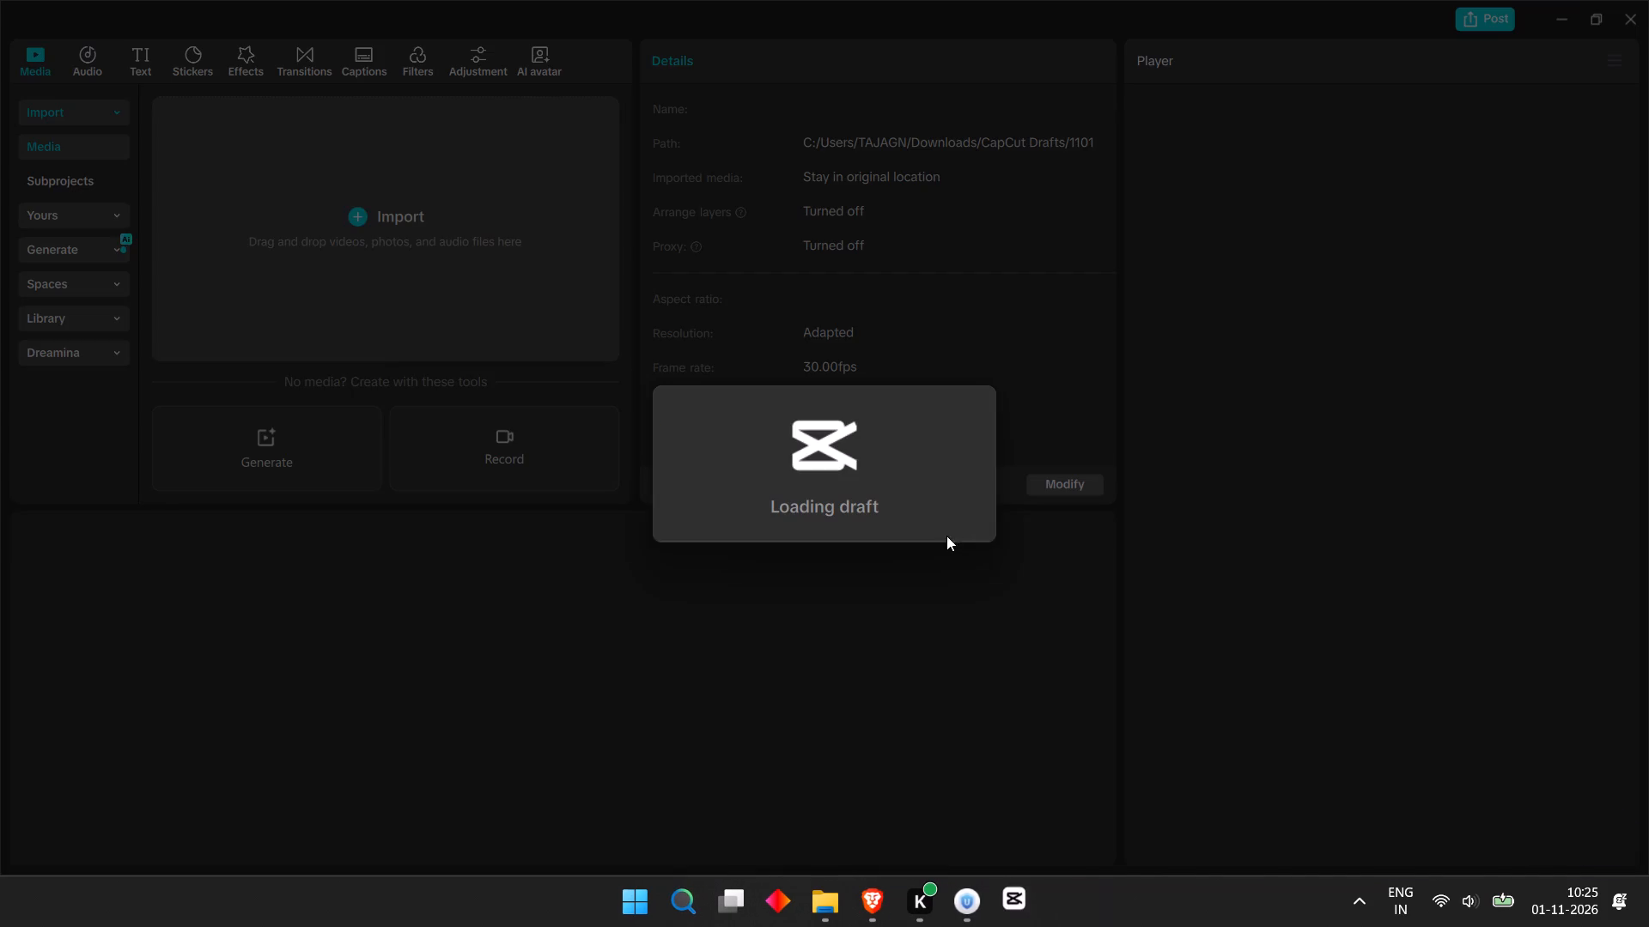
click(357, 210)
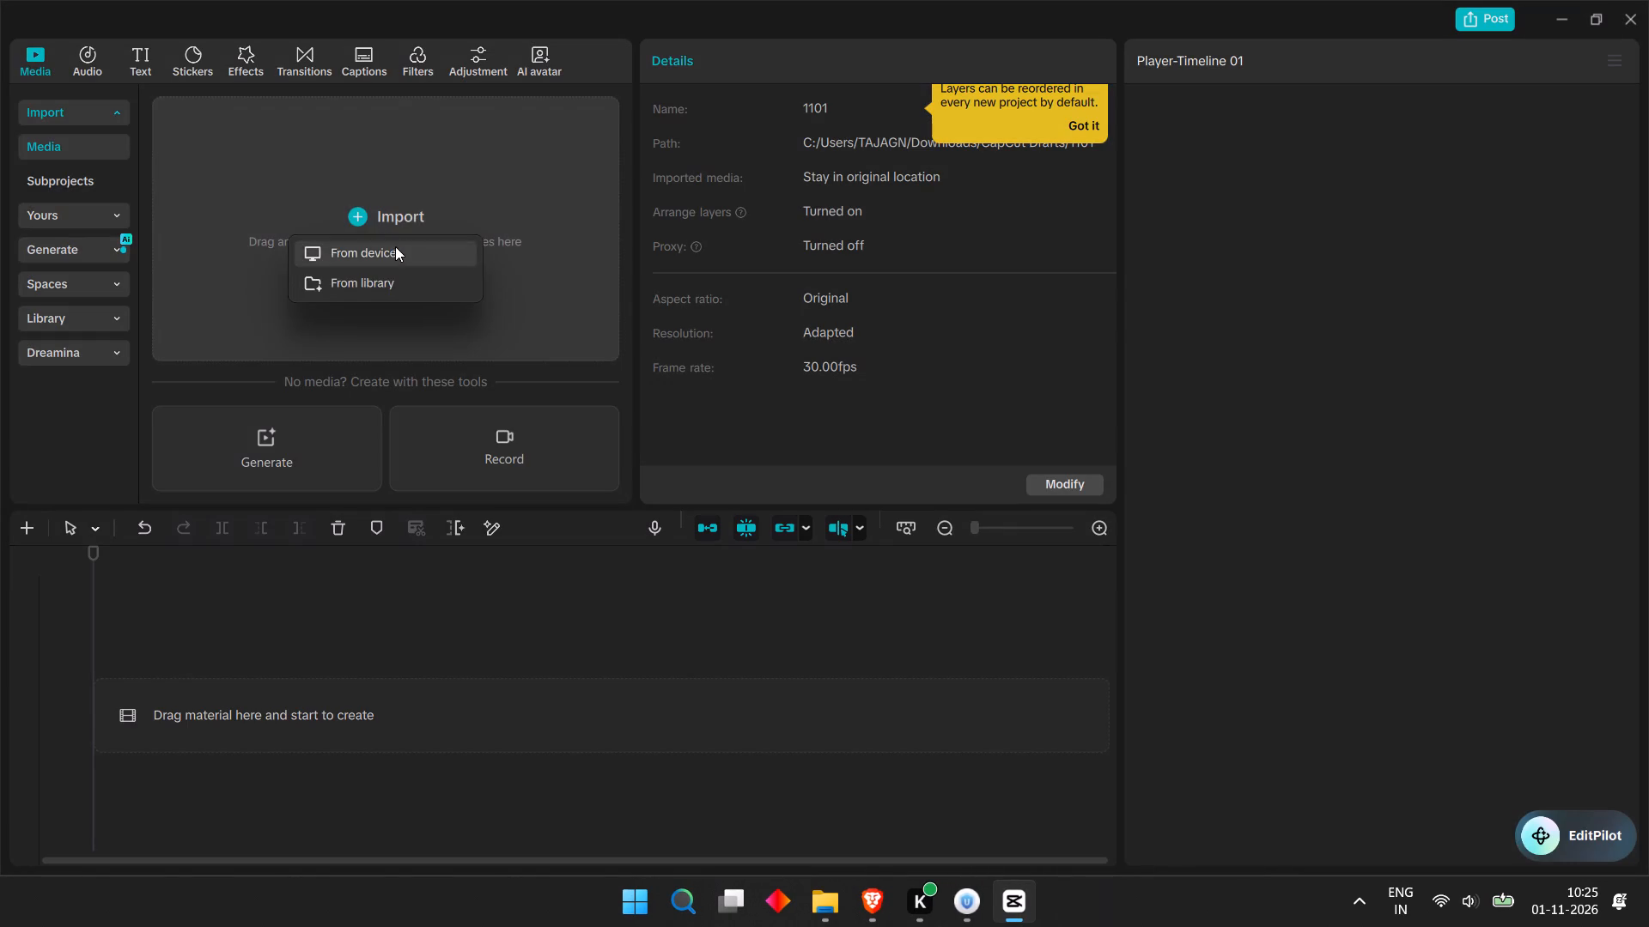
click(393, 248)
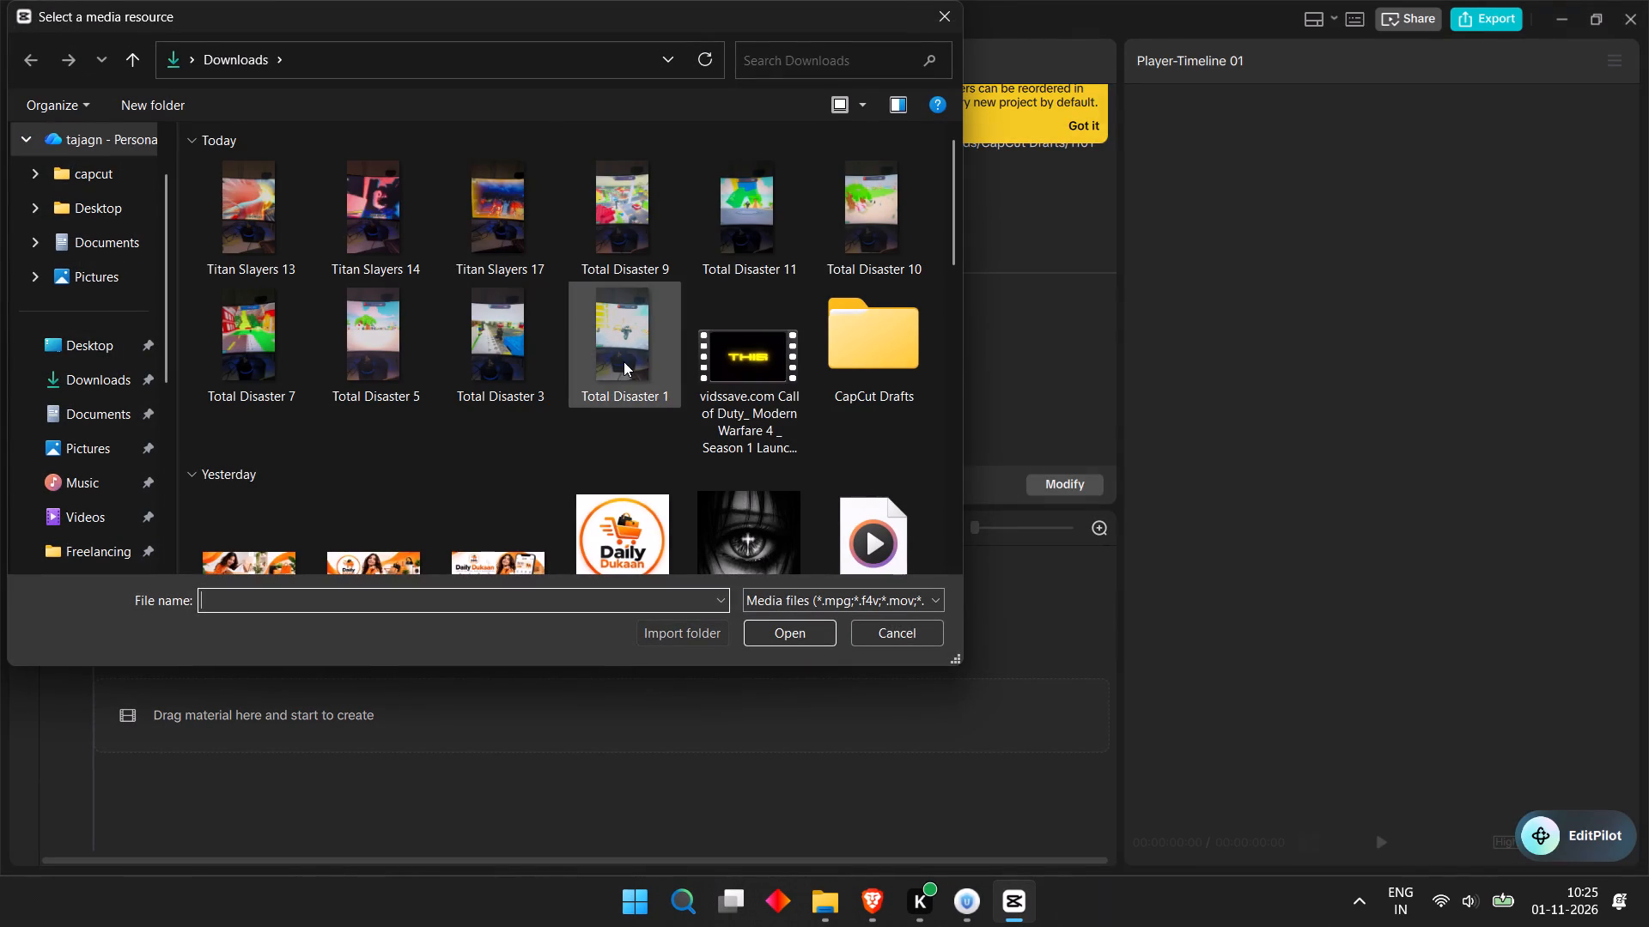
click(278, 226)
shift+click(604, 364)
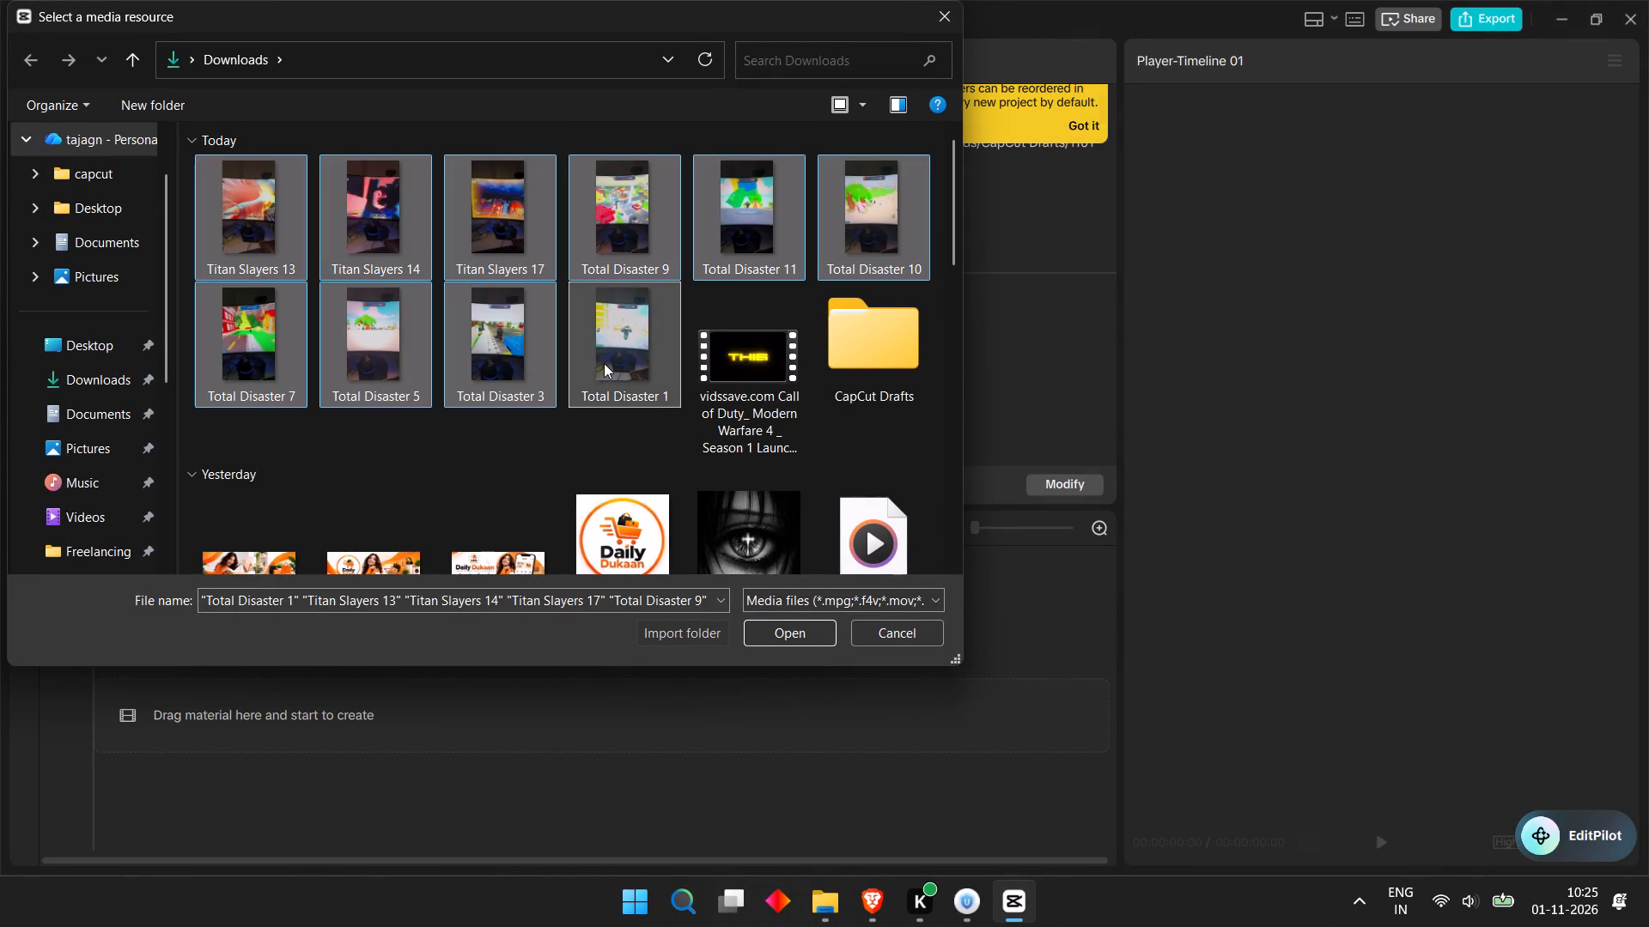
click(779, 630)
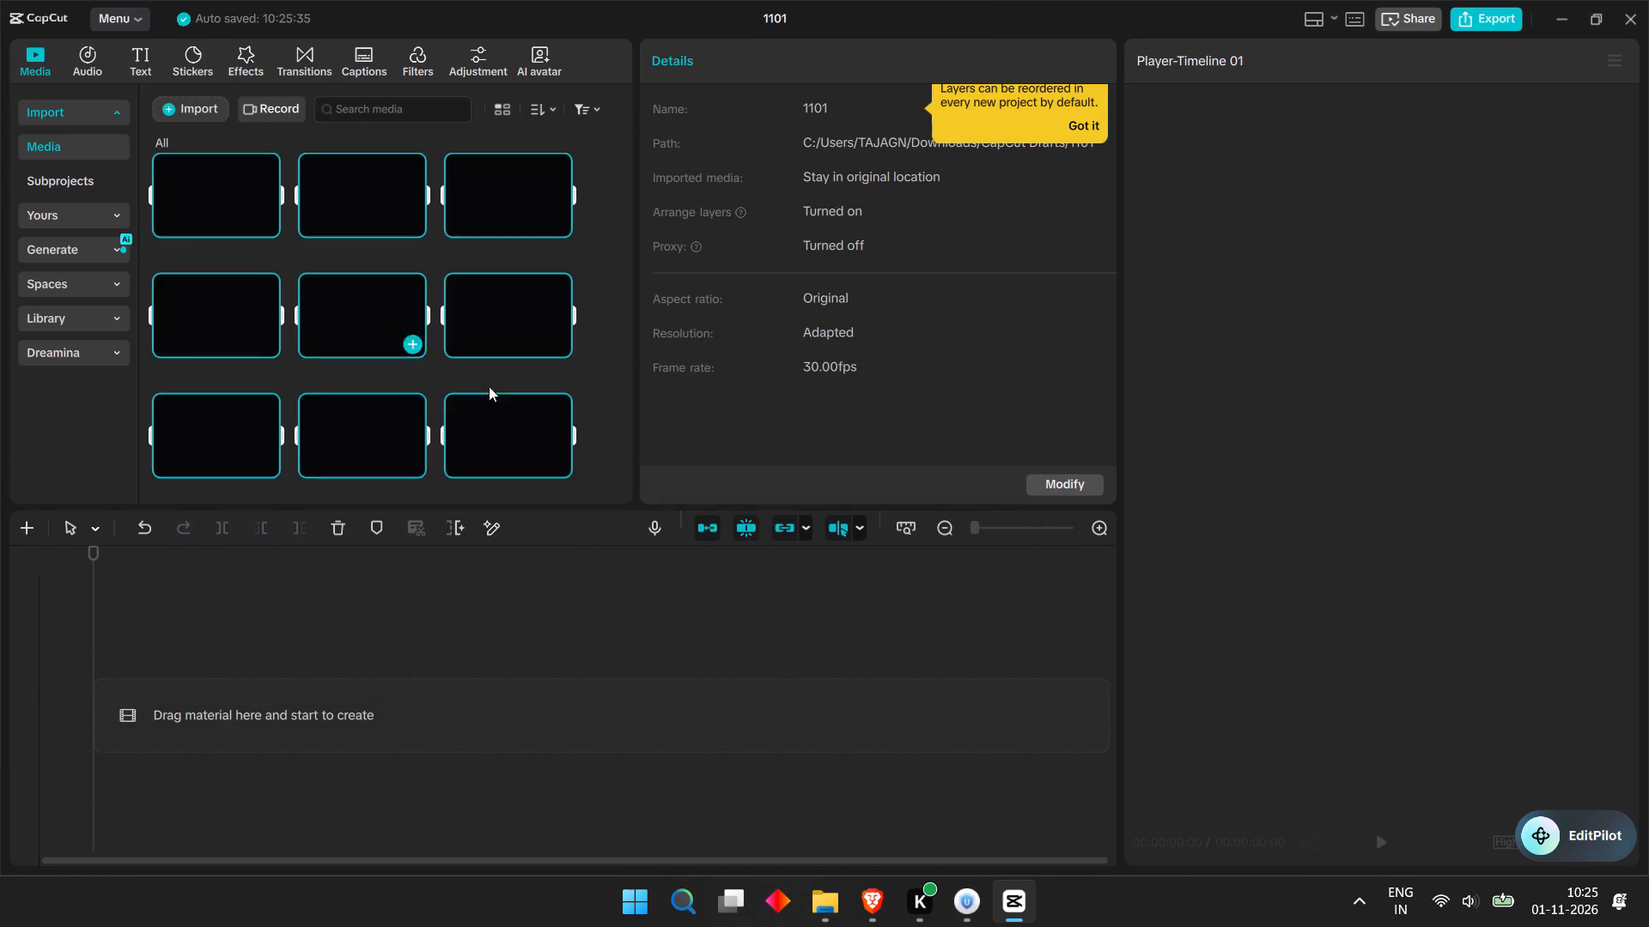
scroll(440, 657, down, 4)
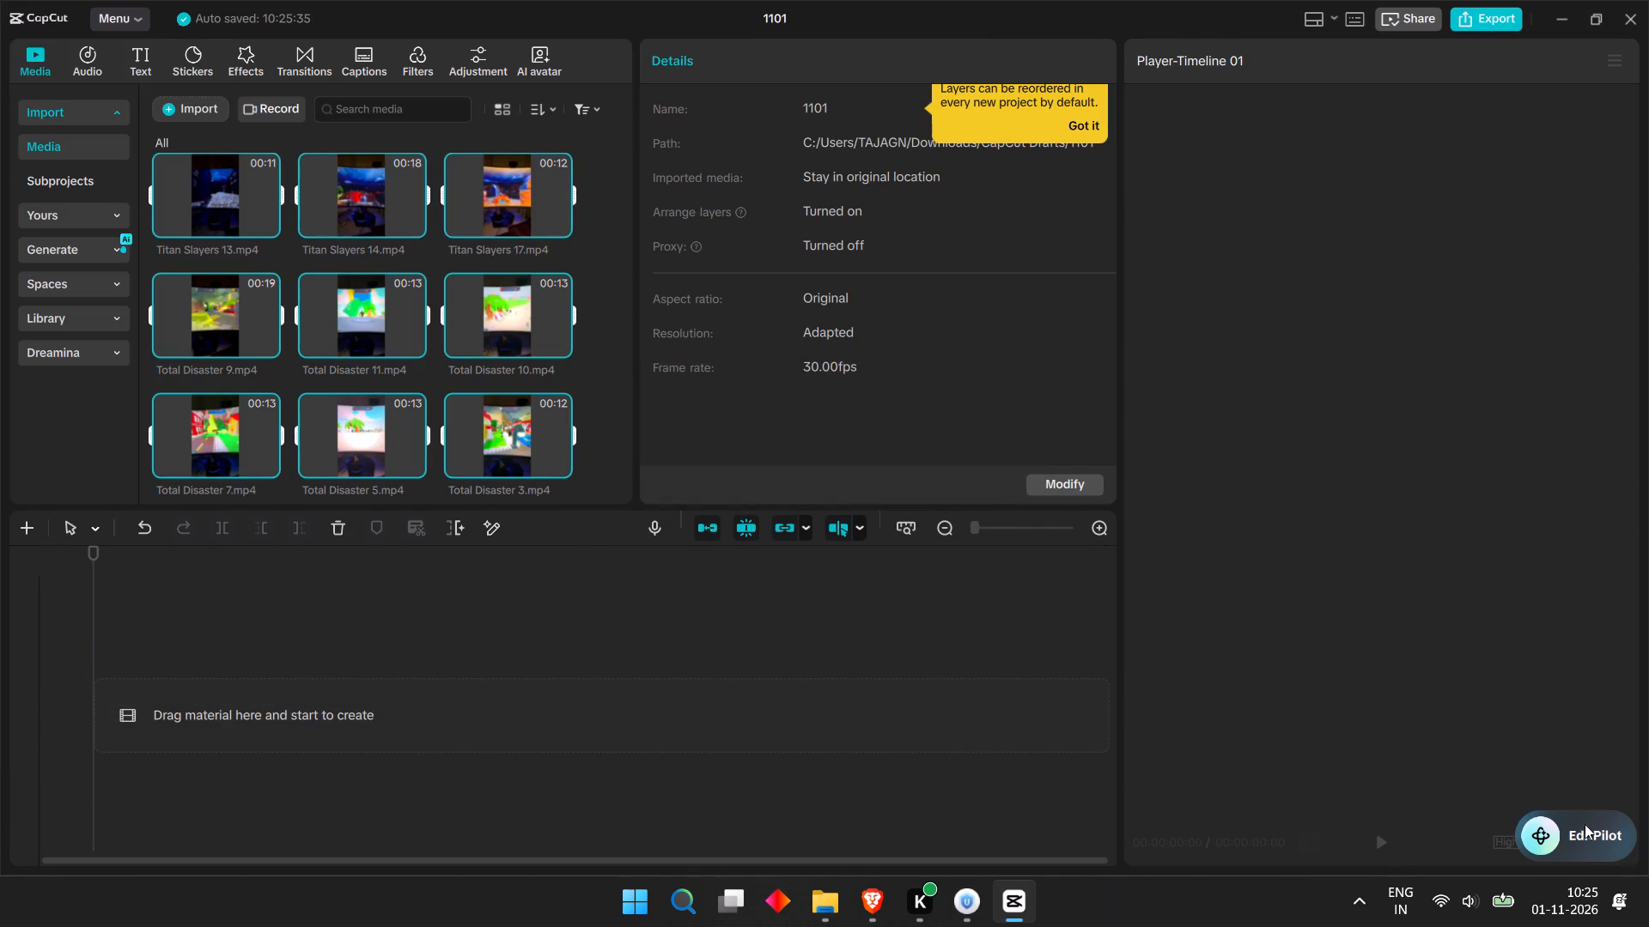
Move the floating EditPilot button up to the top of the player area, away from the playback controls.
drag(1591, 830, 1648, 65)
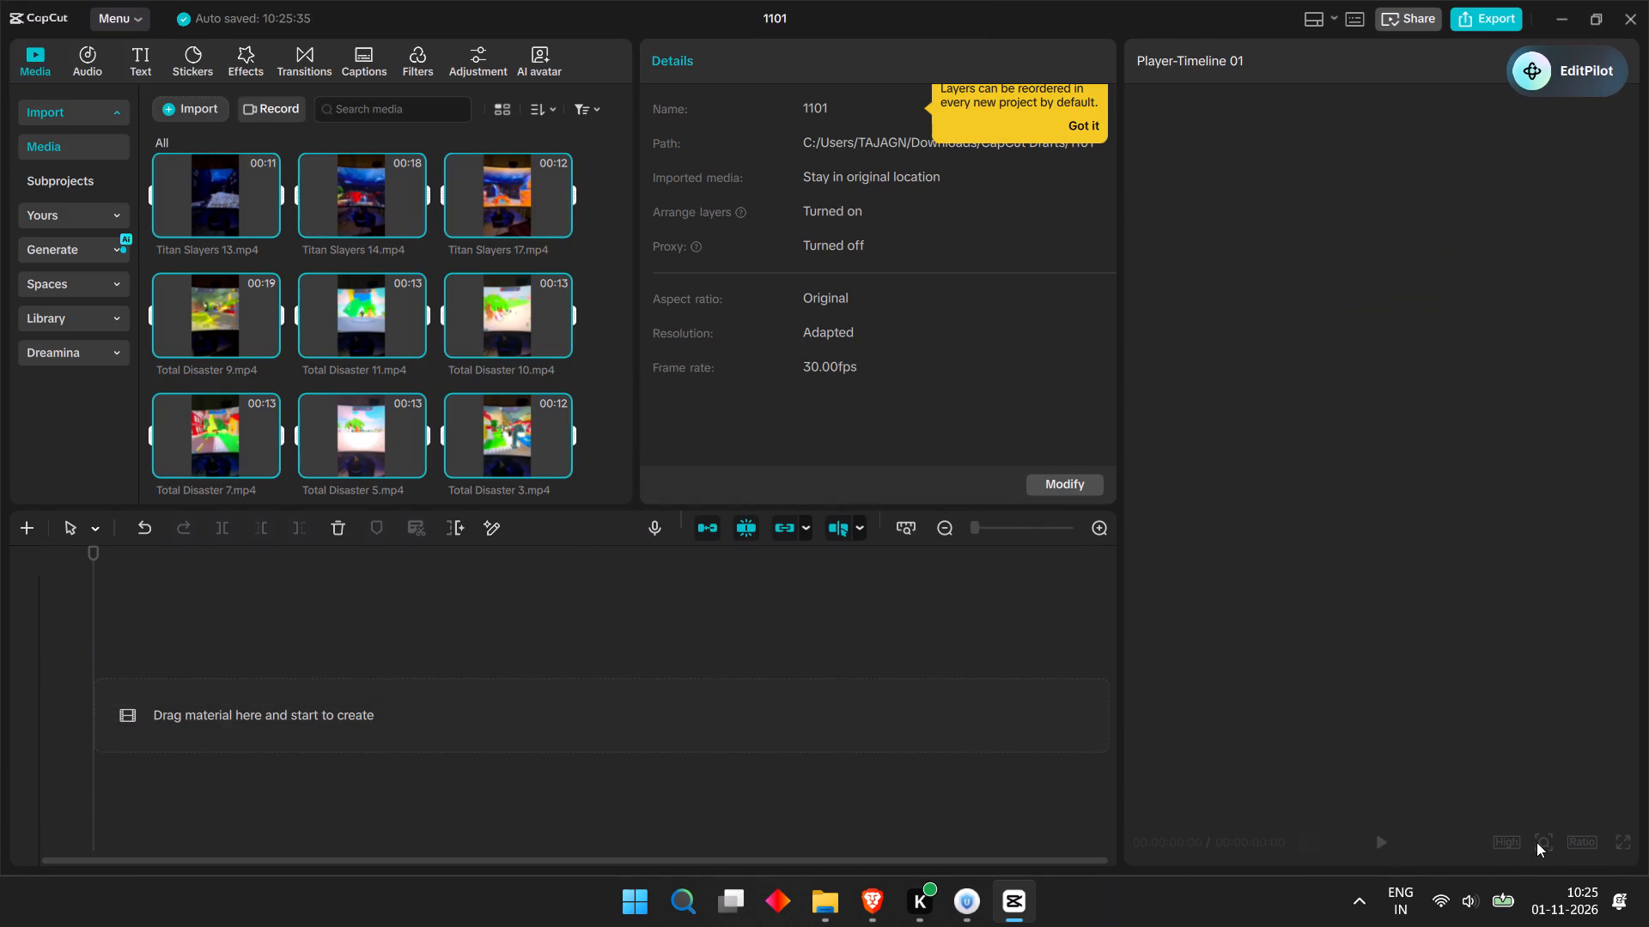
Add the Titan Slayers 13 clip to the start of the empty timeline, accepting the SDR colour space.
click(344, 590)
click(344, 590)
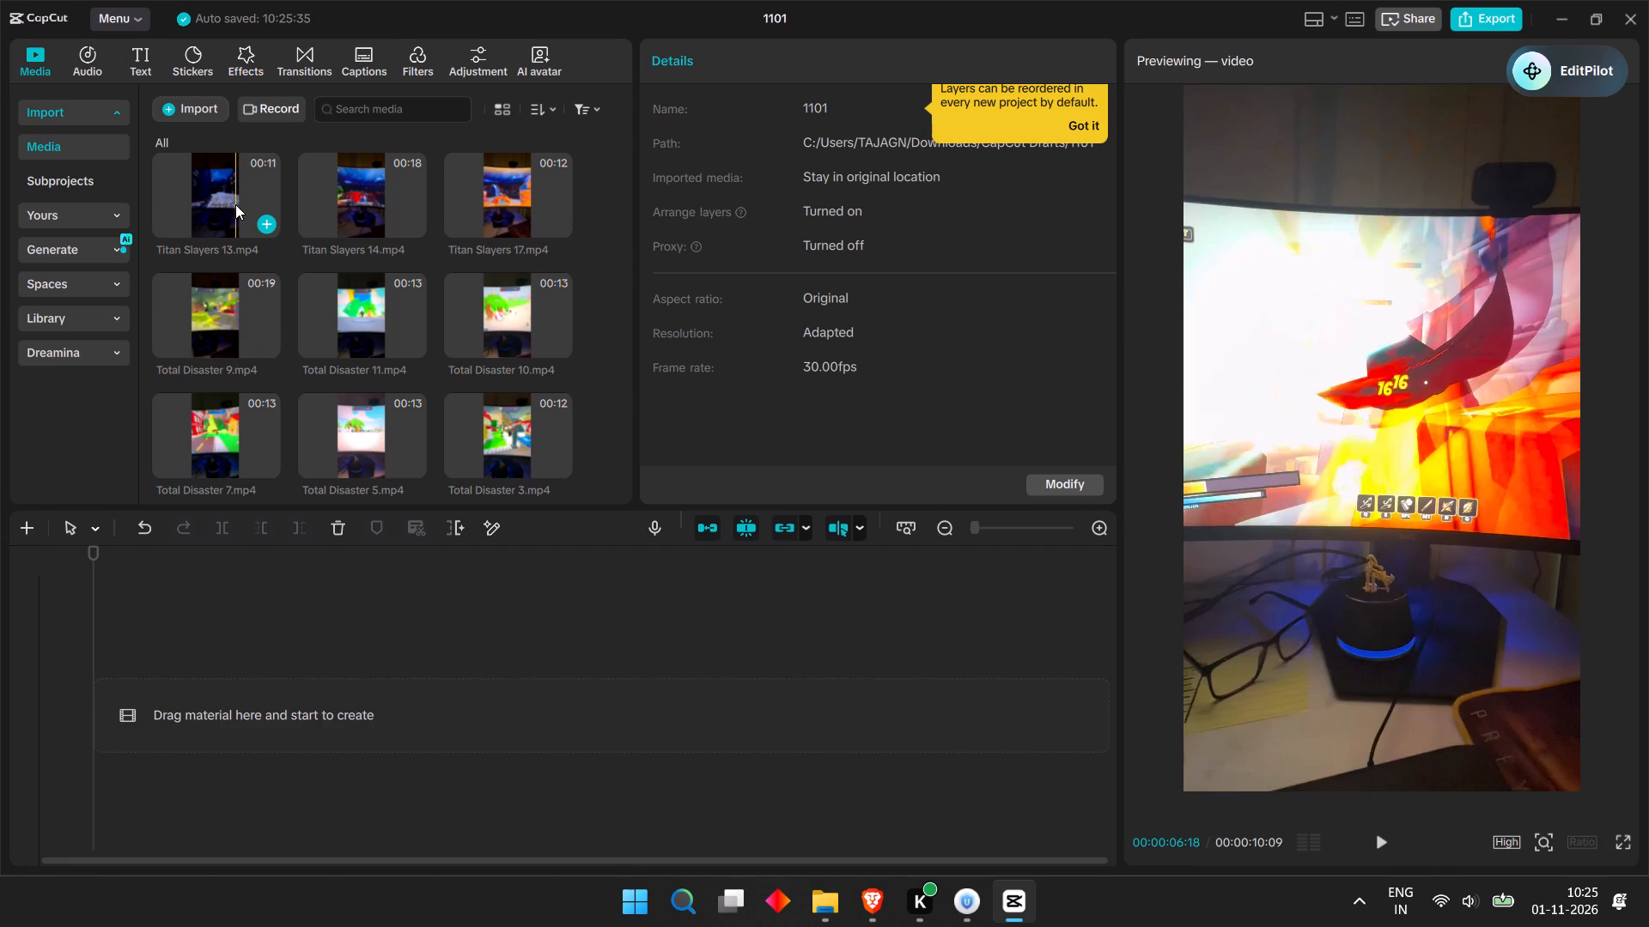
scroll(252, 214, down, 6)
scroll(252, 221, up, 7)
drag(228, 192, 209, 248)
drag(152, 515, 141, 589)
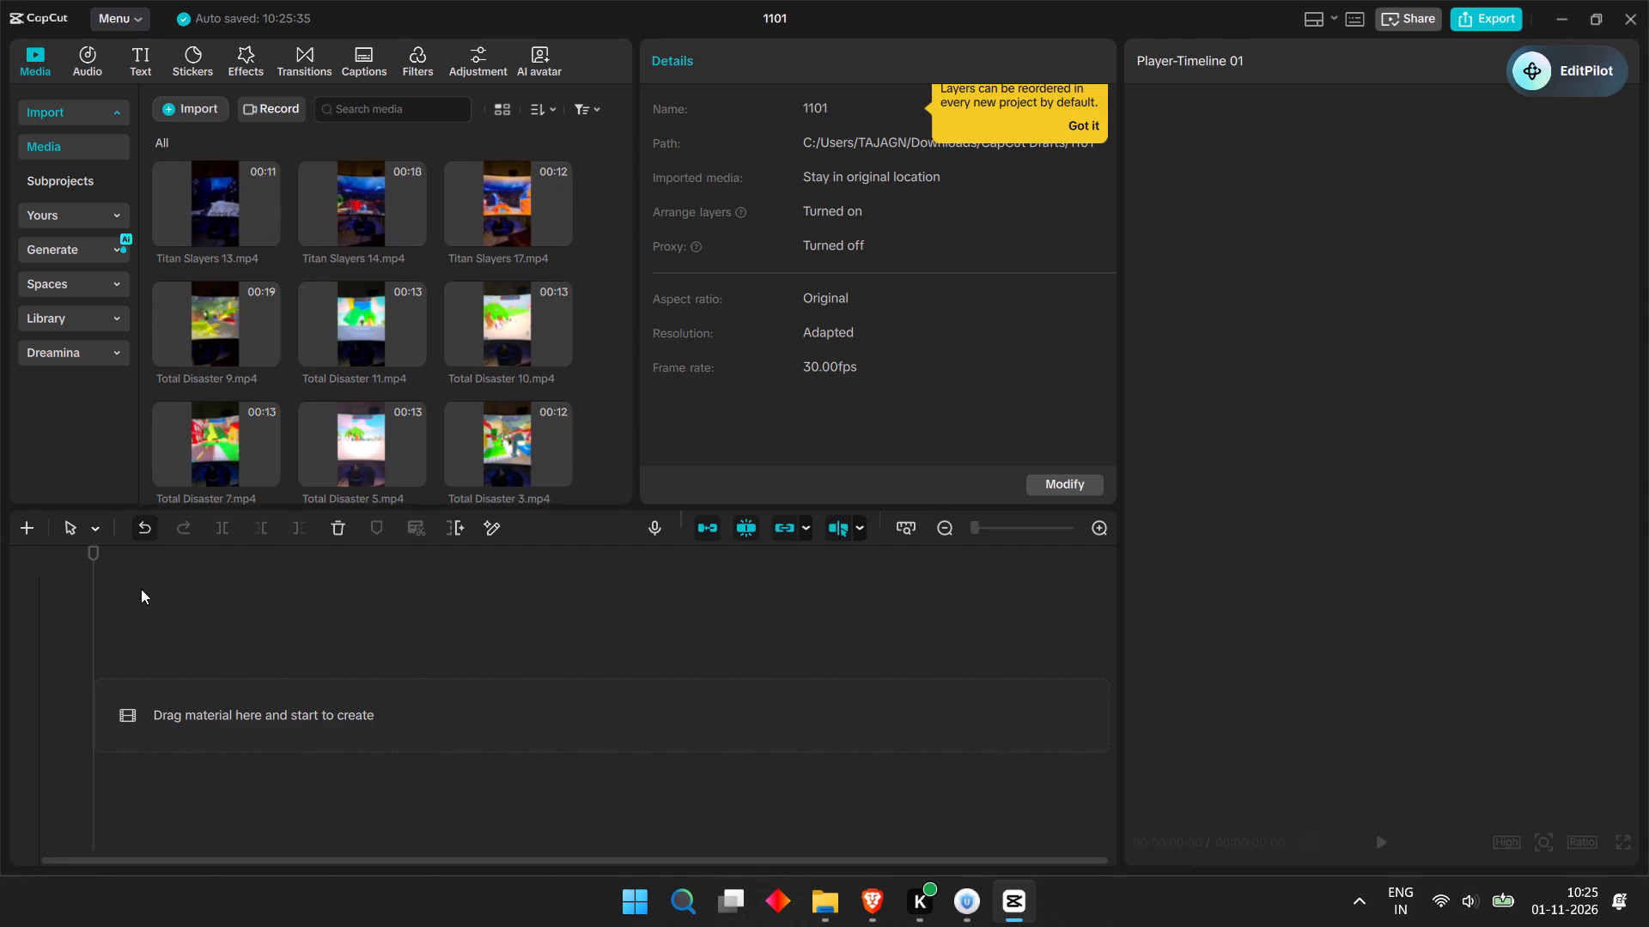
drag(141, 589, 143, 651)
click(265, 236)
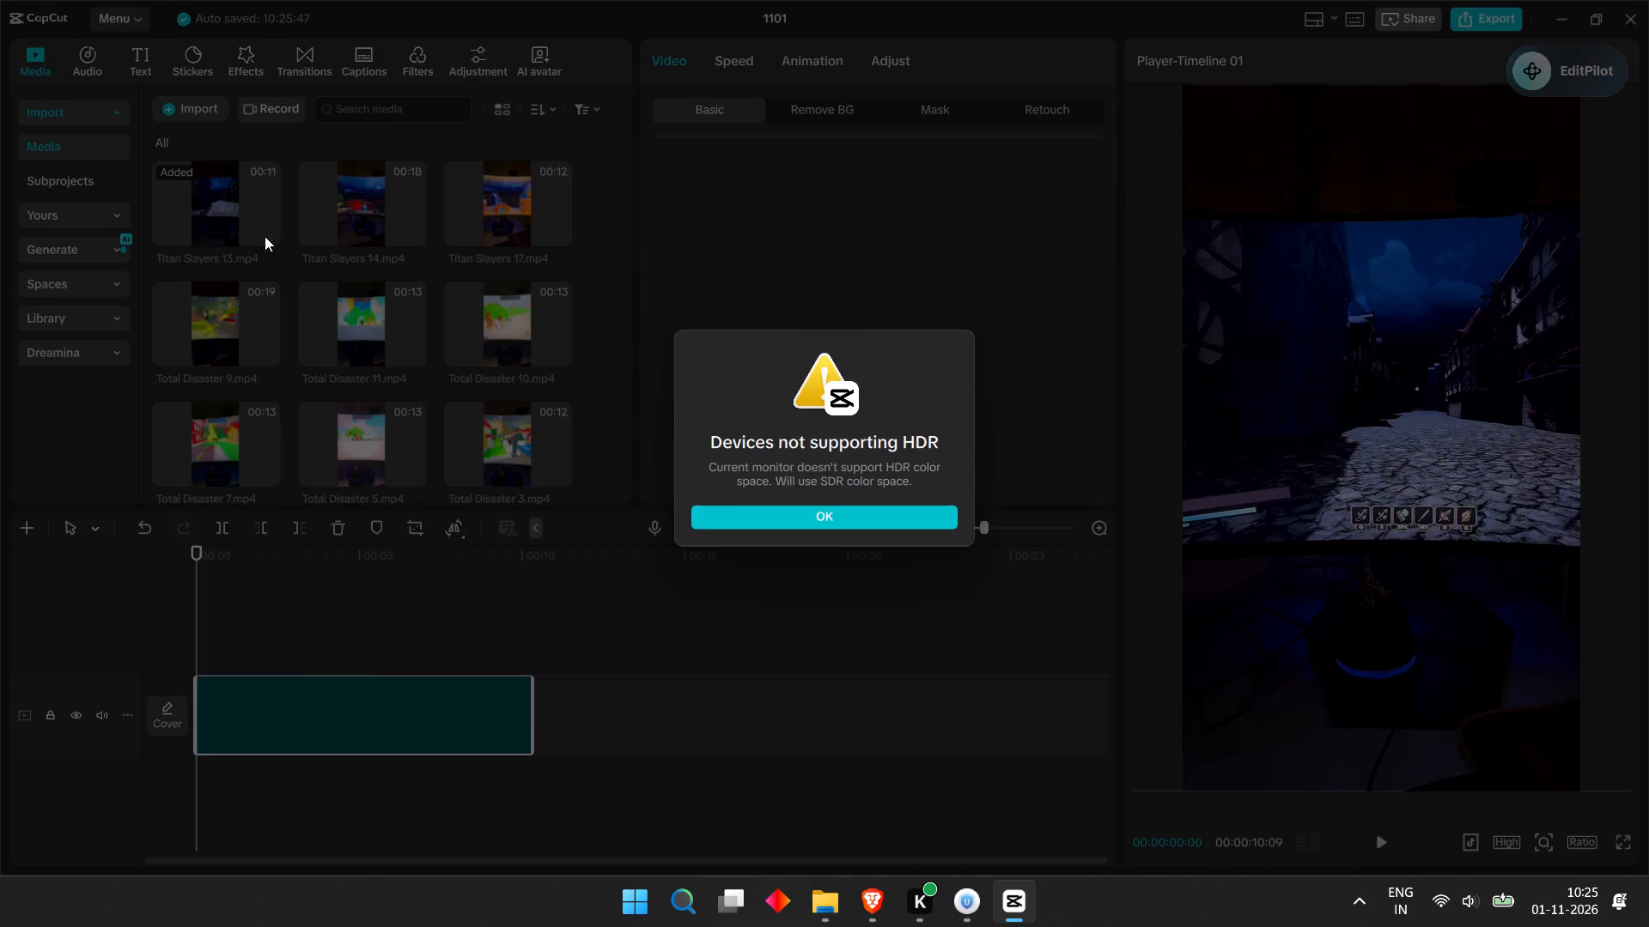
click(792, 512)
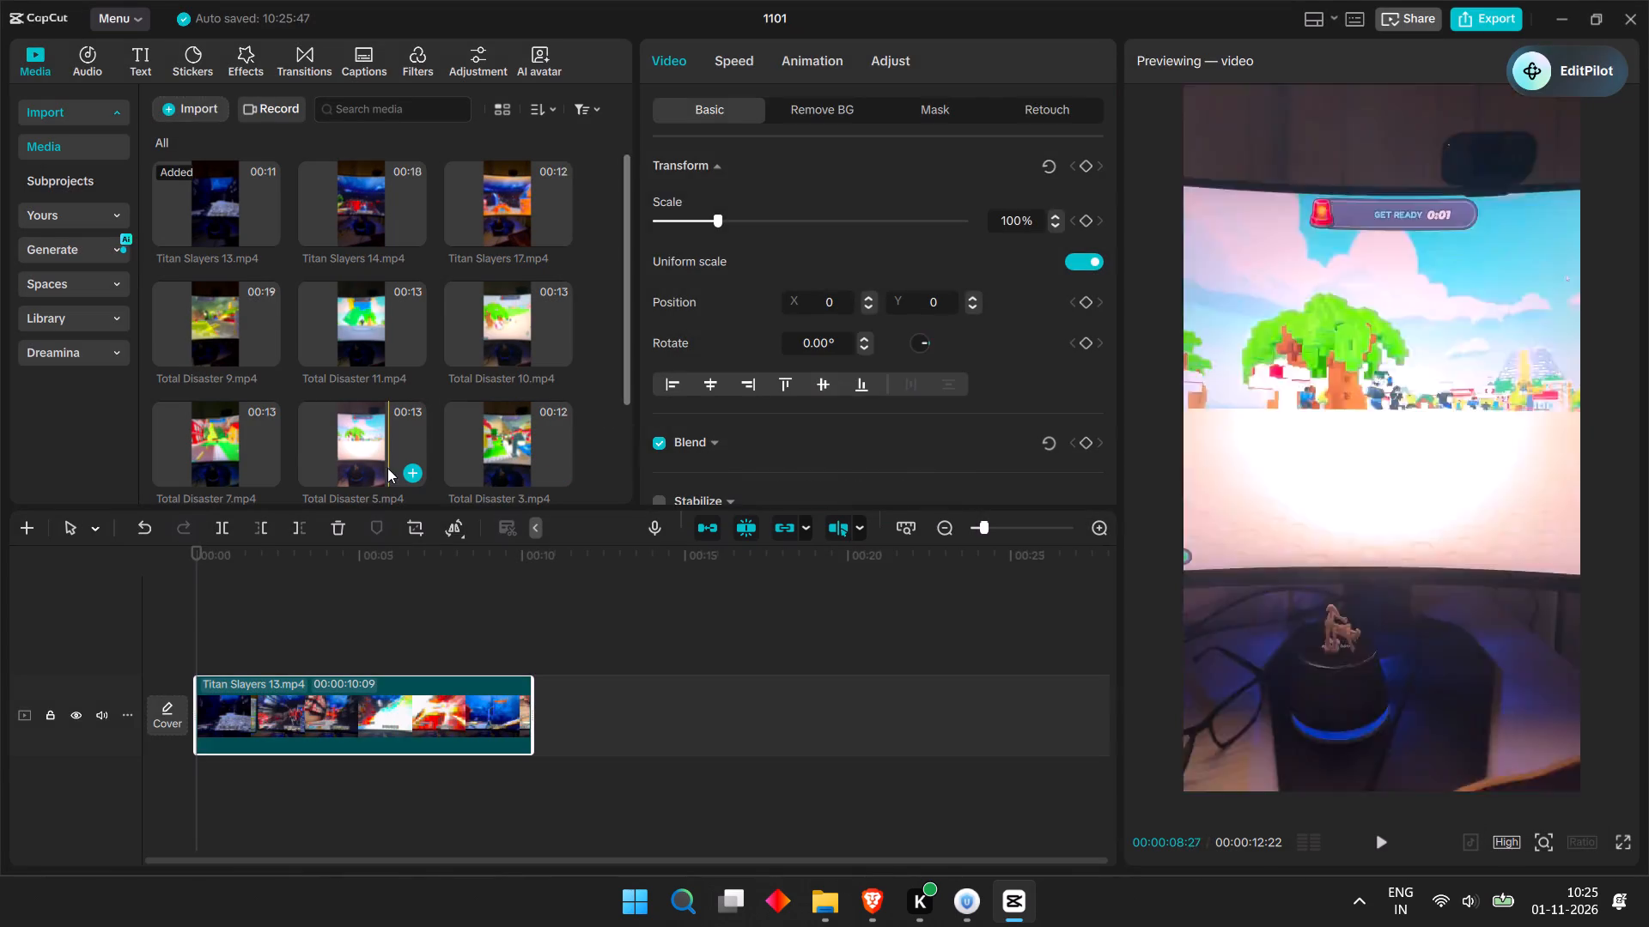
Preview the Total Disaster 5 clip and play the Titan Slayers 13 clip on the timeline, returning to the start.
key(space)
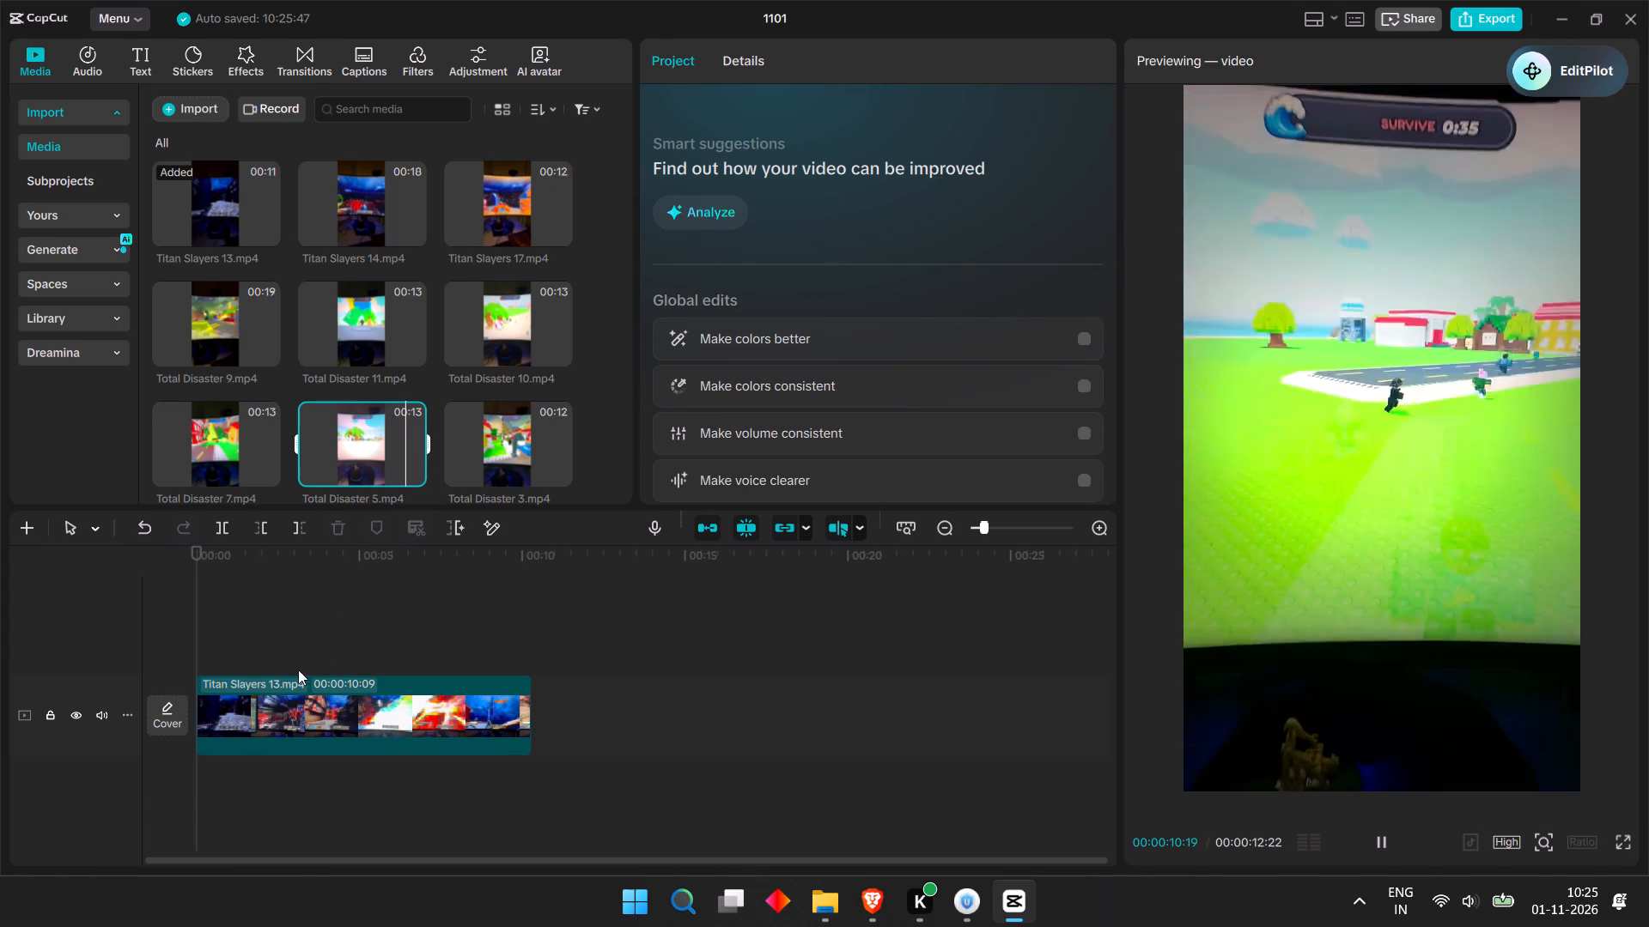
click(234, 585)
drag(238, 561, 184, 560)
key(space)
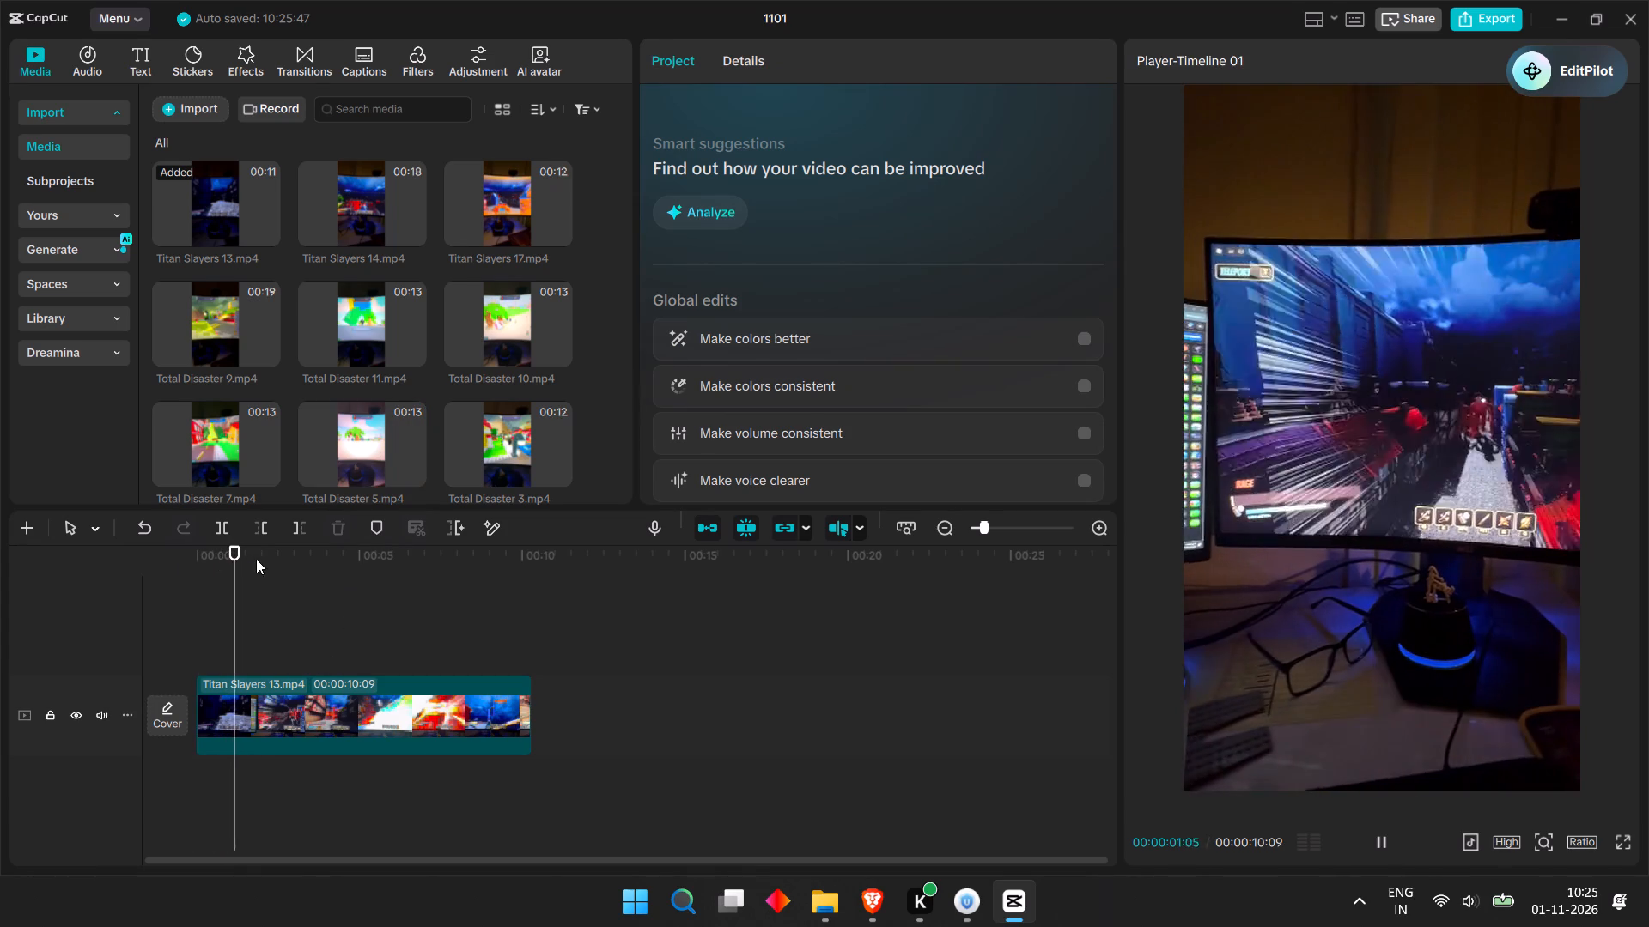
click(406, 700)
key(space)
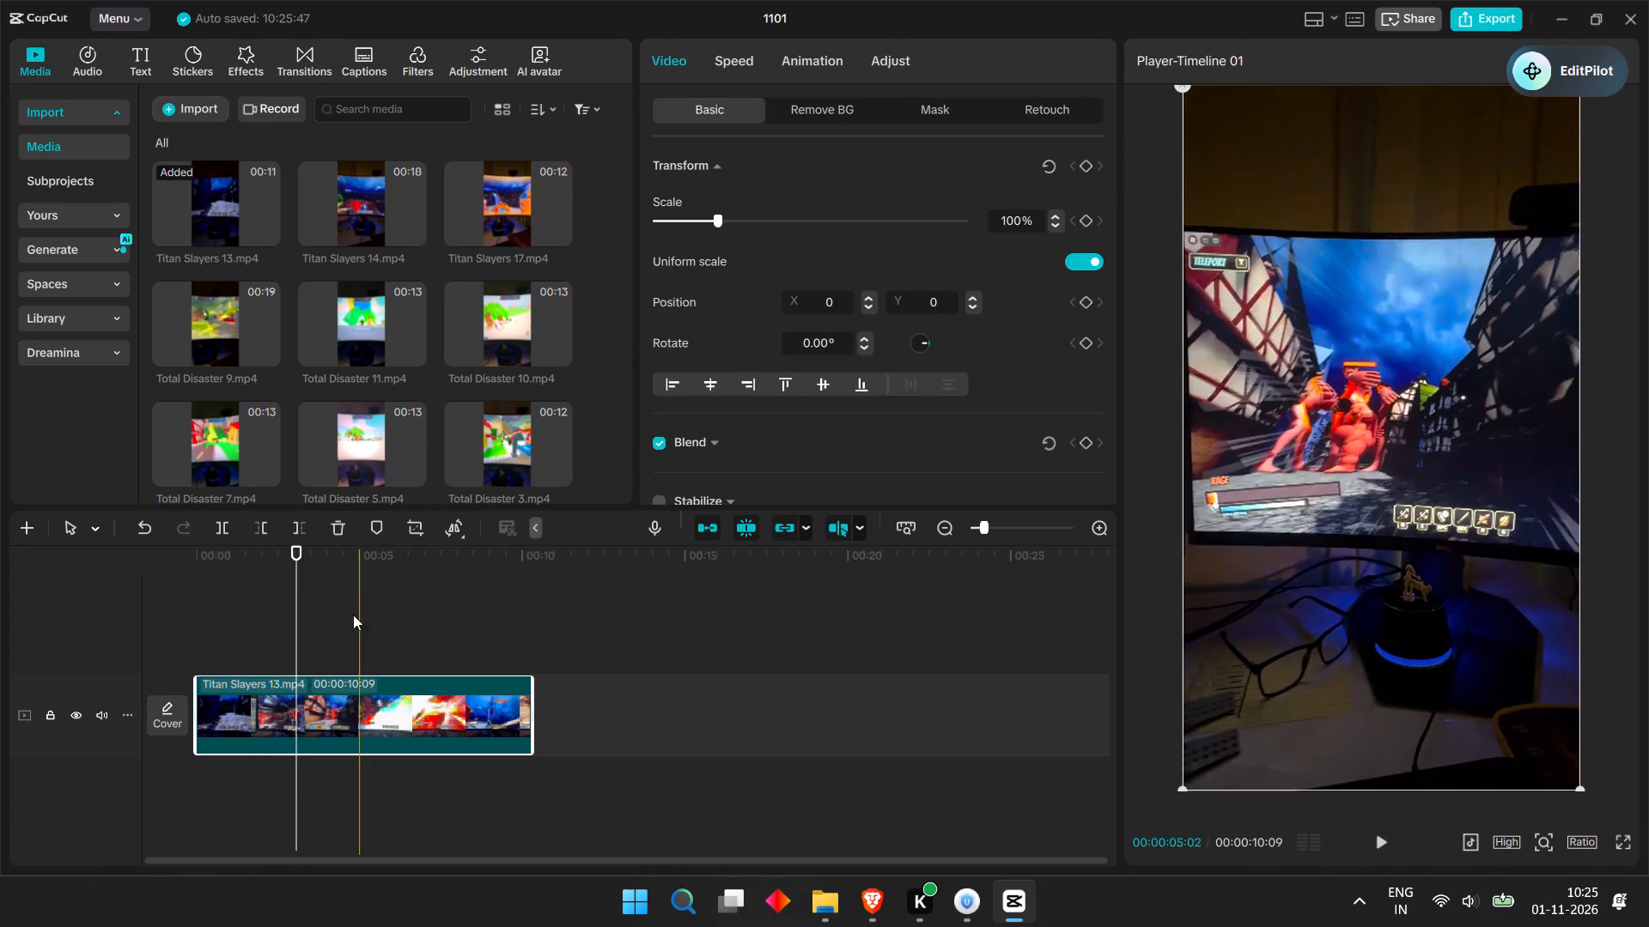
drag(301, 581, 62, 553)
Import five music tracks: focus (Ultra Slowed), WE ON GO, Alors on danse, MONTAGEM ALQUIMIA (SLOWED) and i know i know you know you know (slowed).
click(180, 119)
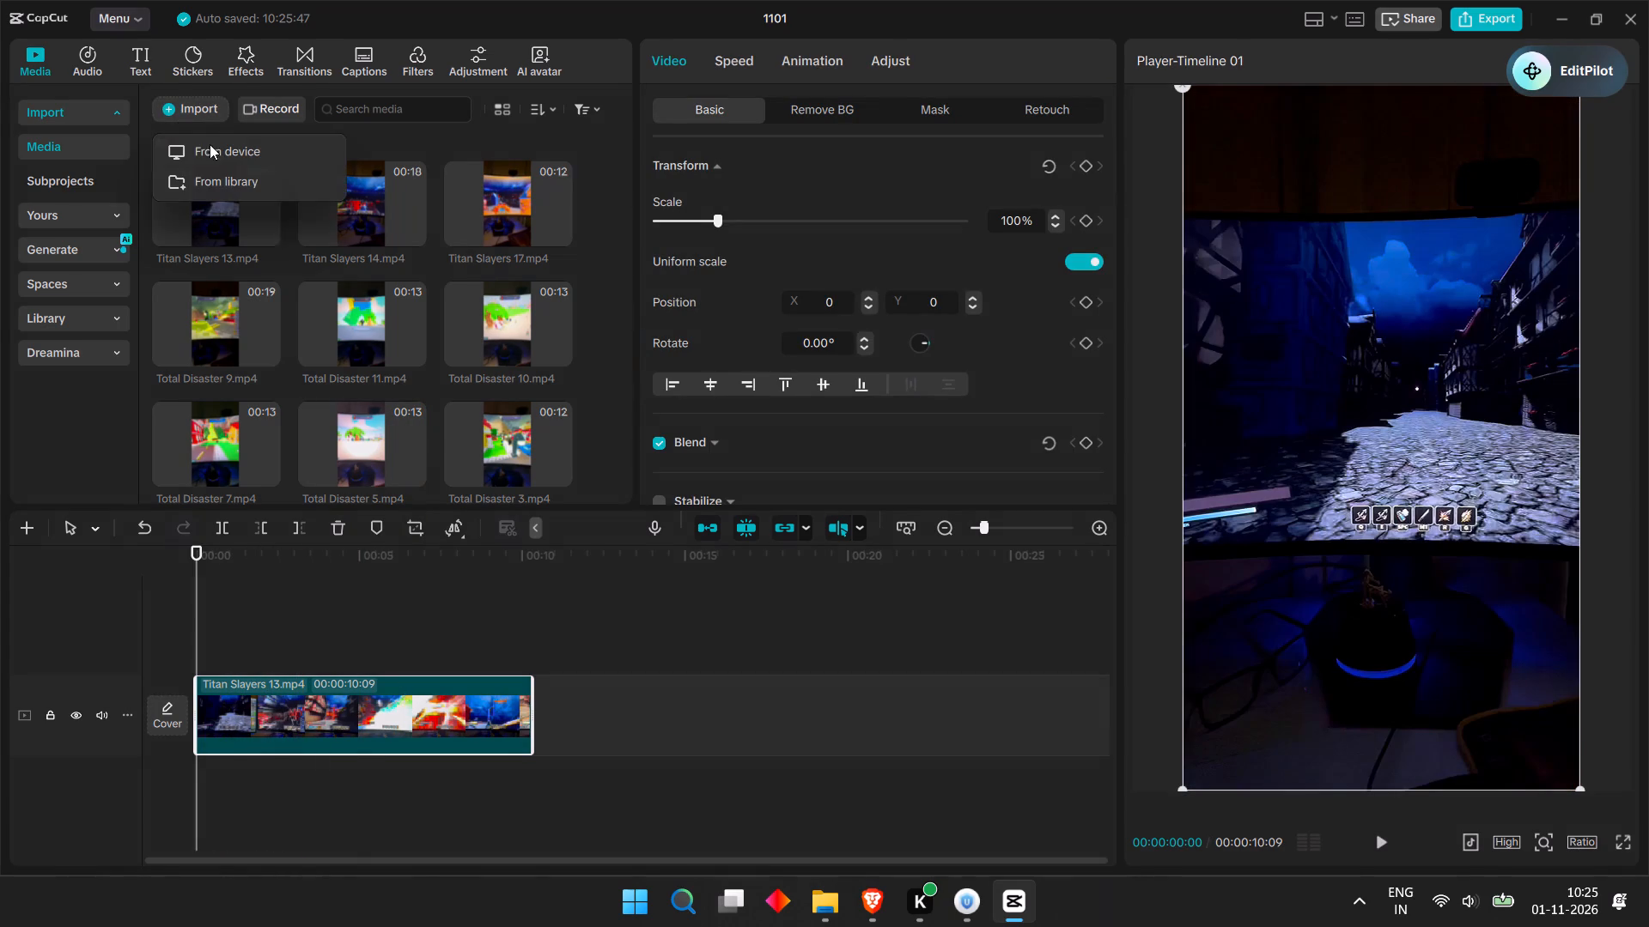
click(269, 152)
scroll(540, 291, down, 3)
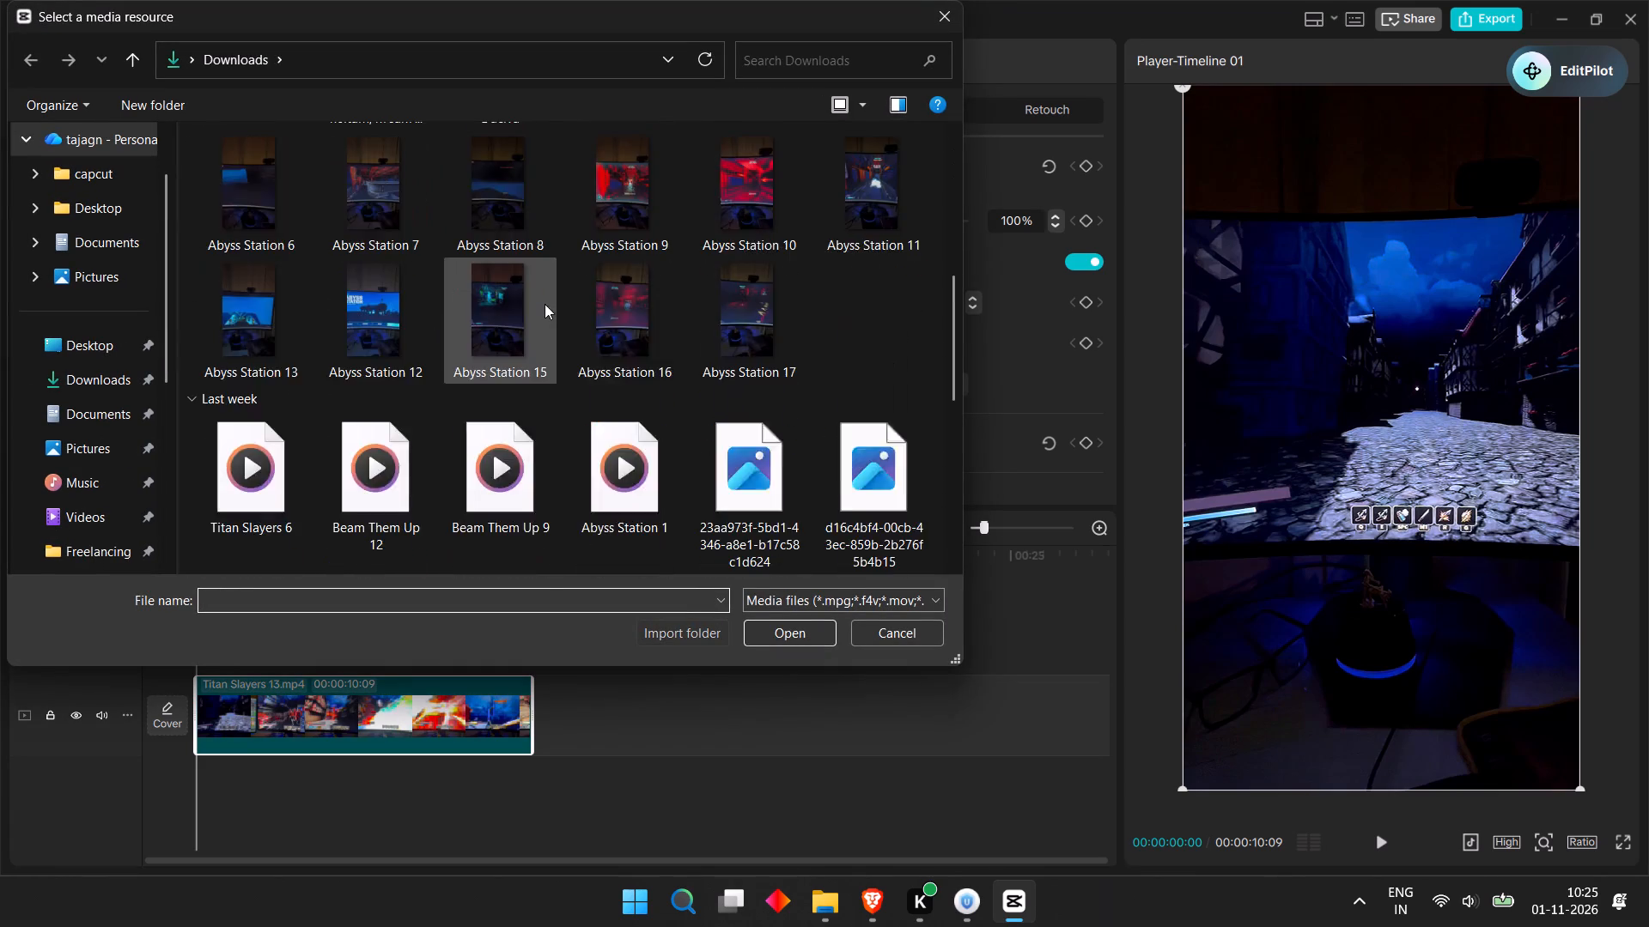
scroll(552, 304, up, 3)
scroll(672, 313, down, 1)
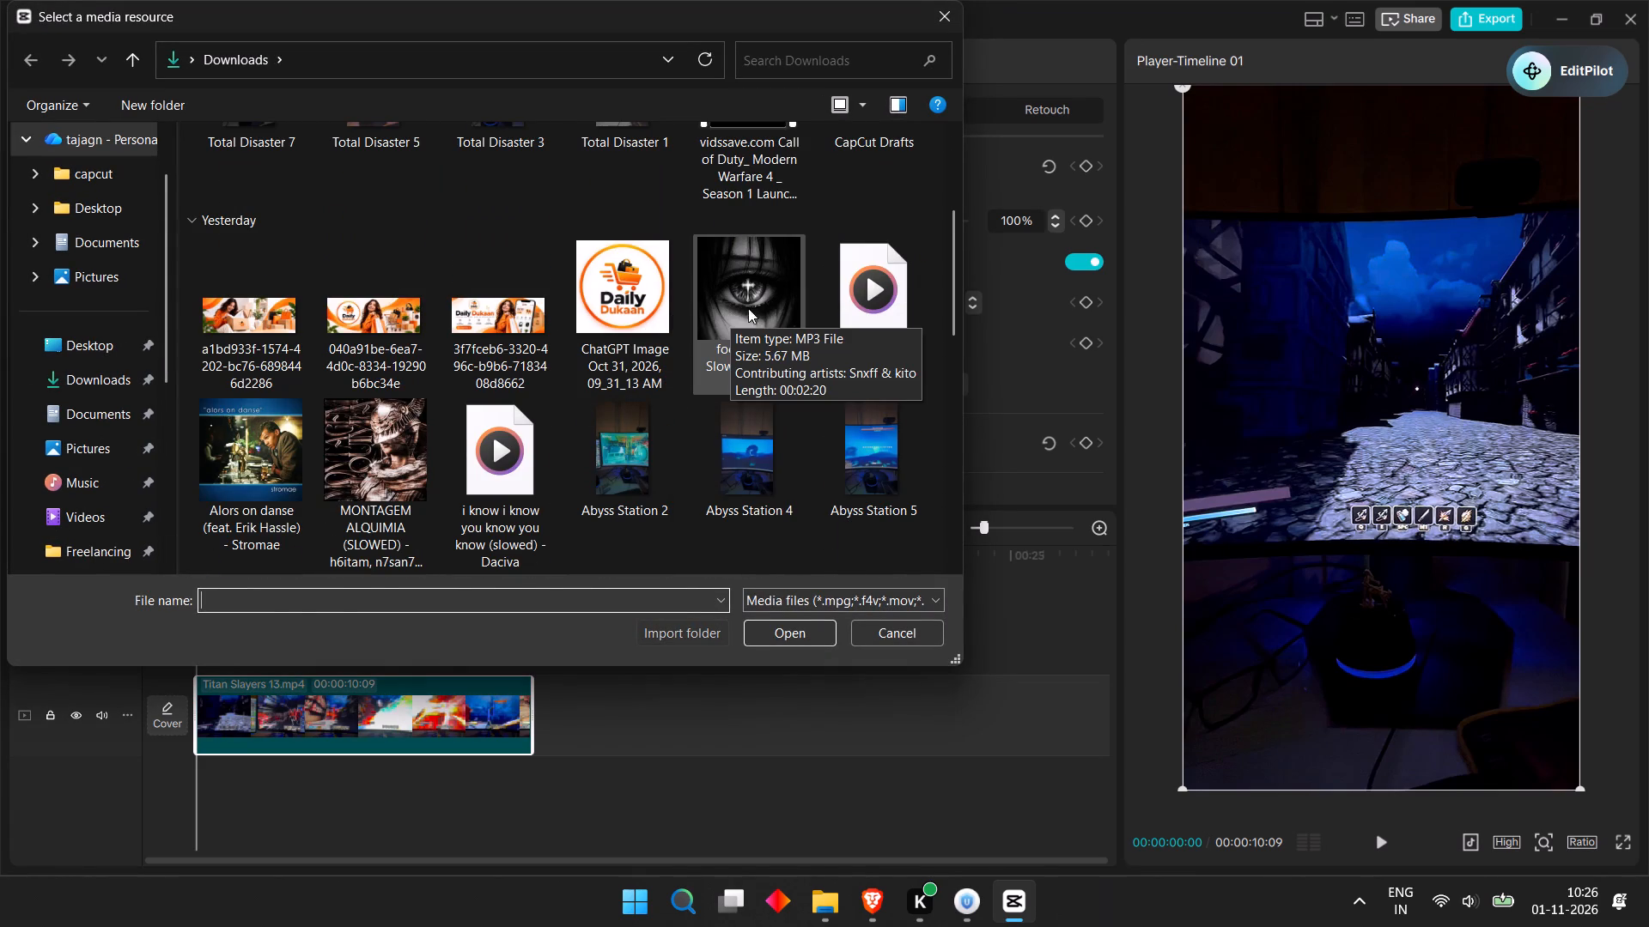
click(760, 305)
shift+click(496, 448)
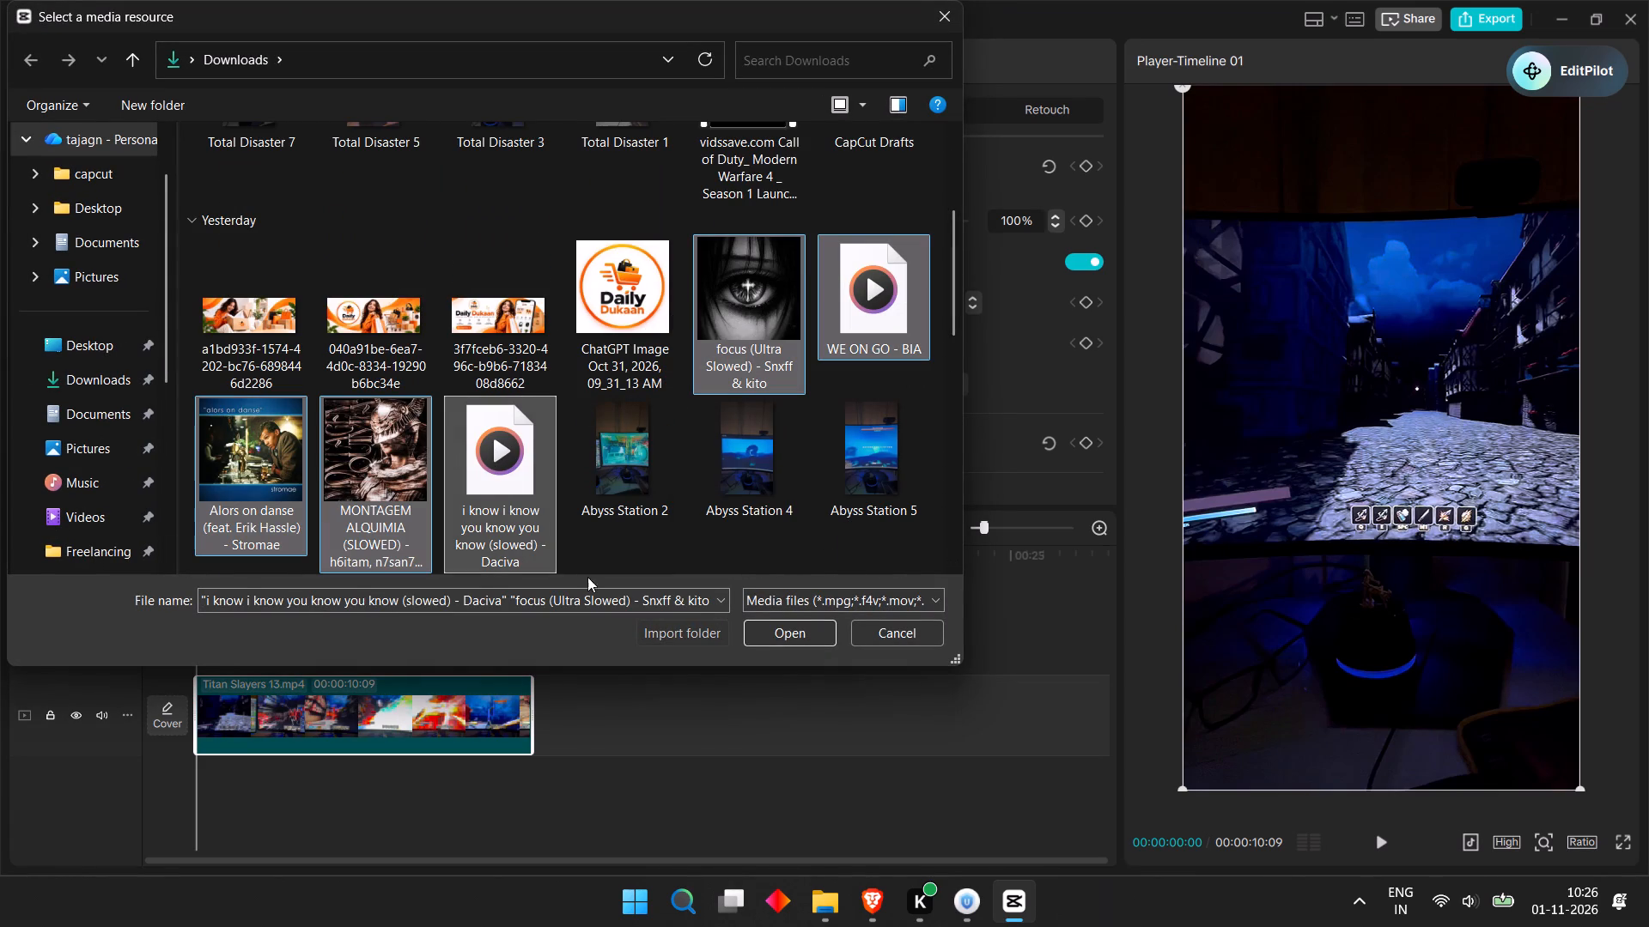
click(788, 634)
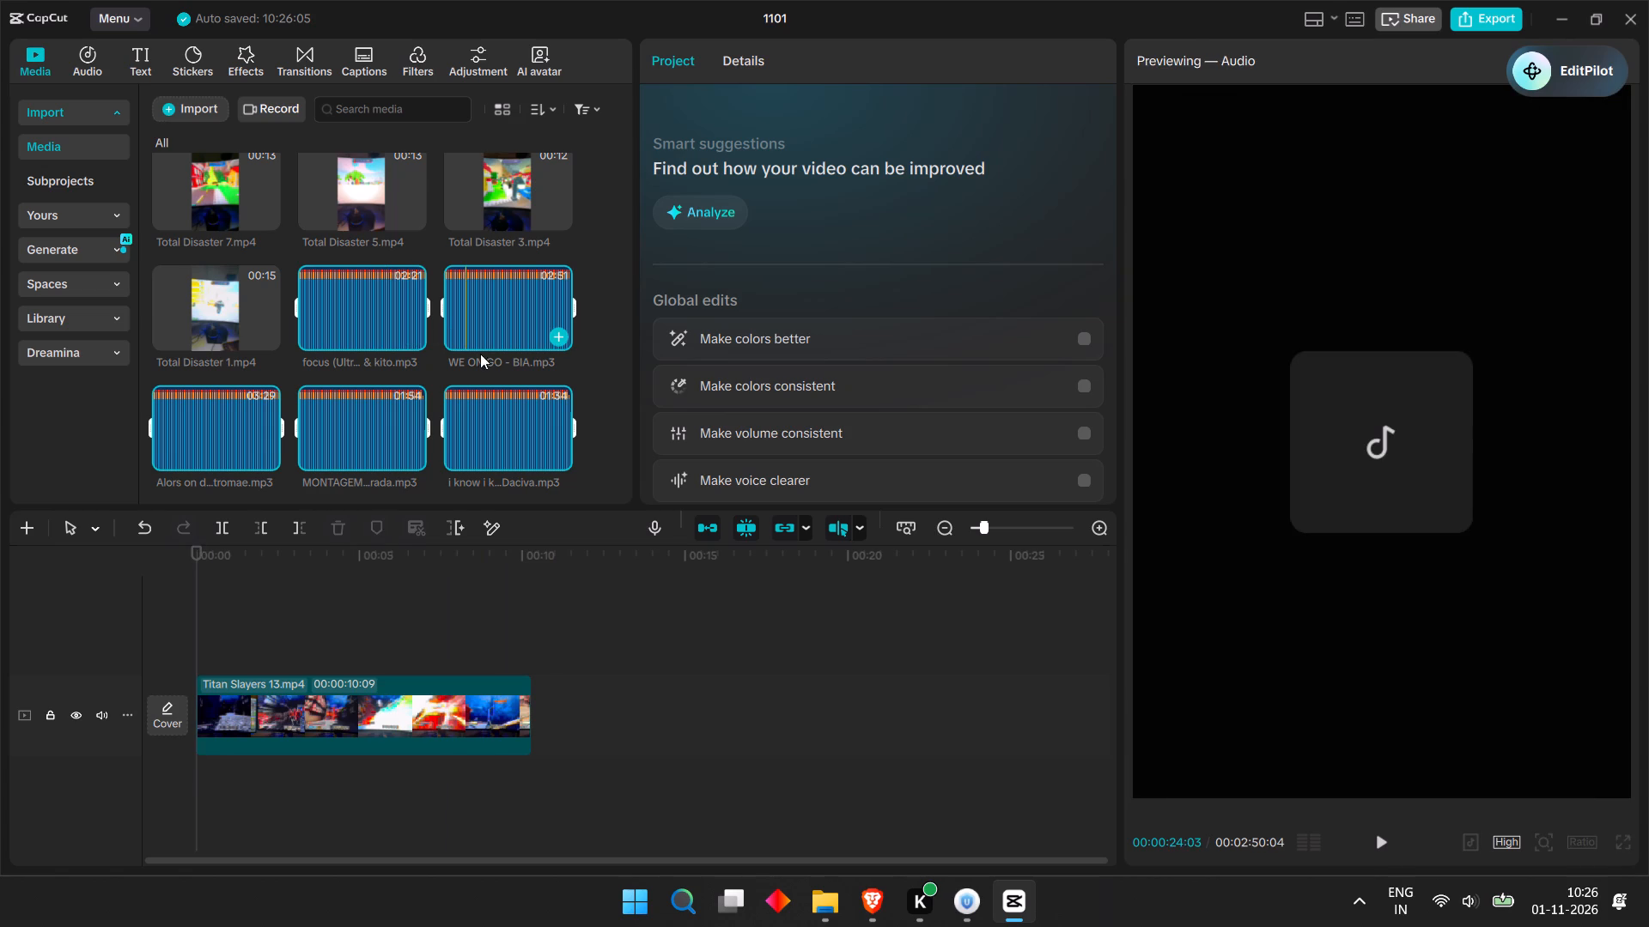
Add the five selected music tracks to the timeline's audio track, beginning with focus (Ultra Slowed) at the start.
click(412, 330)
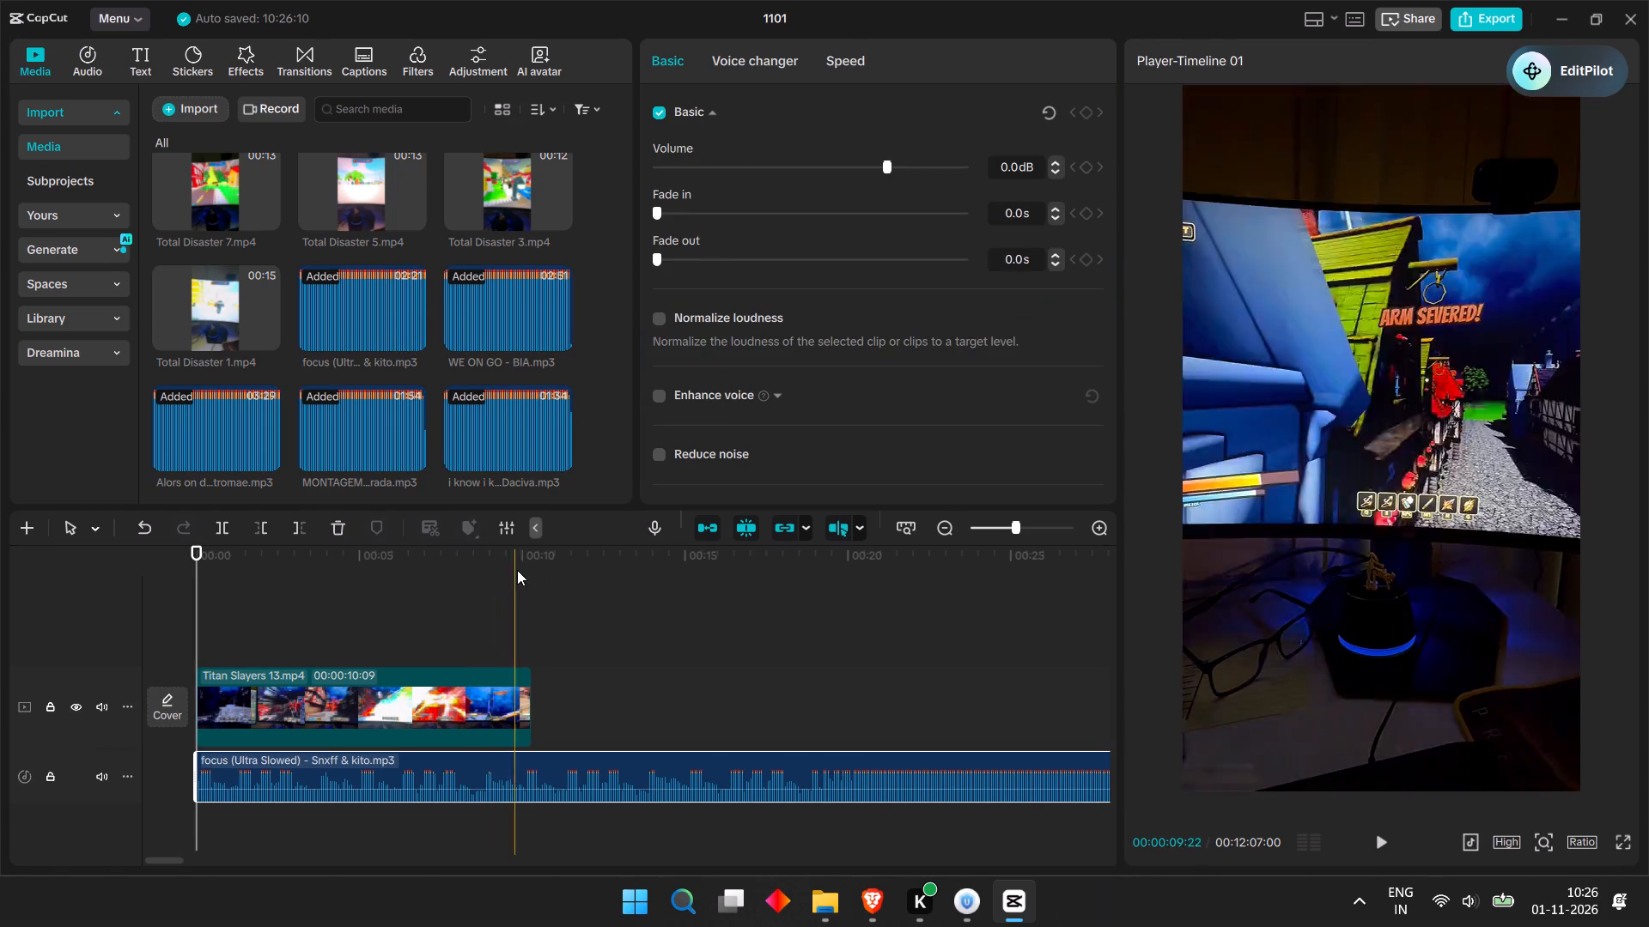
Split the focus (Ultra Slowed) track at about 10 seconds, delete its opening part and move the remainder to the timeline start.
click(524, 570)
click(522, 724)
click(530, 777)
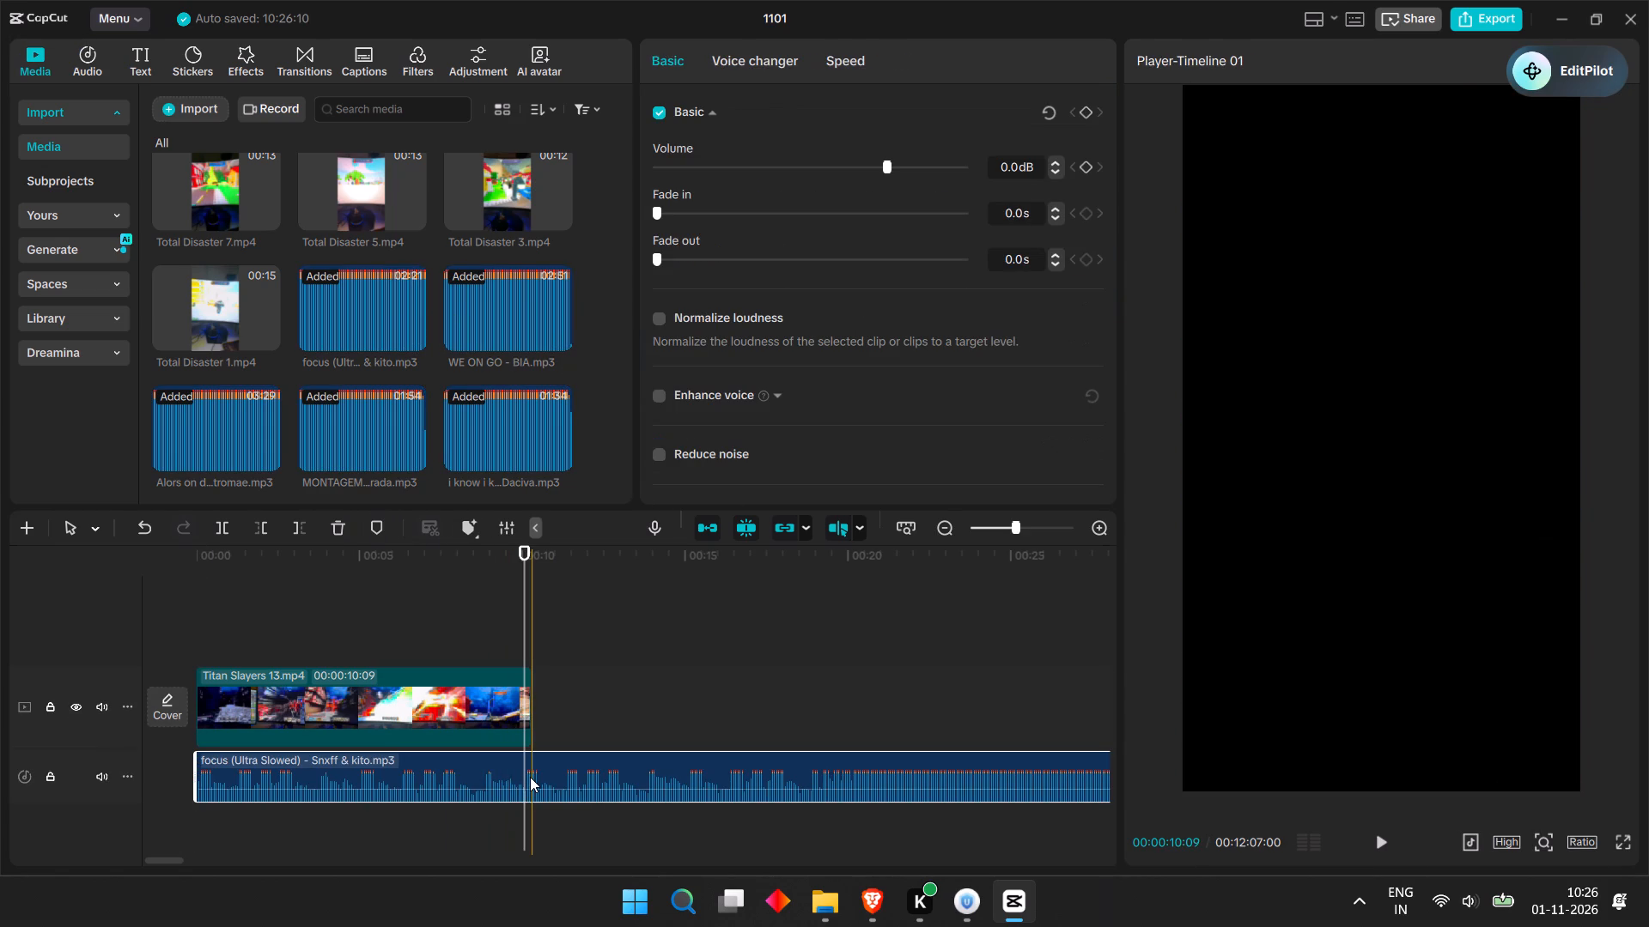
key(ctrl+b)
click(502, 780)
key(BackSpace)
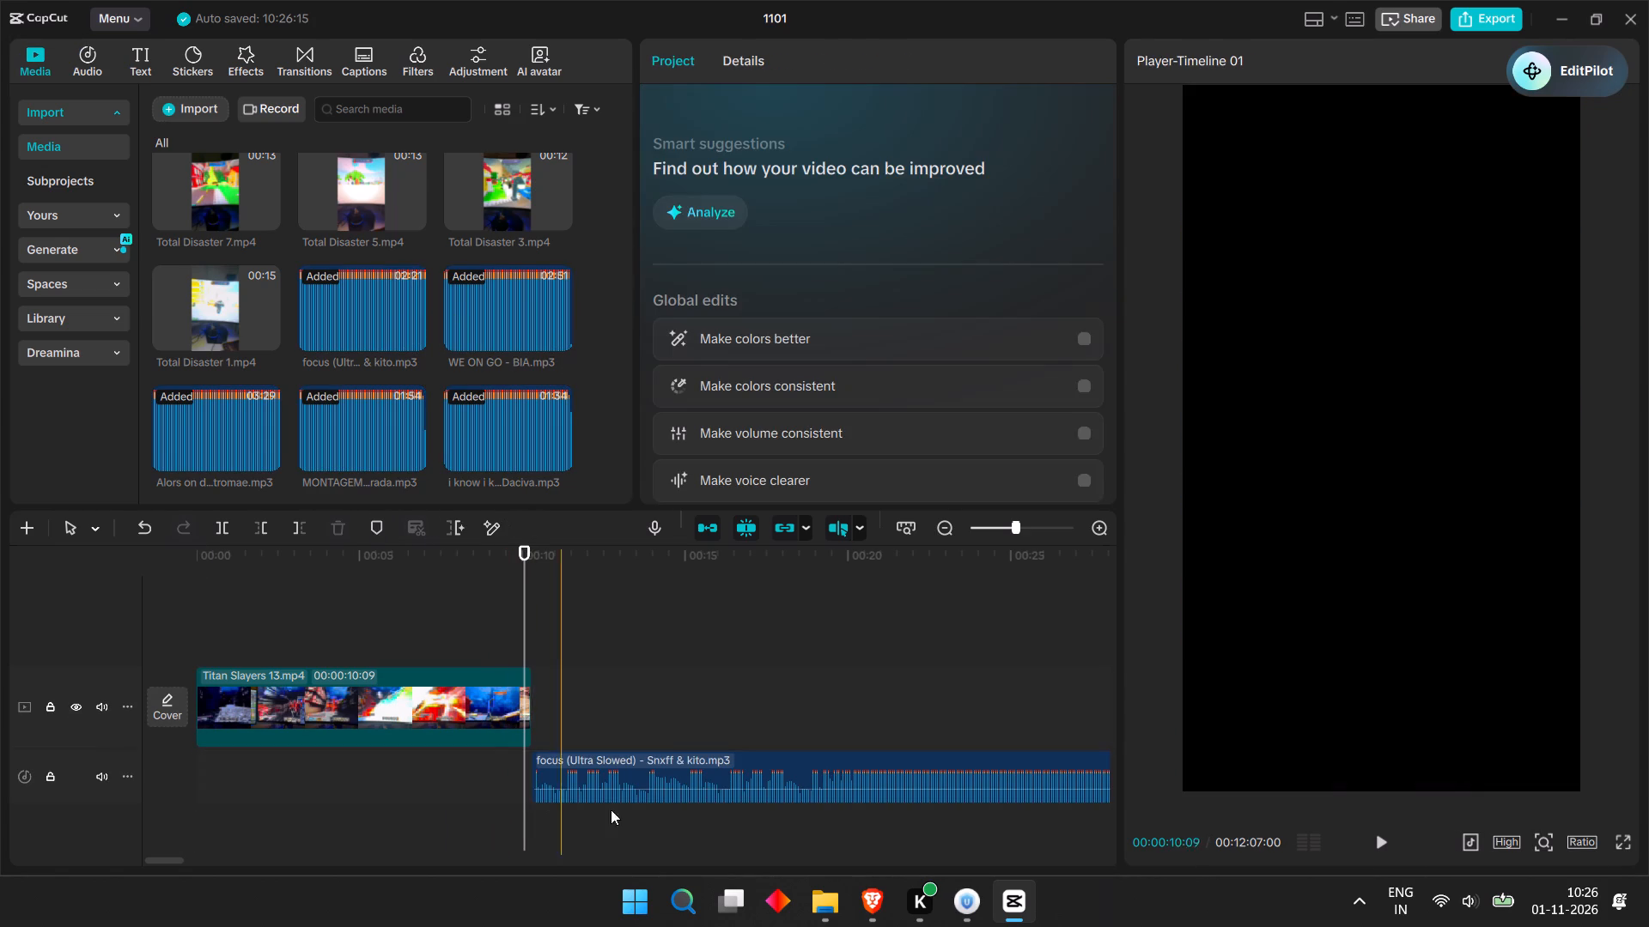
drag(674, 773, 294, 762)
Play the timeline from the start to check the Titan Slayers 13 clip against the trimmed music.
drag(259, 571, 126, 561)
key(space)
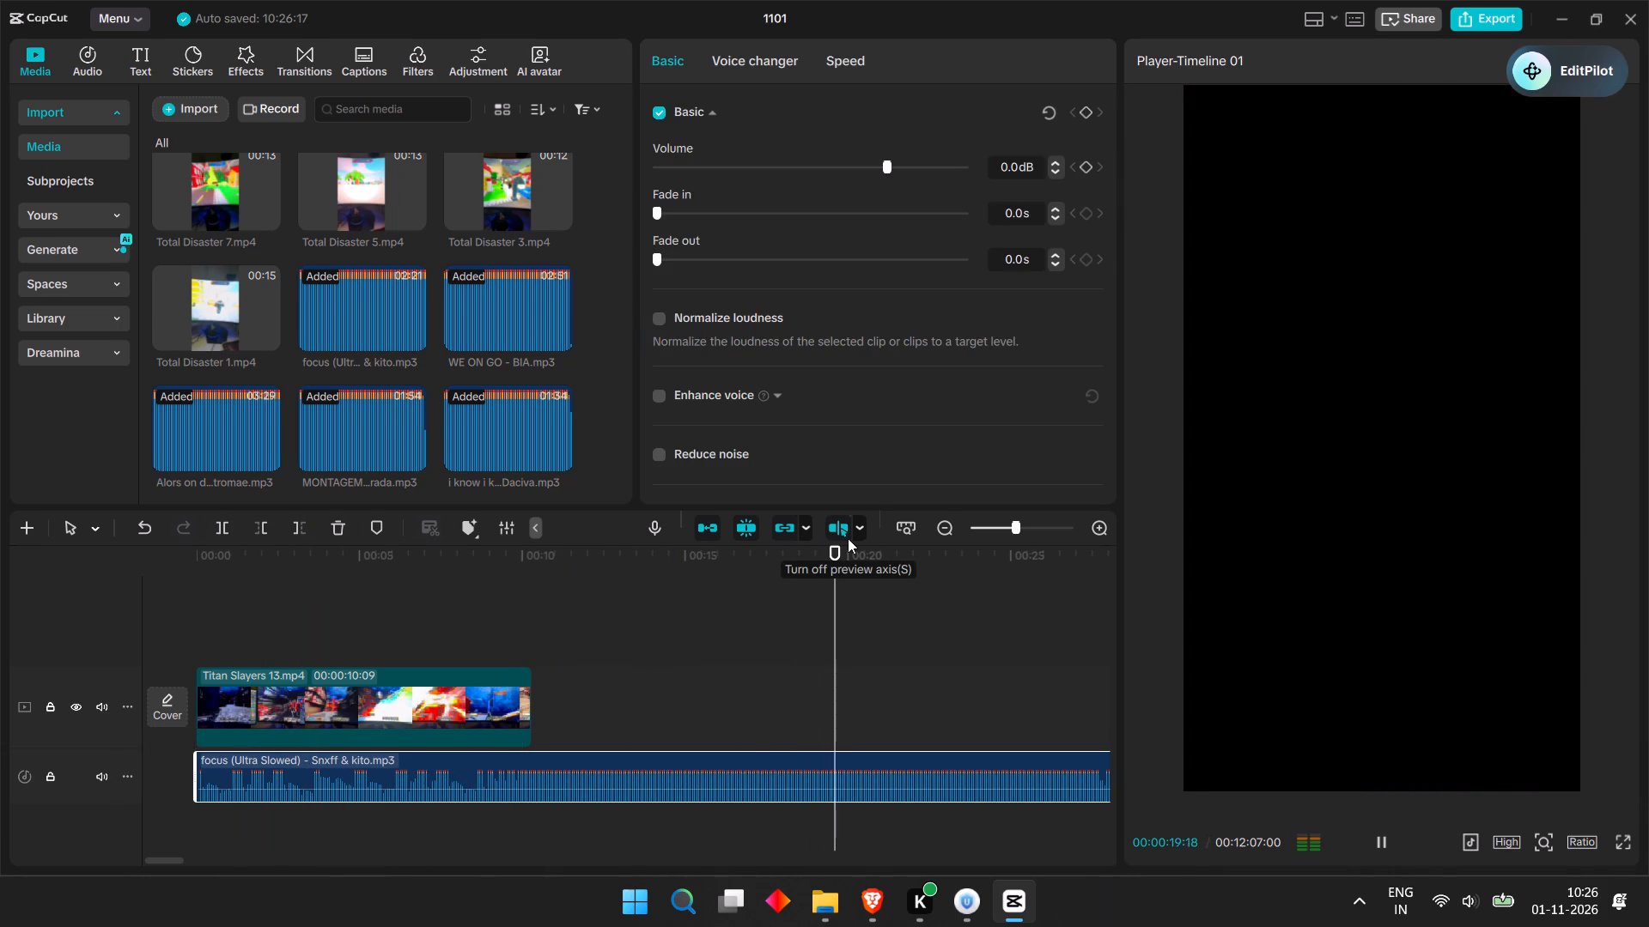
key(space)
click(320, 620)
click(208, 682)
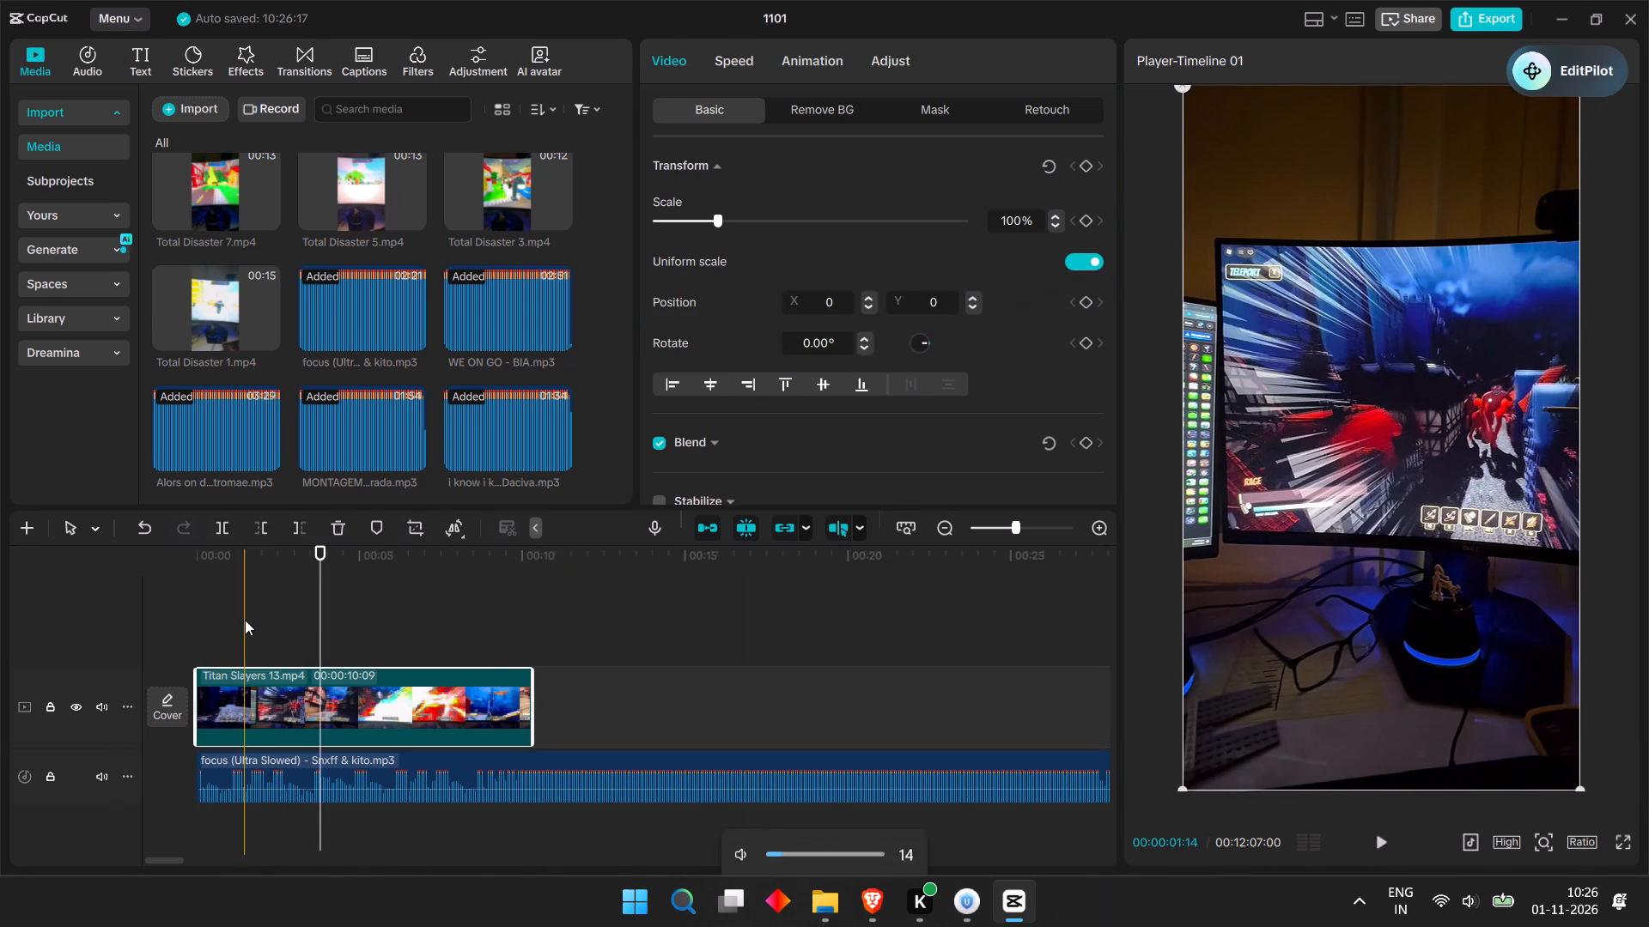
drag(324, 555, 181, 554)
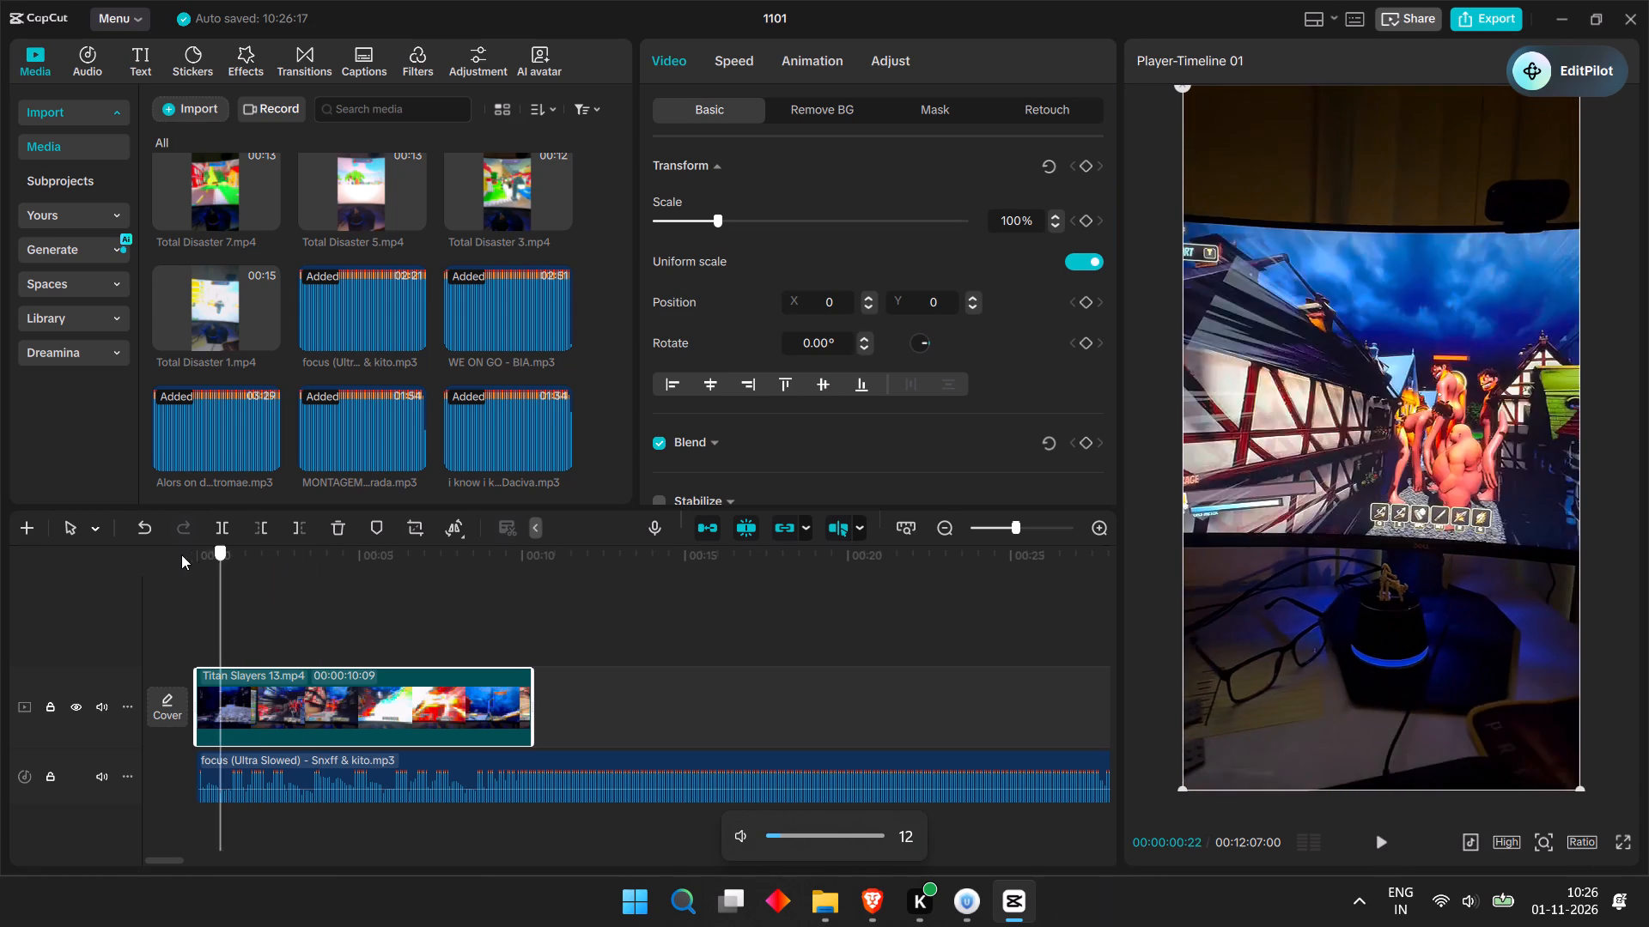
drag(181, 554, 180, 554)
key(space)
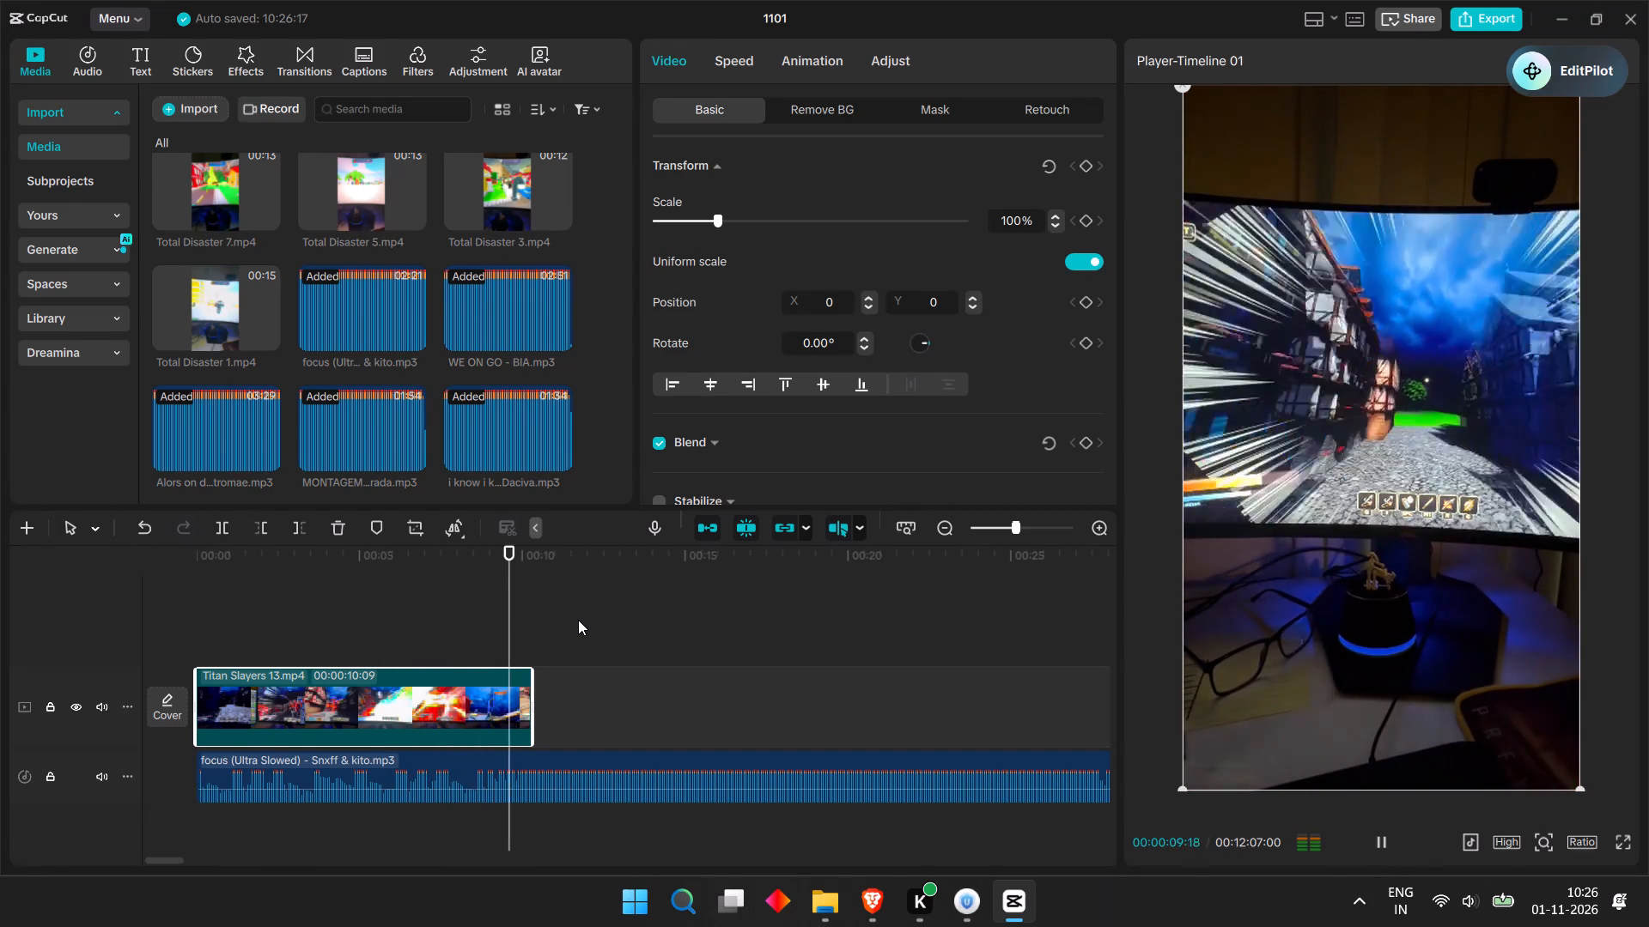
key(space)
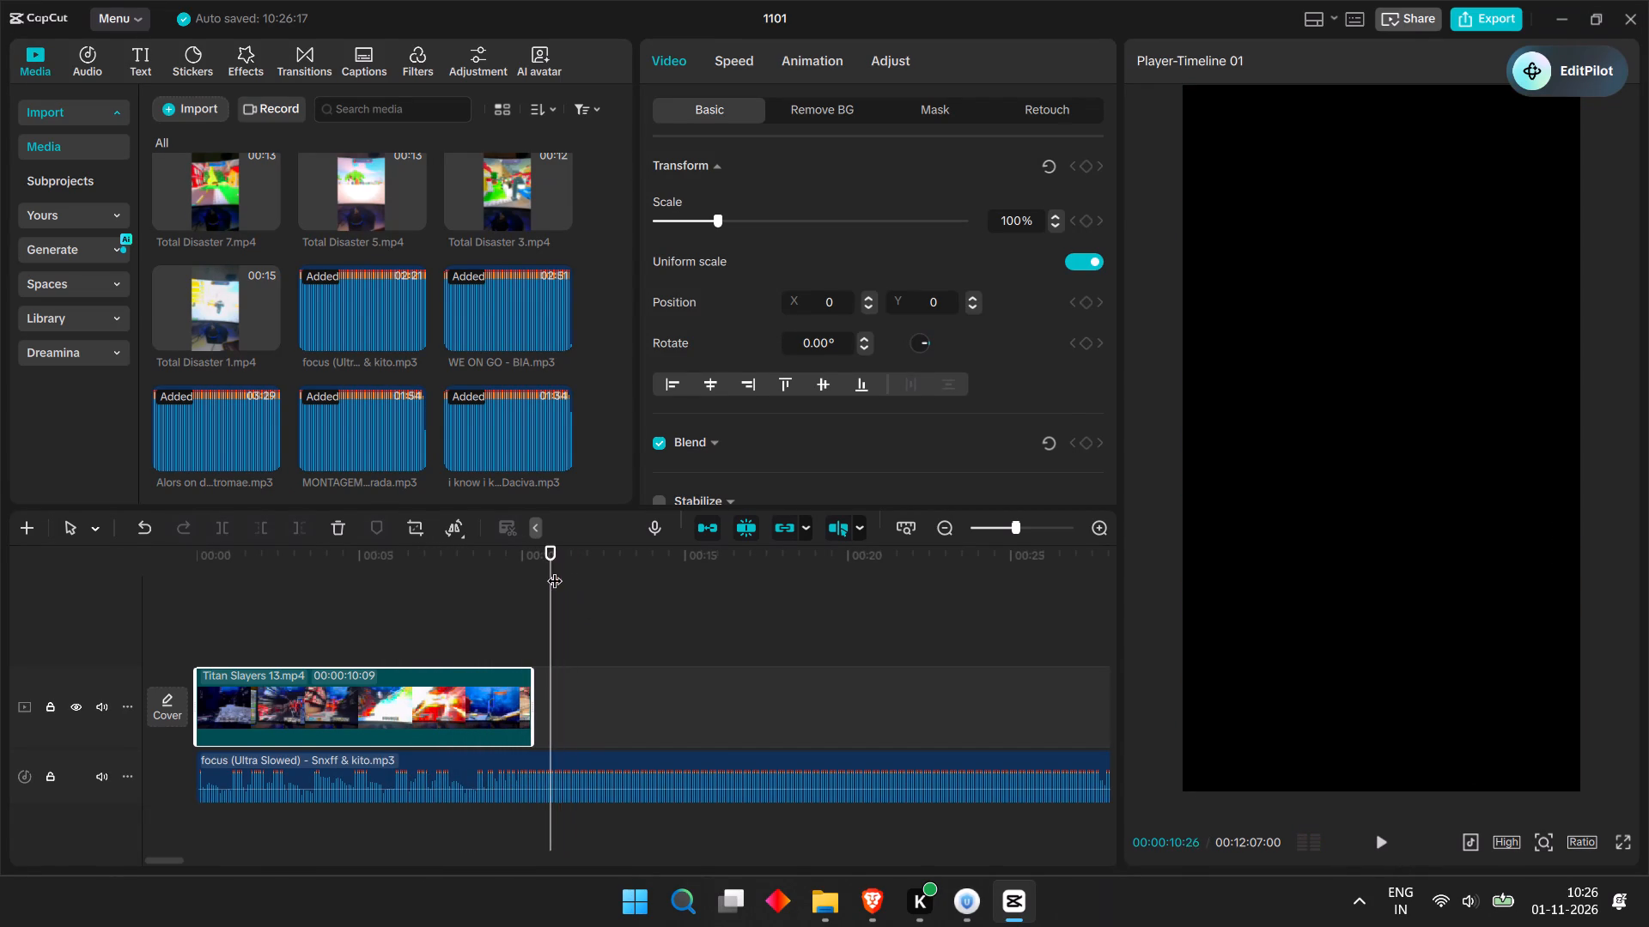
Cut the focus (Ultra Slowed) track at the end of the Titan Slayers 13 clip and delete its leftover pieces beyond it.
drag(551, 570, 532, 574)
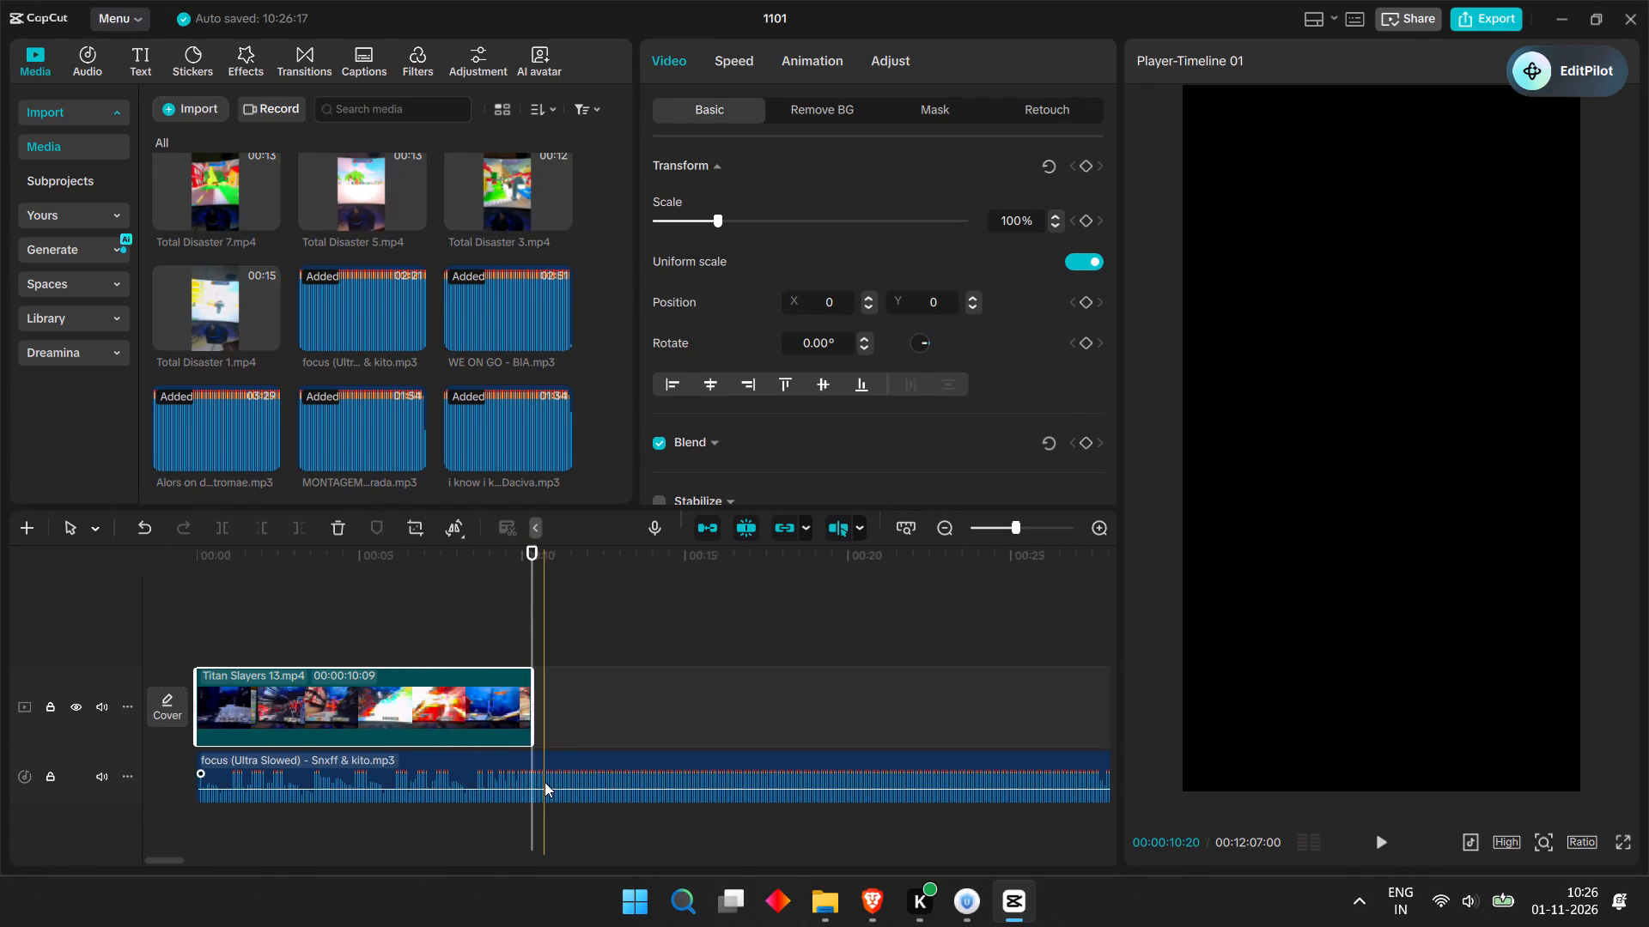
click(553, 765)
key(ctrl+b)
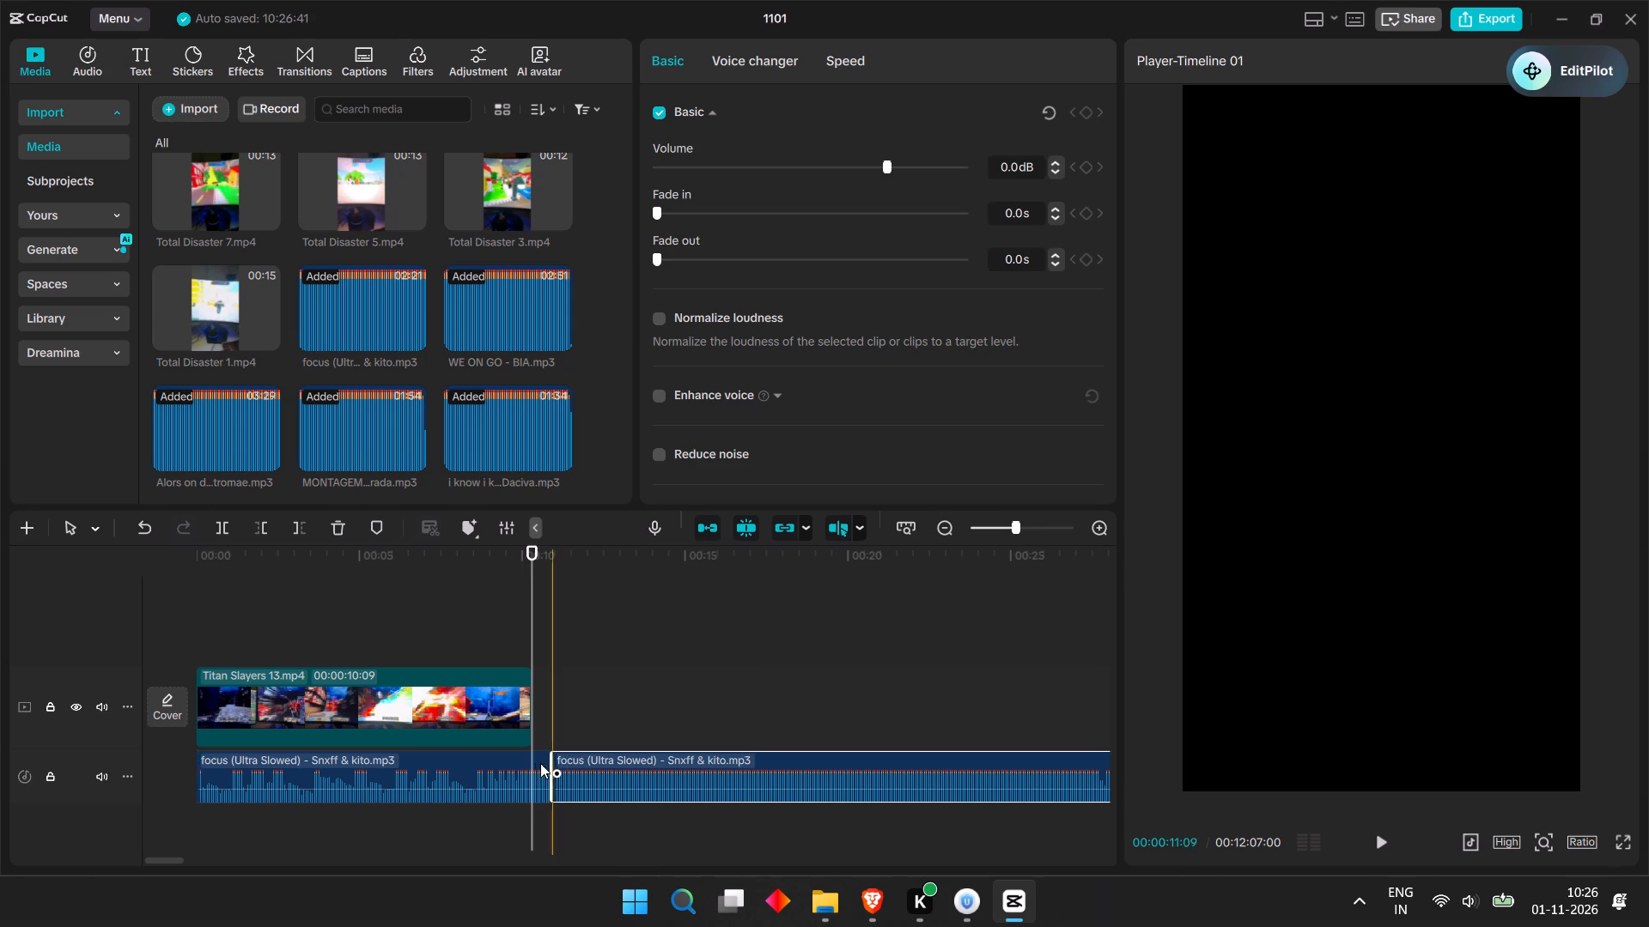
click(535, 763)
key(ctrl+b)
drag(548, 717, 585, 799)
key(BackSpace)
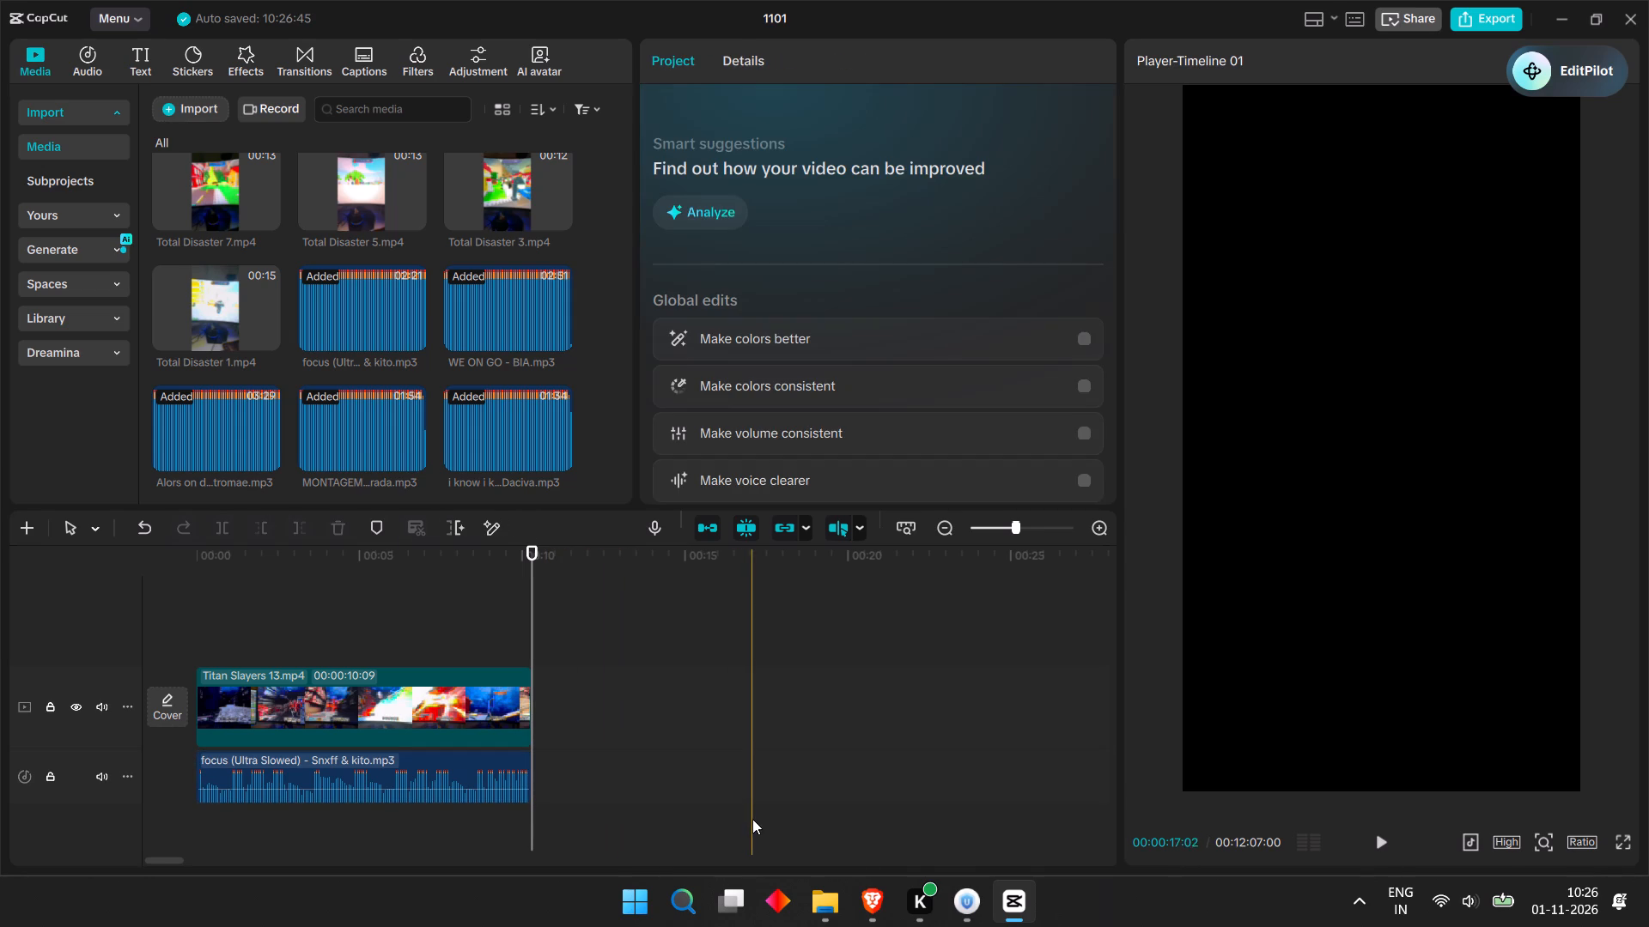
Add a default text layer above the Titan Slayers 13 clip at the start of the timeline.
drag(525, 577, 119, 621)
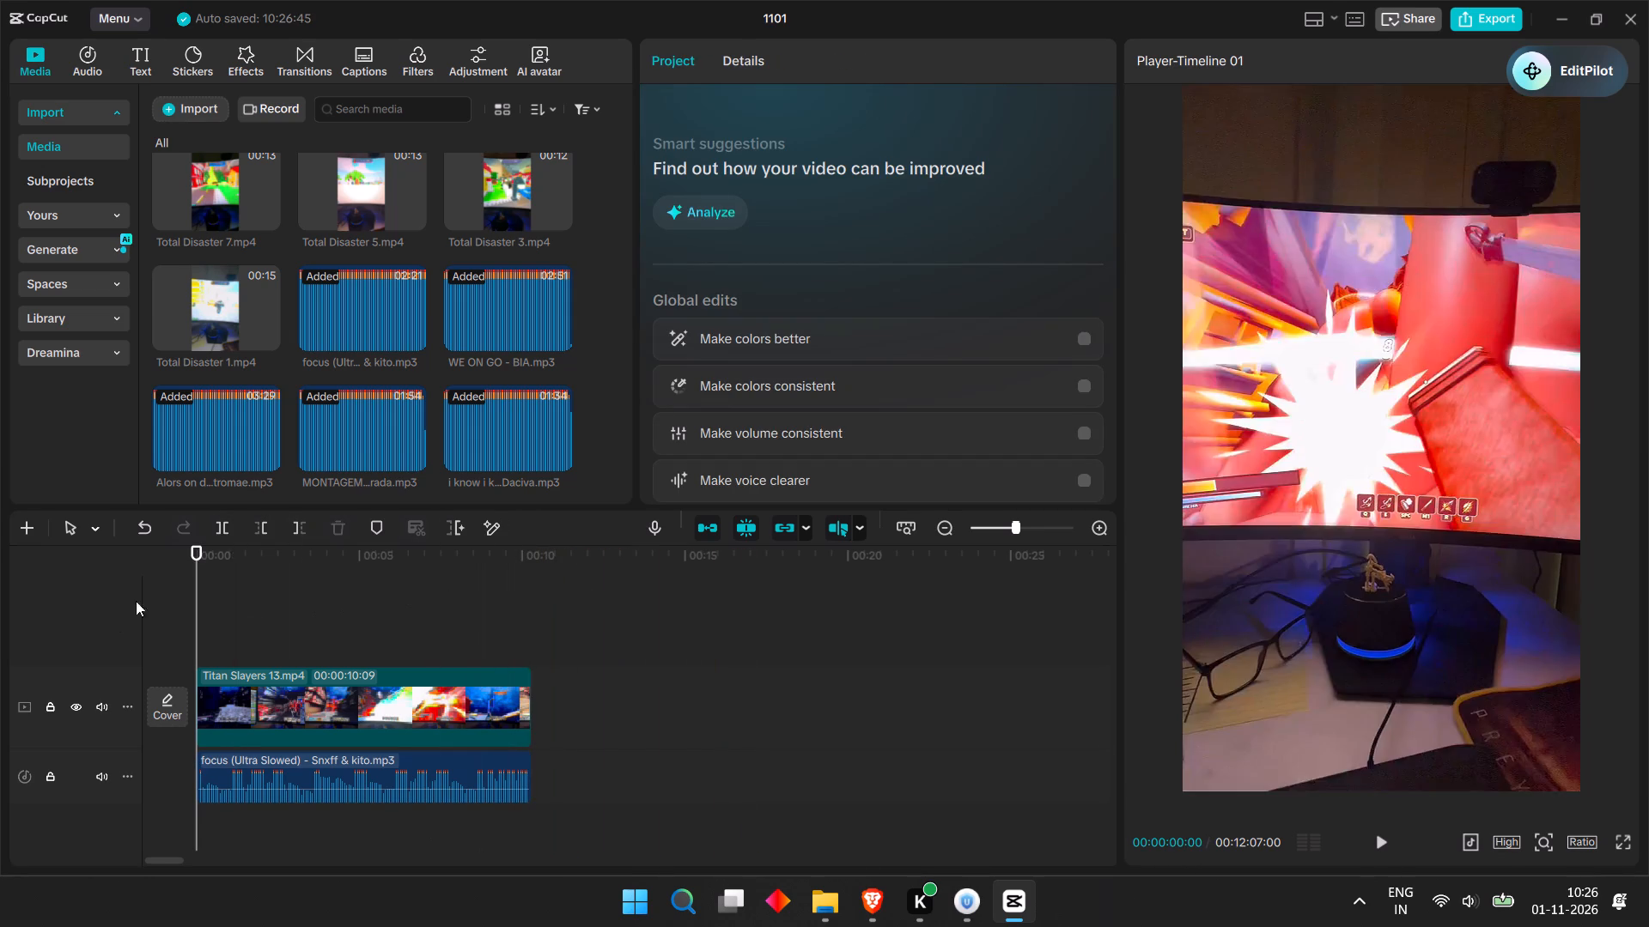
click(155, 54)
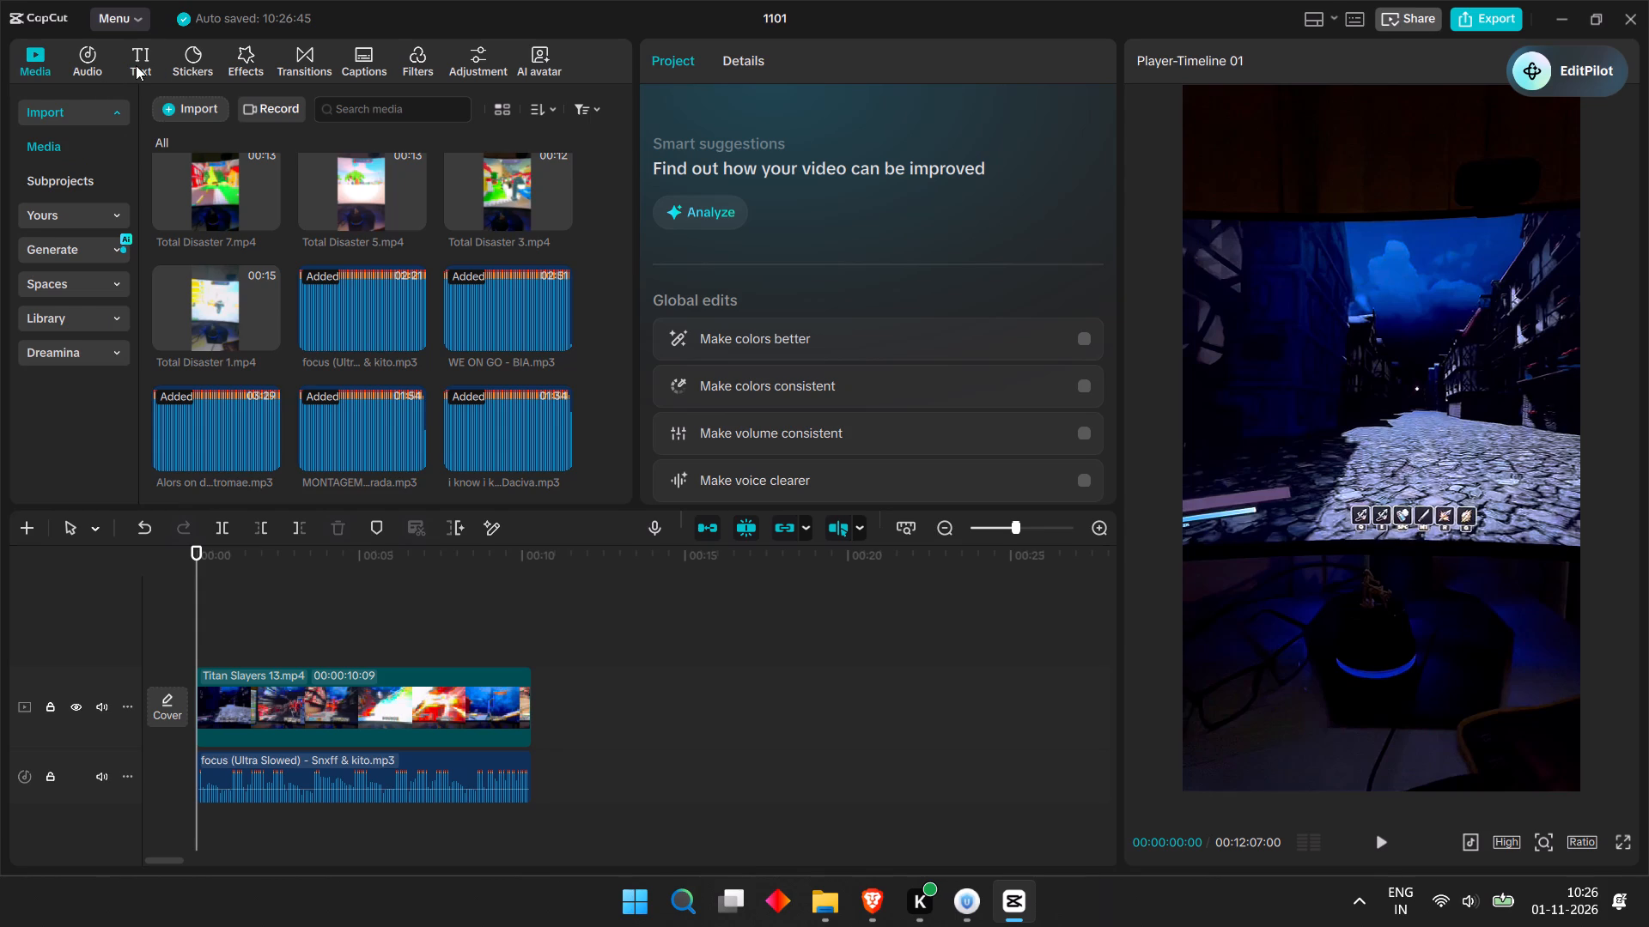
click(136, 65)
click(224, 176)
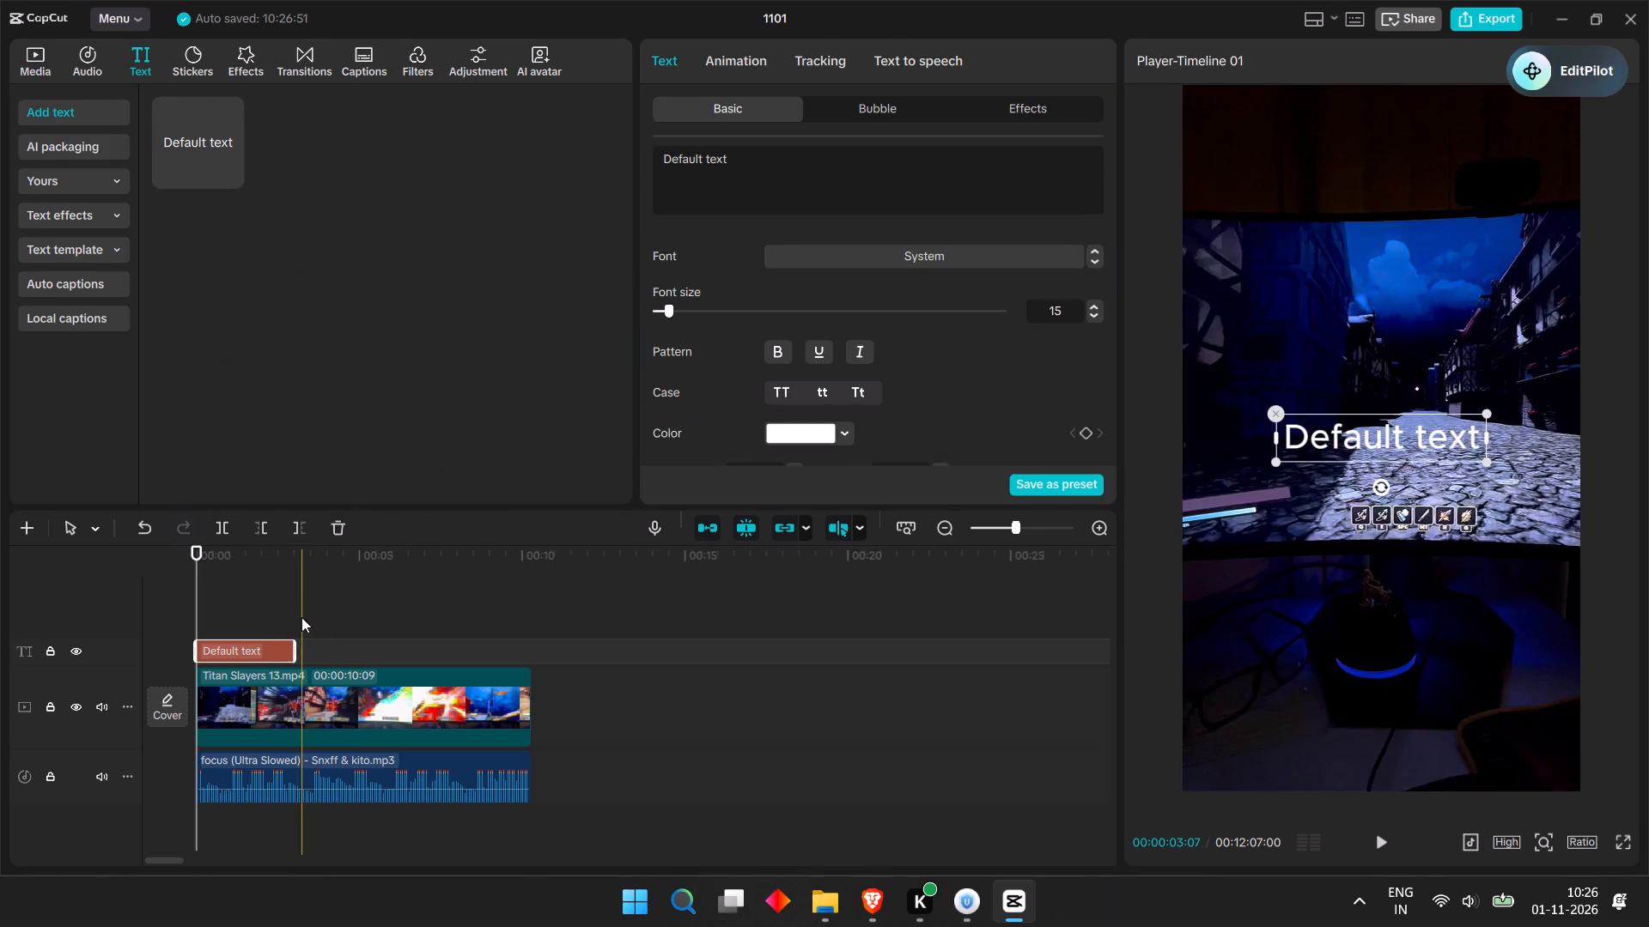
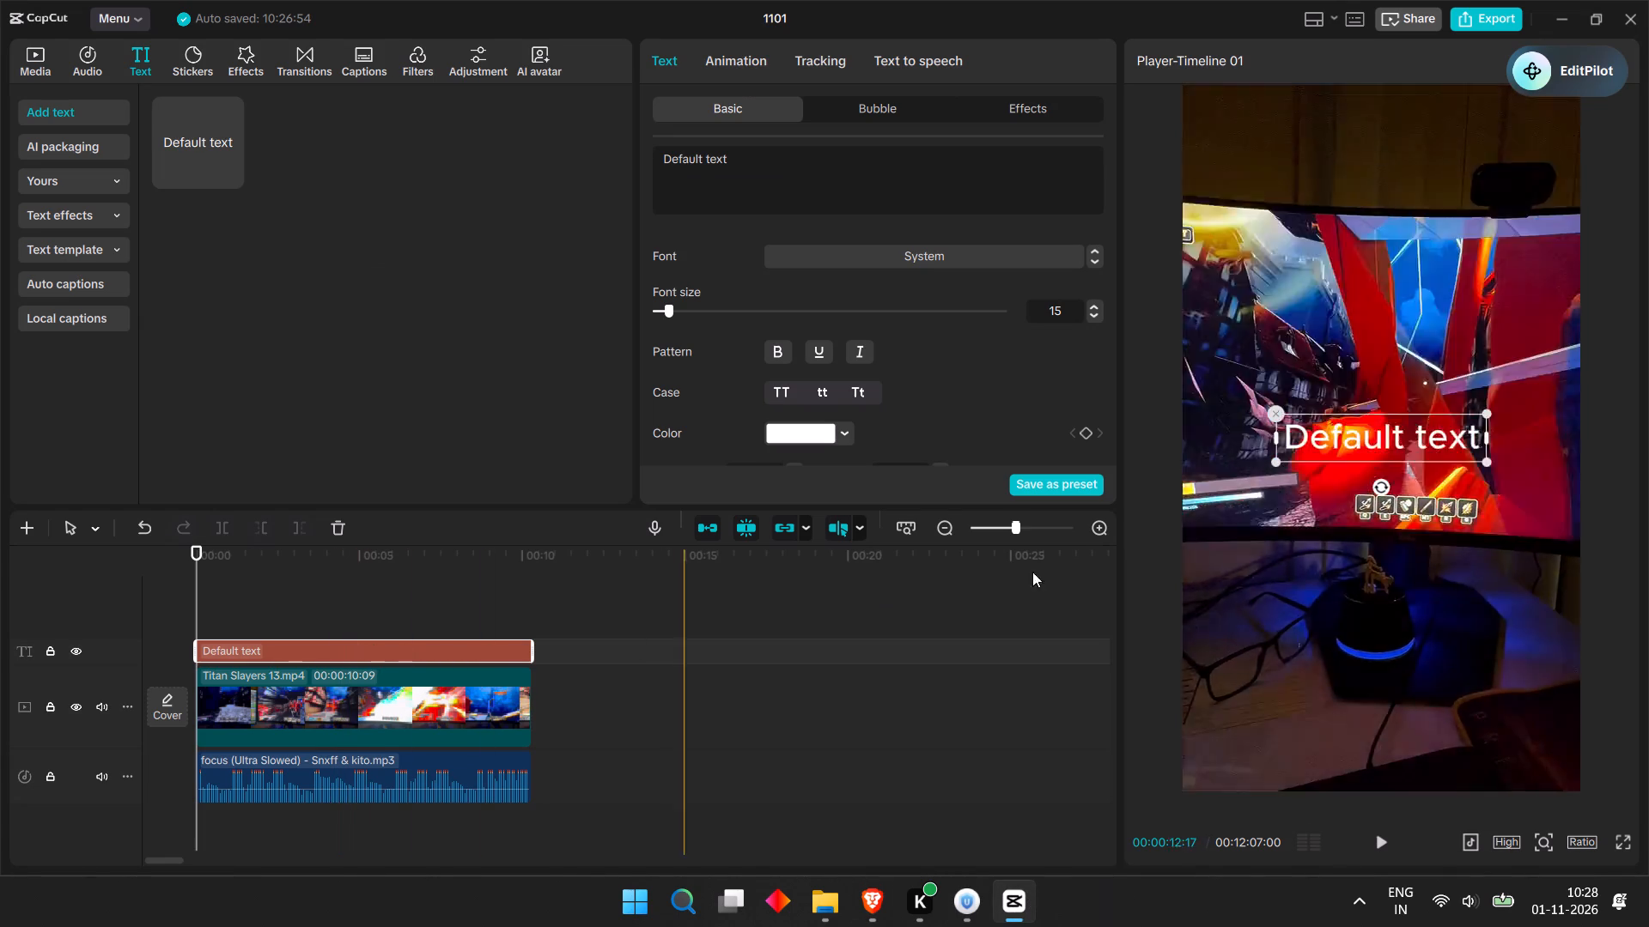
Replace the default text with "BRO I JUST BUILT THIS ROBLOX GAME WITH CLAUDE + FORGEGUI MCP 💀" in the Rubik-Bold font.
drag(792, 167, 510, 119)
key(ctrl+v)
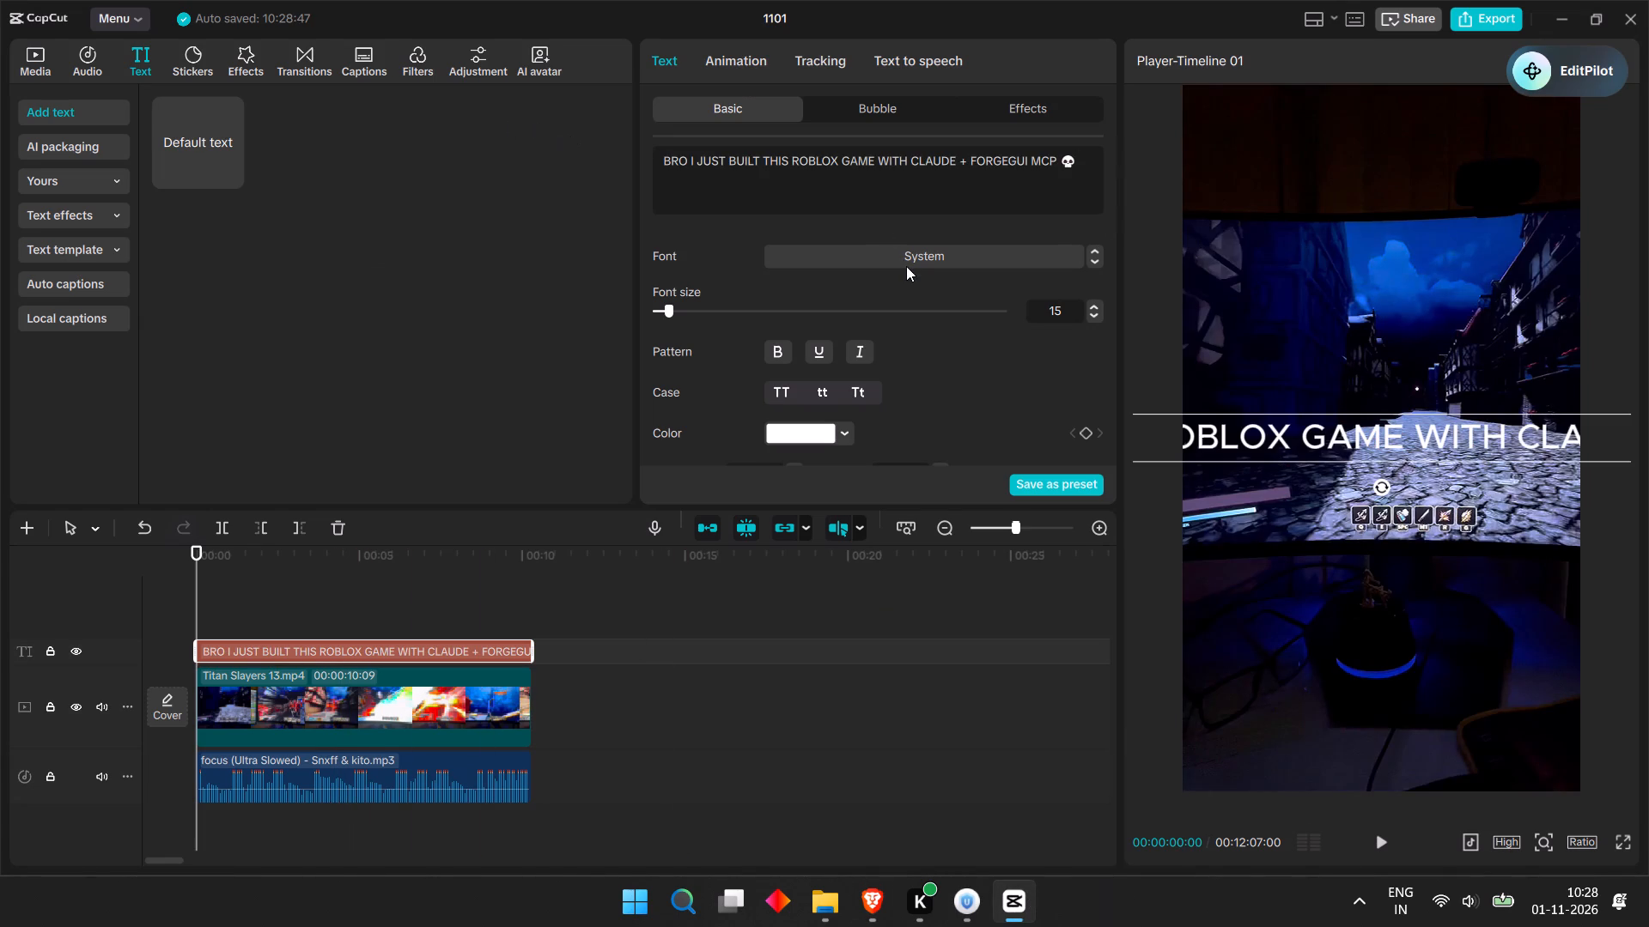
click(906, 266)
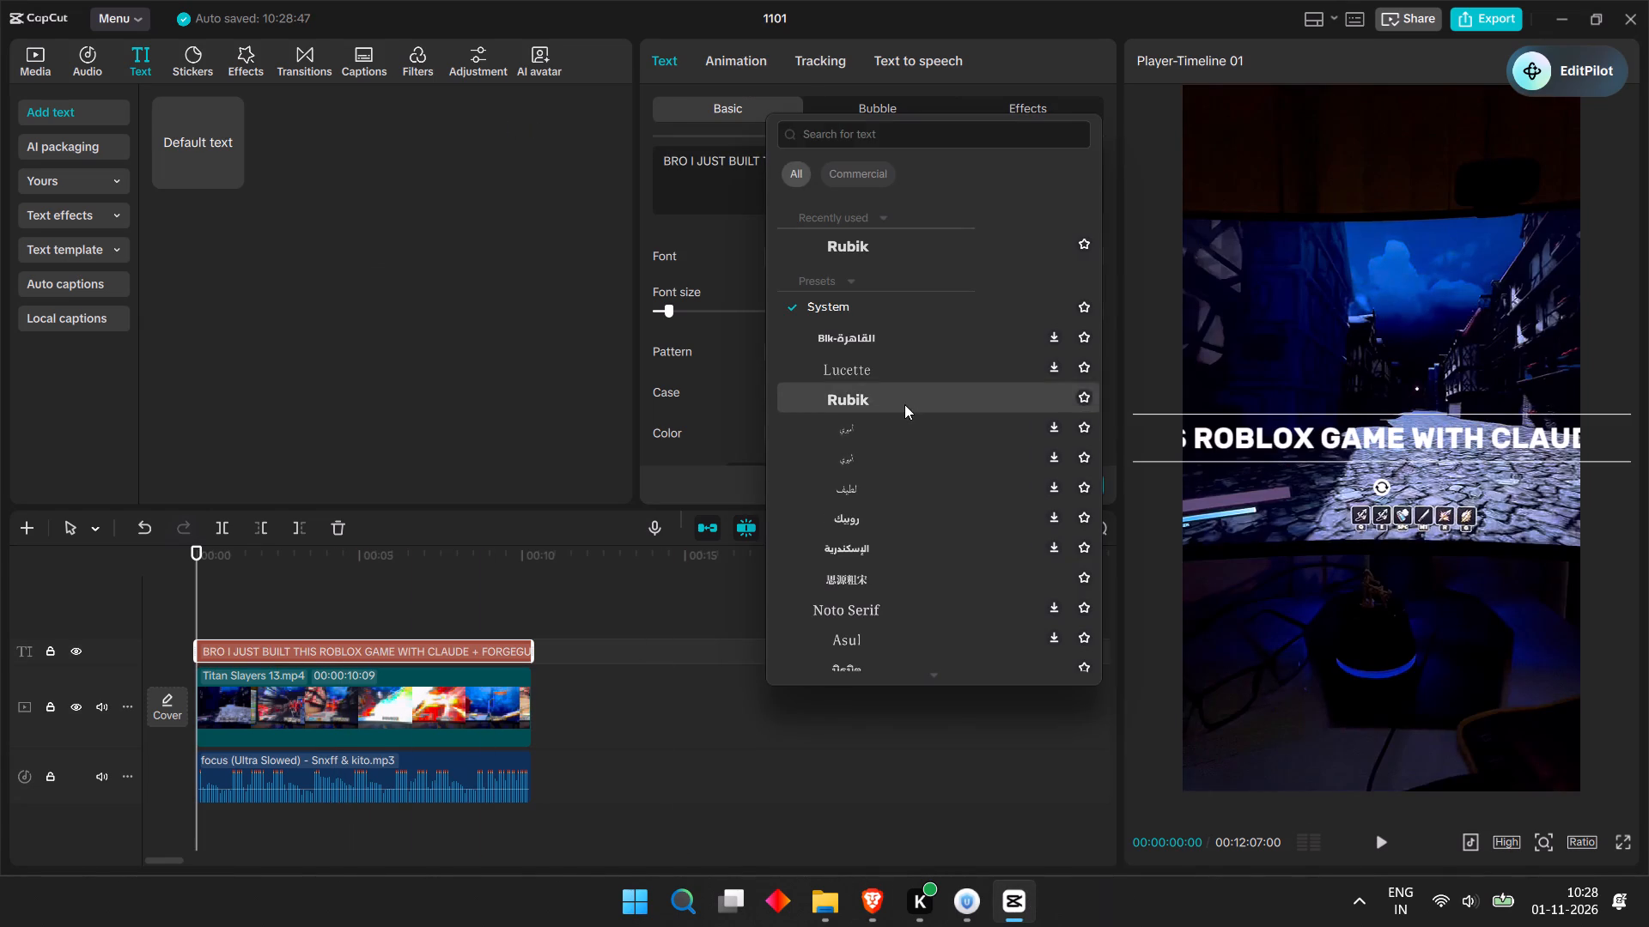
click(904, 404)
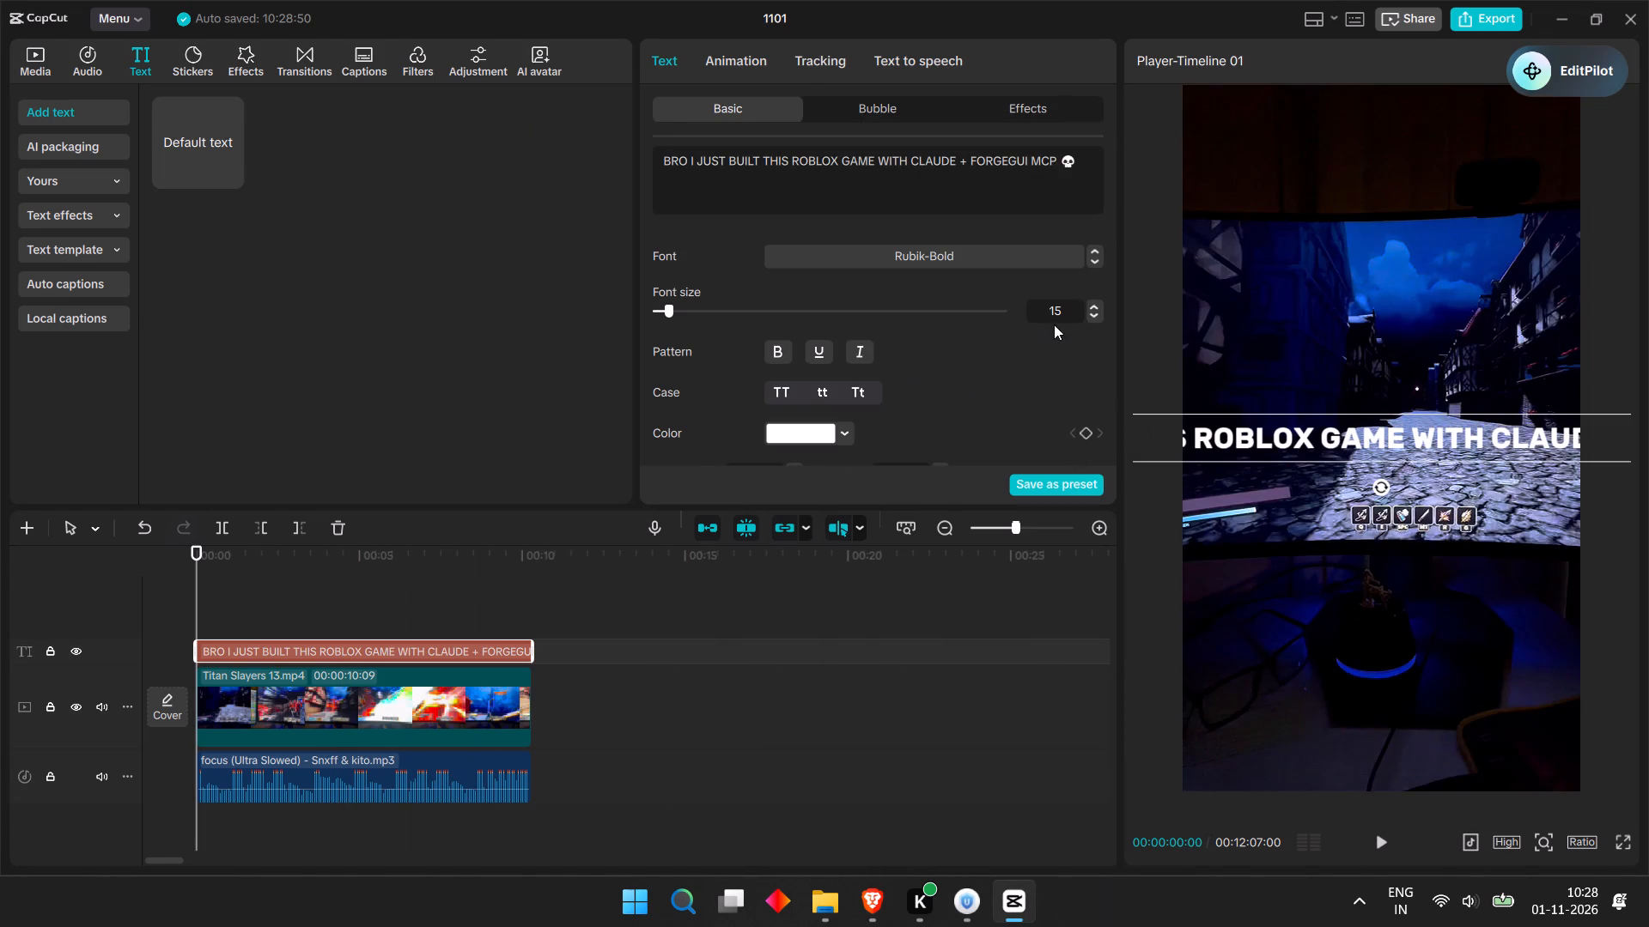
Enable a background behind the hook text, choose the second background style and colour it white, FFFFFF.
scroll(1054, 324, down, 7)
scroll(911, 346, down, 1)
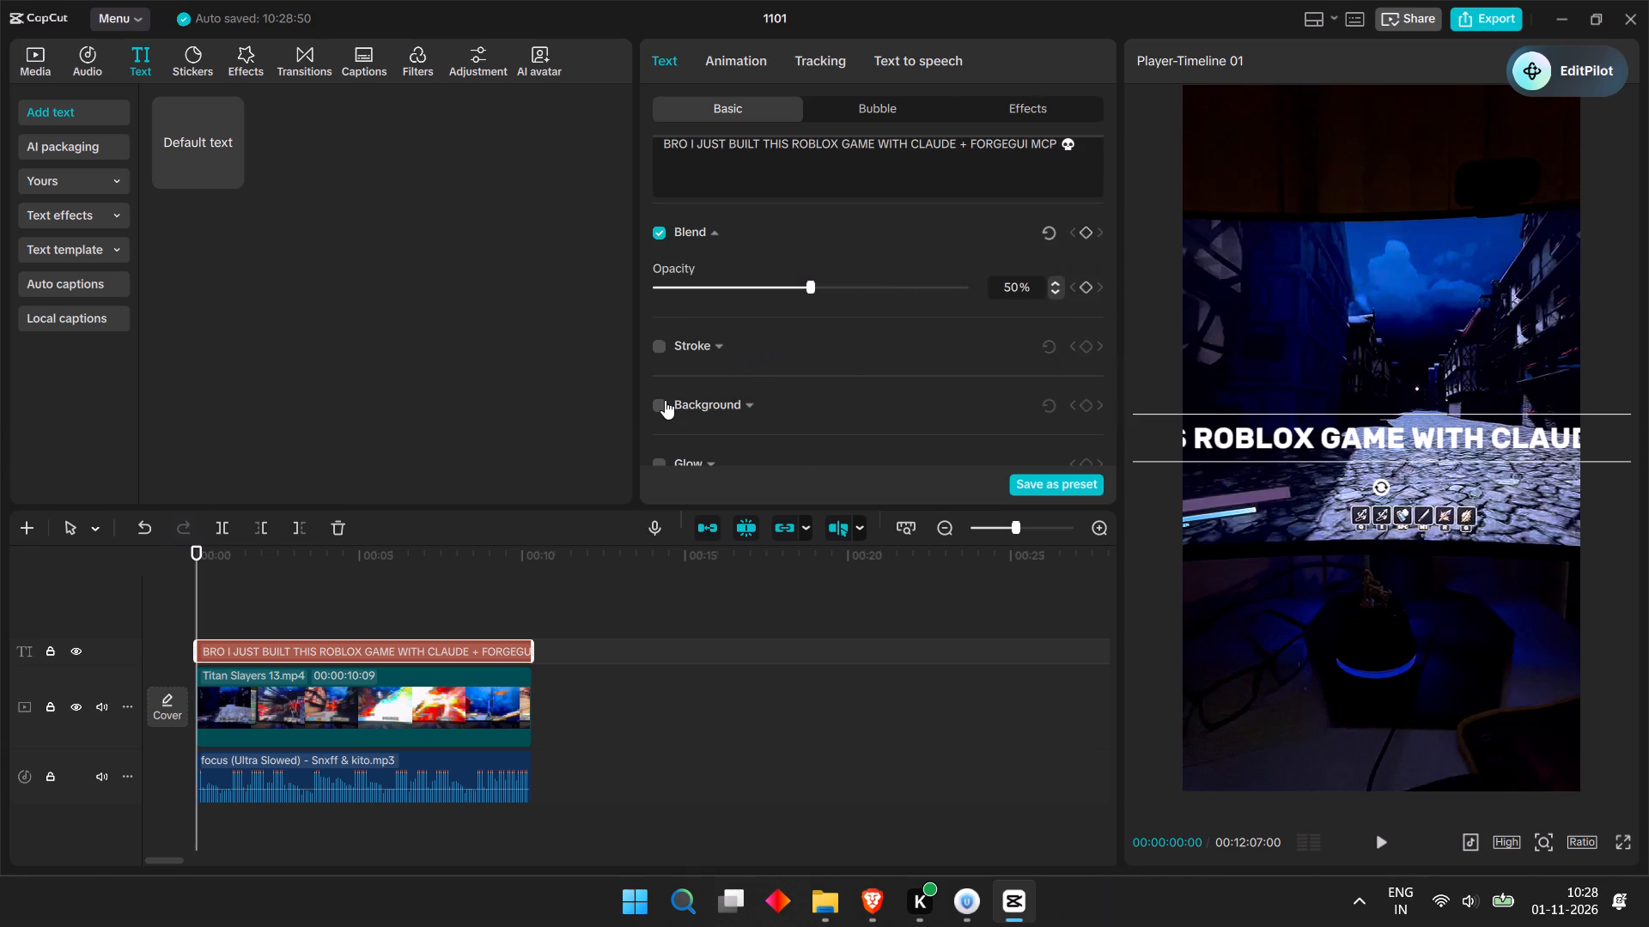
click(665, 400)
scroll(843, 422, down, 3)
click(780, 204)
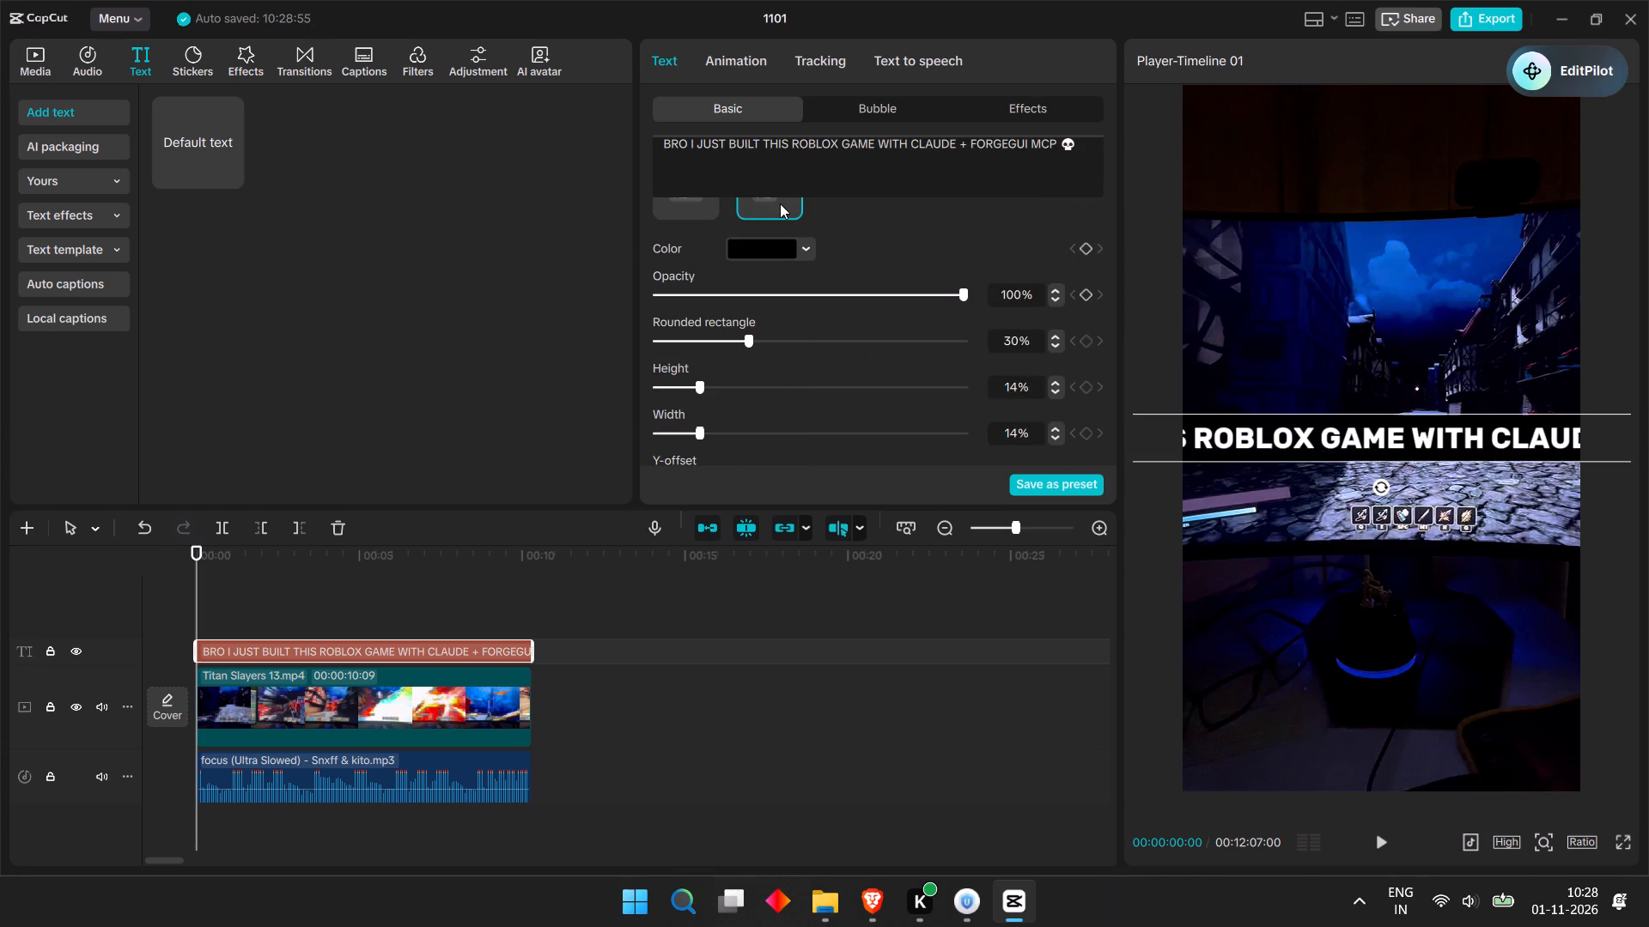
click(777, 248)
drag(711, 351, 649, 227)
click(959, 246)
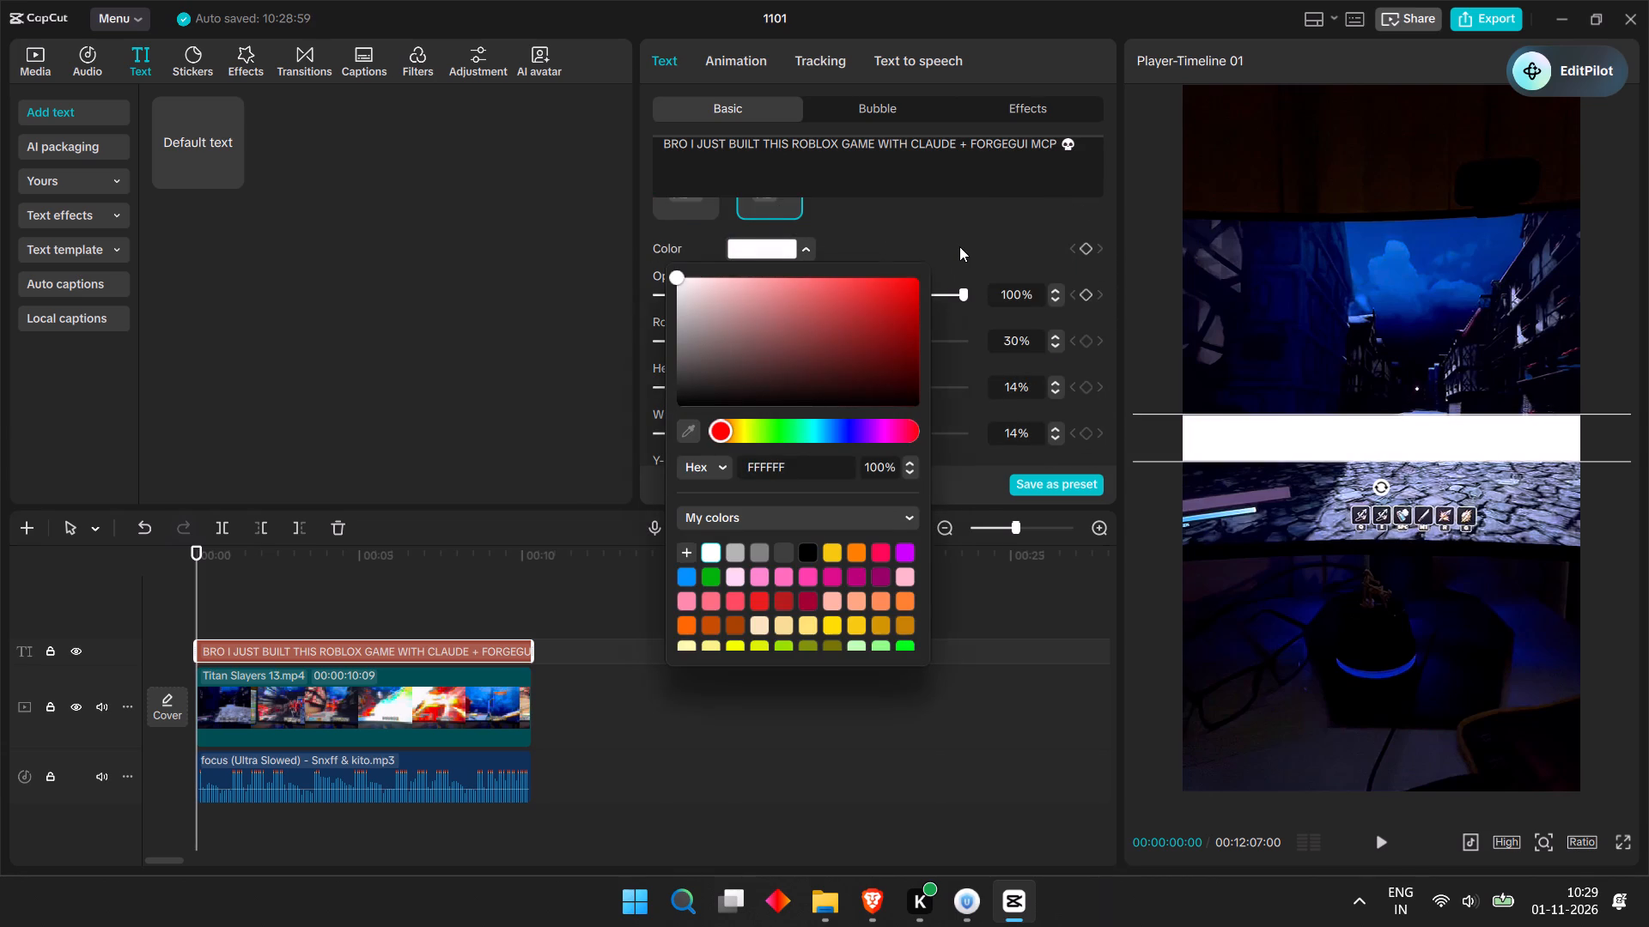
Set the hook text's colour to black, 000000.
scroll(959, 247, up, 12)
click(801, 431)
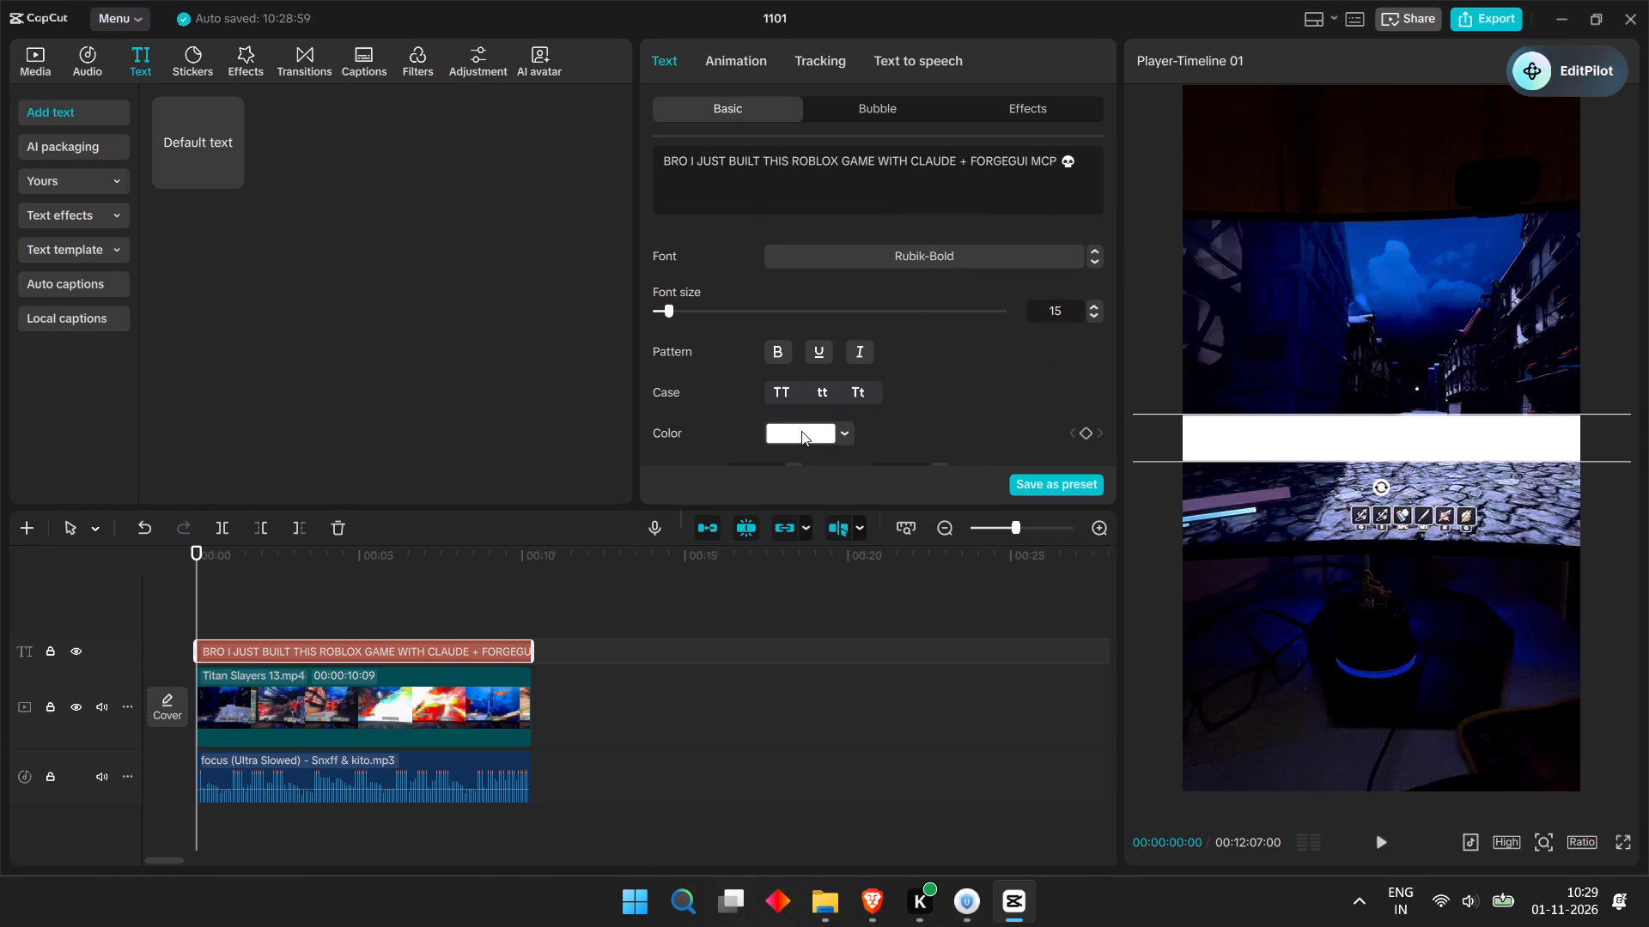
drag(752, 522, 677, 642)
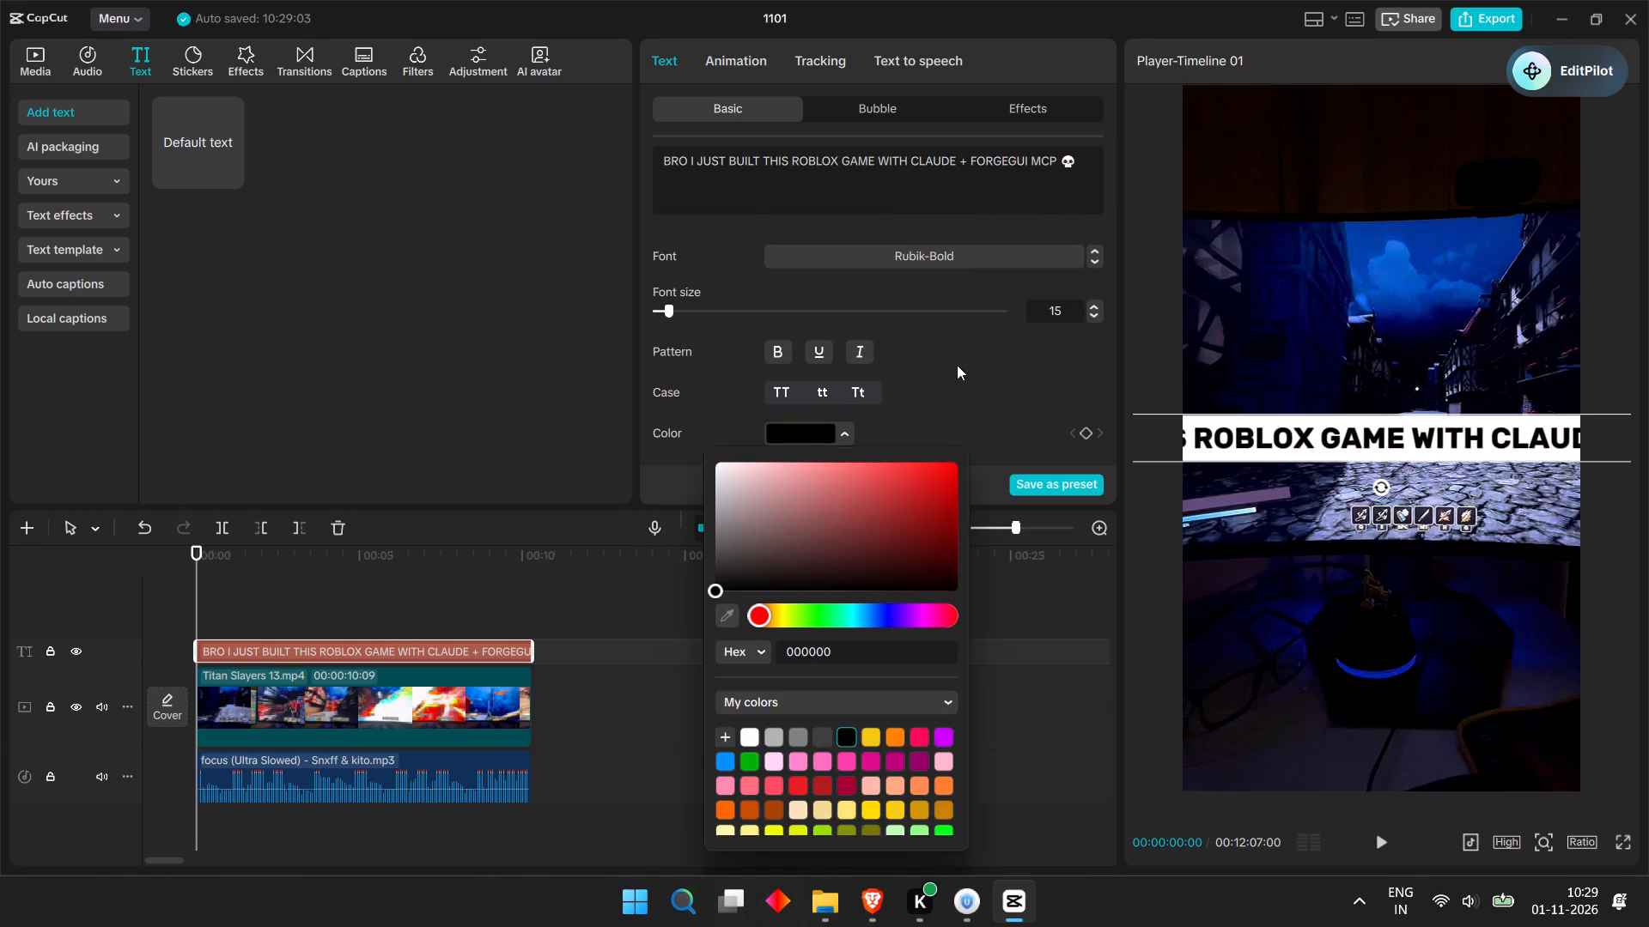
click(957, 365)
Shift the Titan Slayers 13 clip slightly down in the frame, to Y position -32.
drag(1463, 447, 1236, 447)
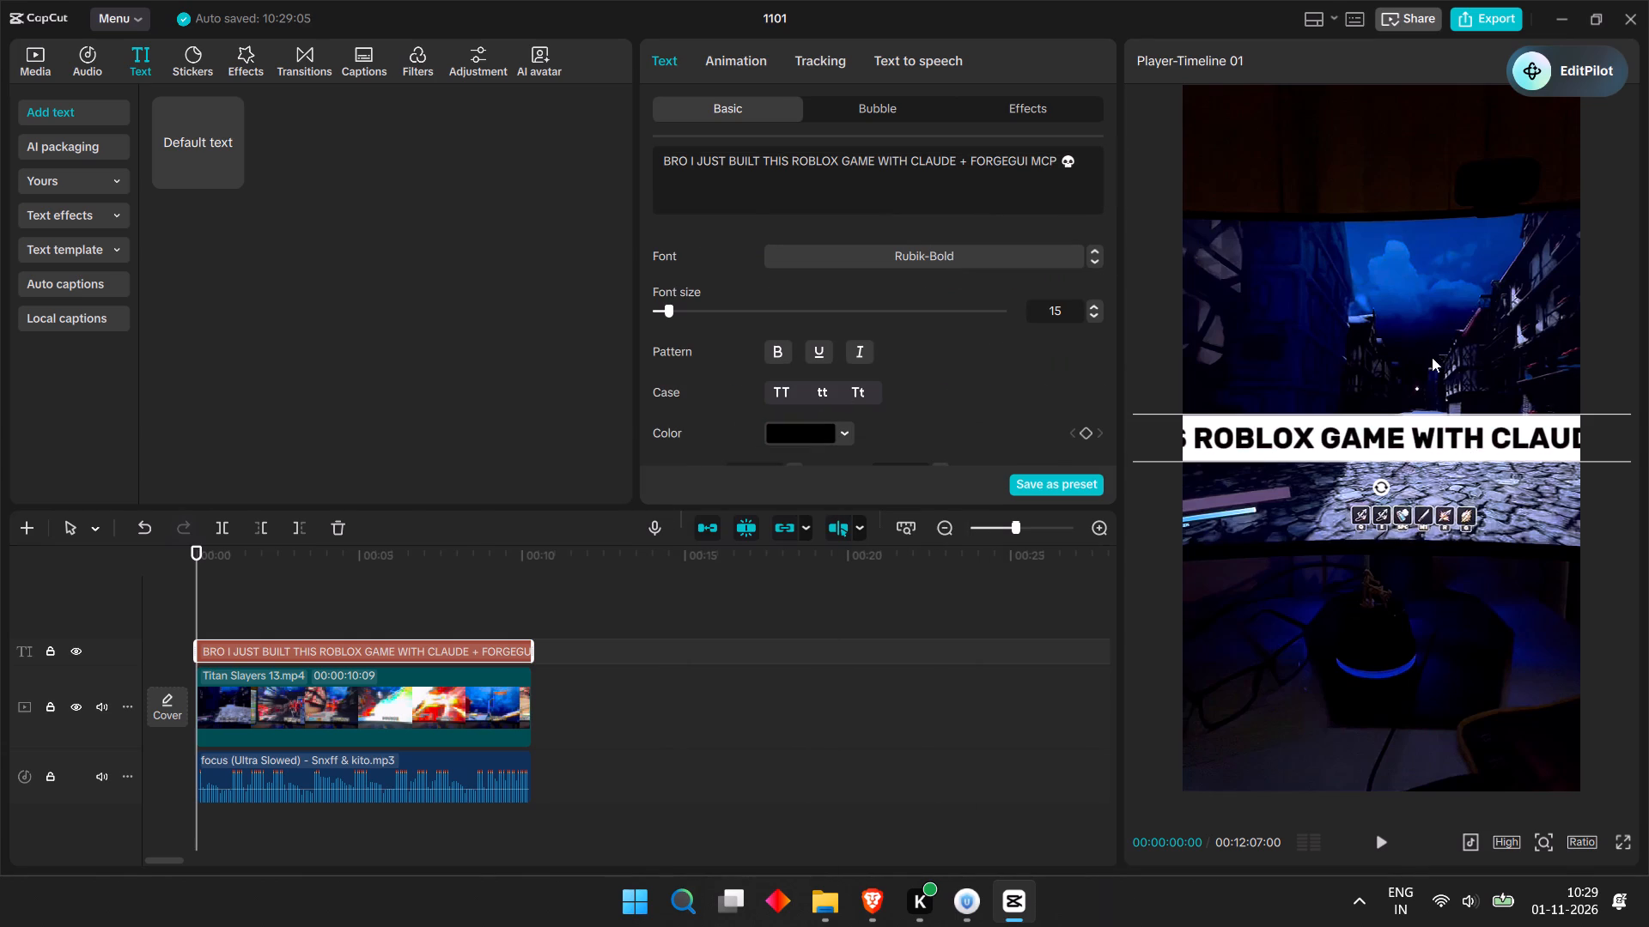
click(1430, 353)
click(1442, 430)
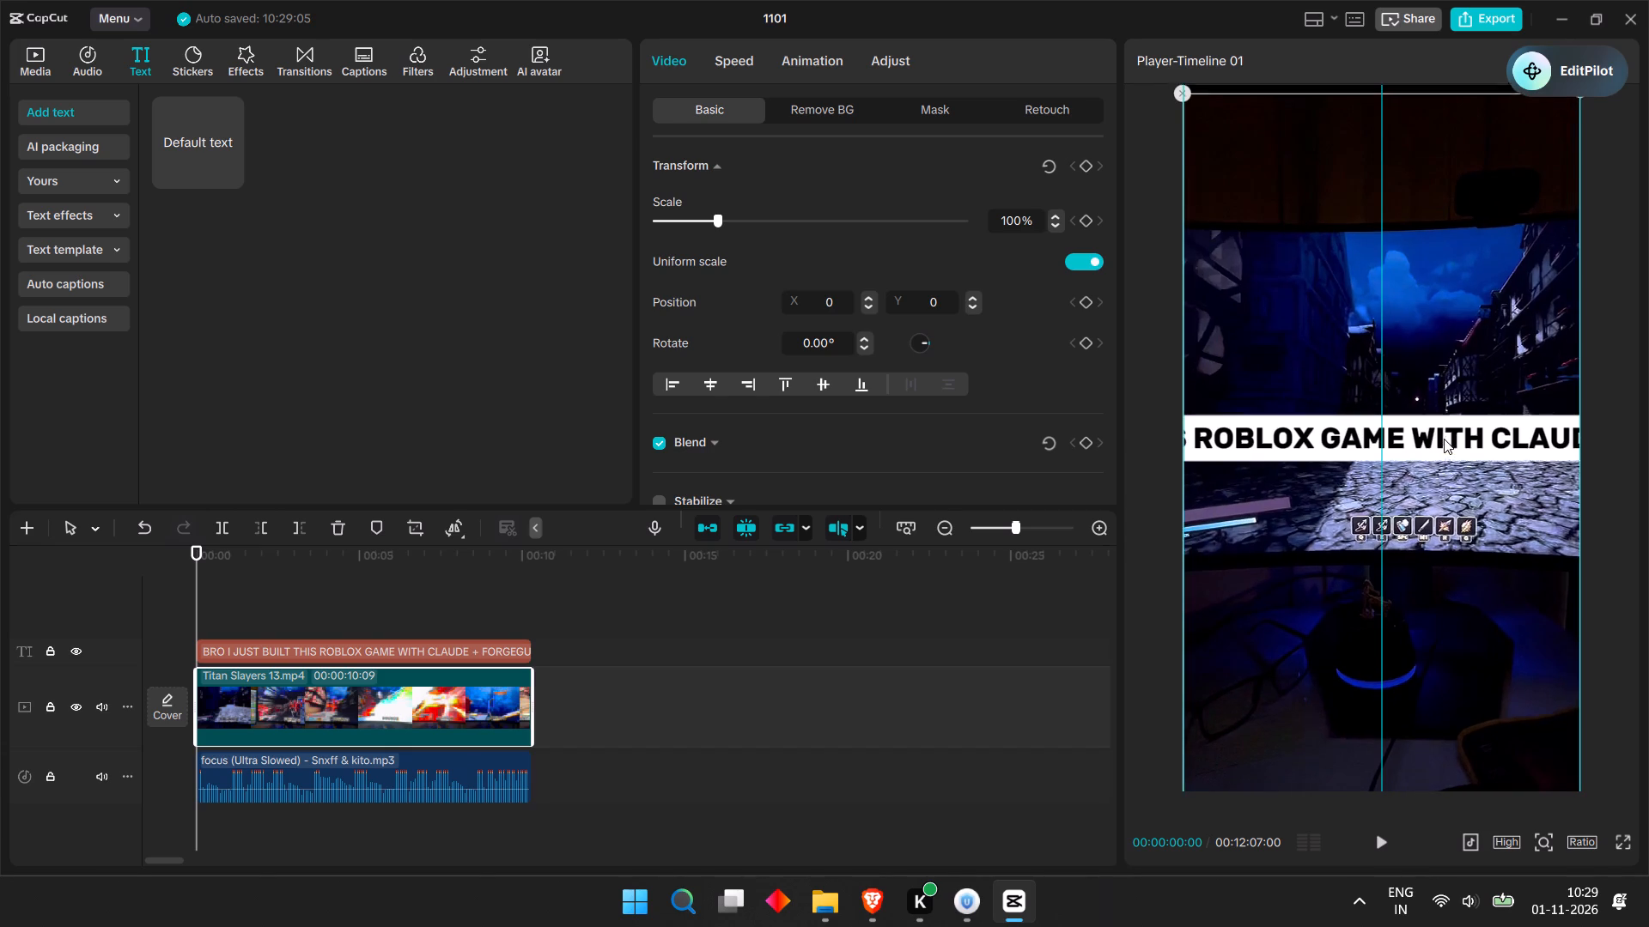
click(1439, 448)
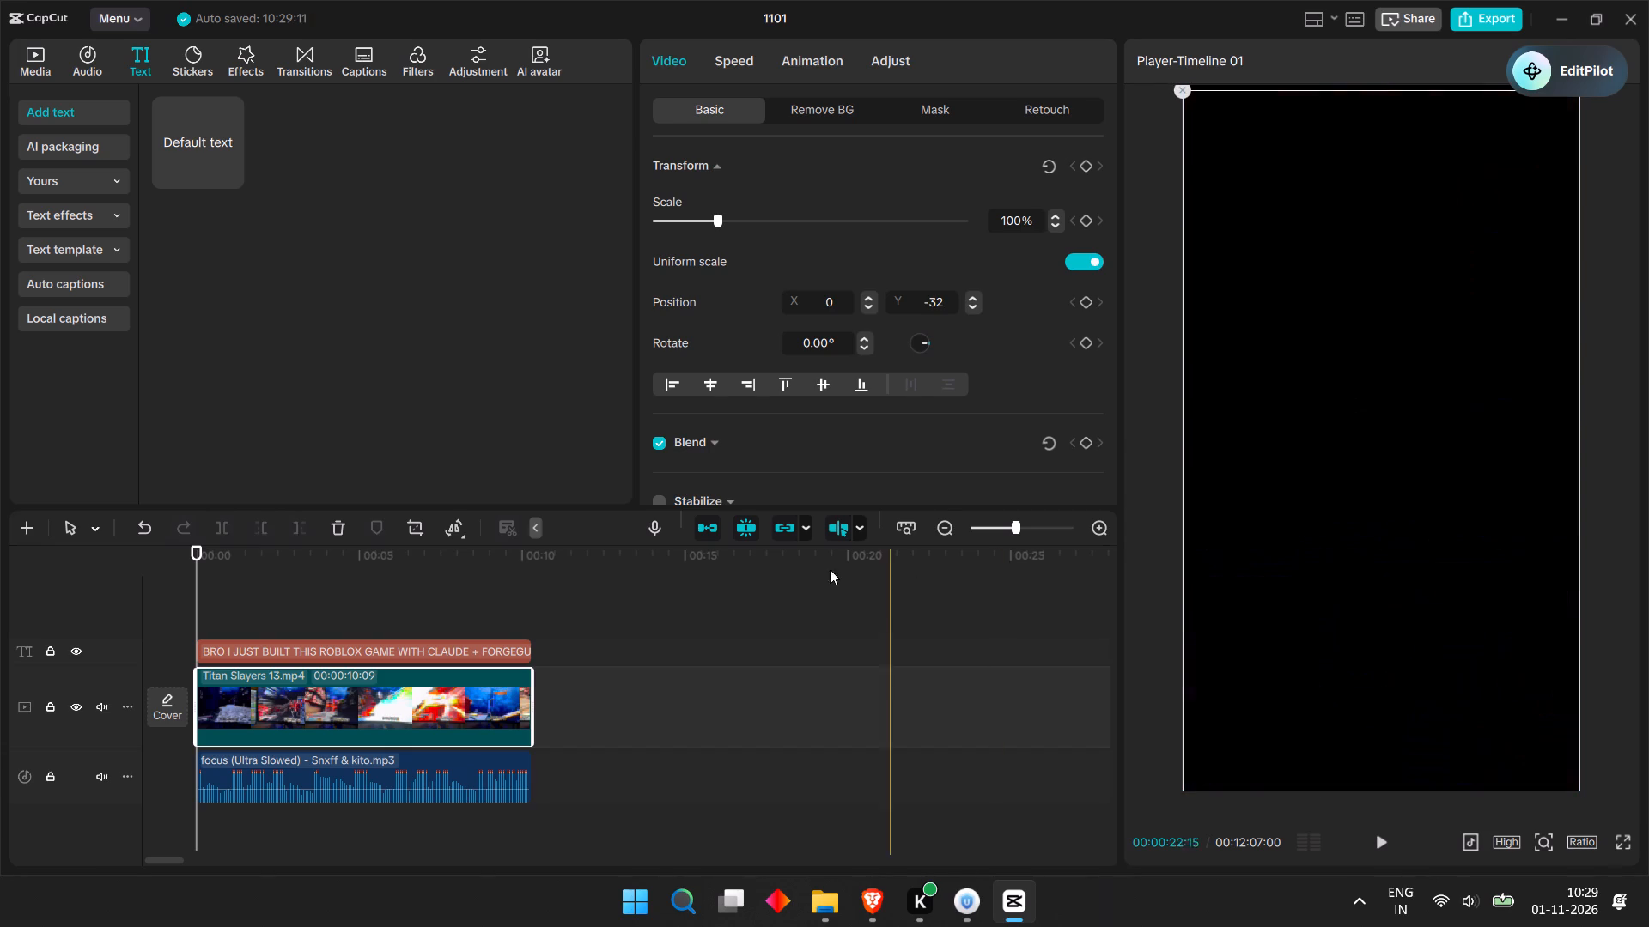
Narrow the hook text's box until the line wraps onto four rows, ending with MCP and the skull emoji.
click(504, 642)
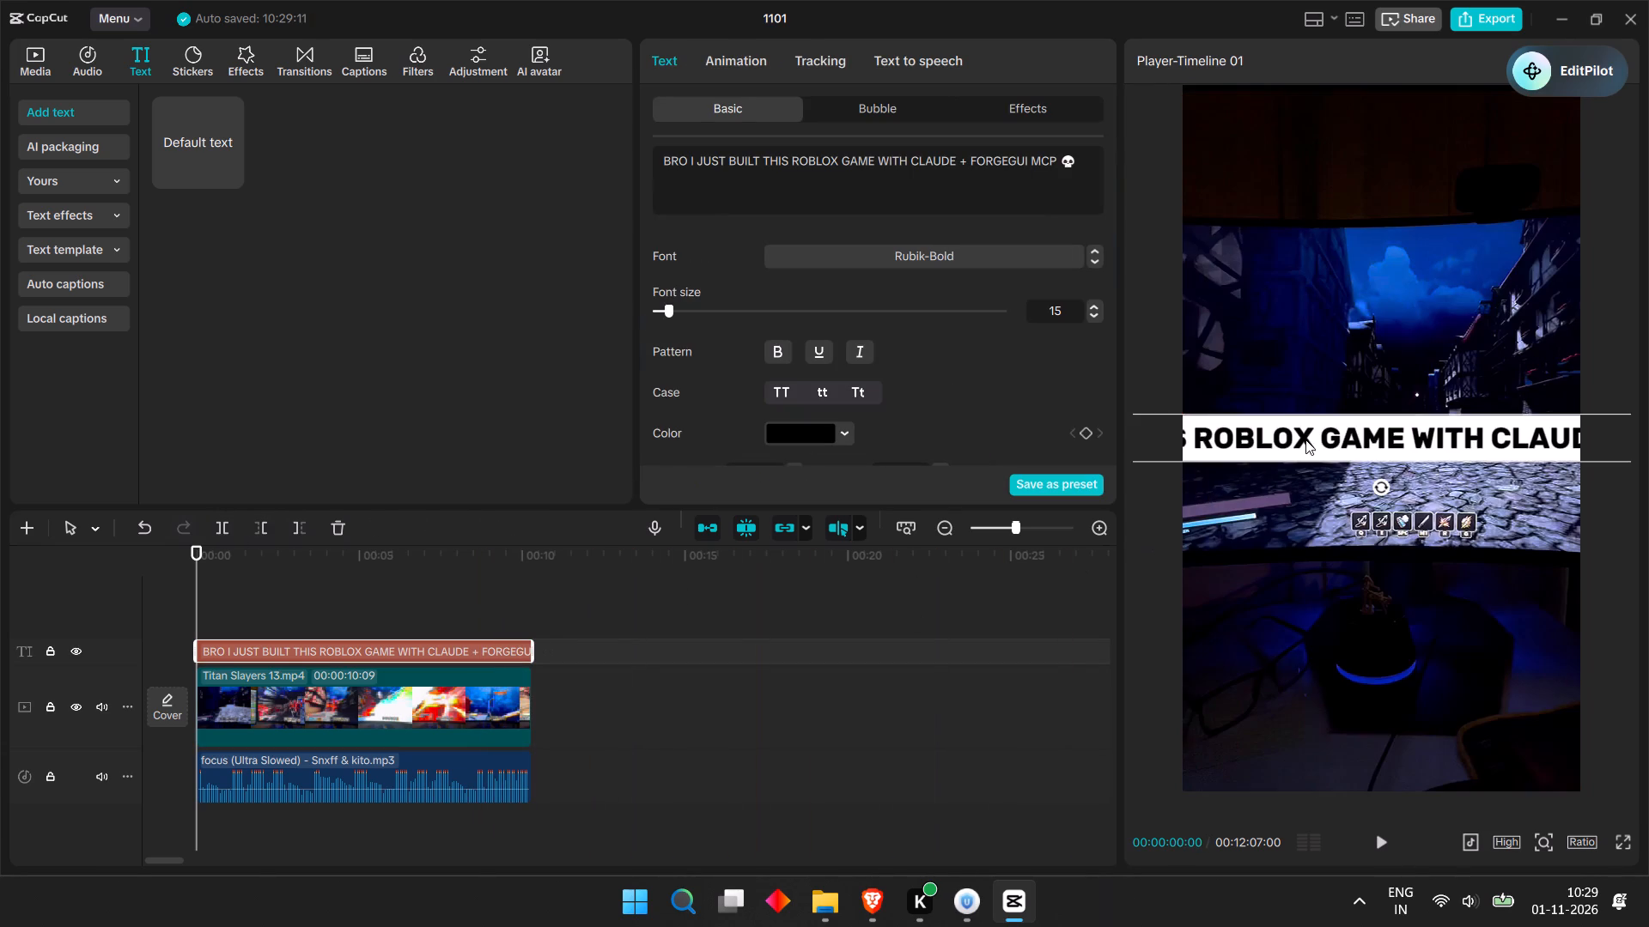
drag(1305, 439, 968, 476)
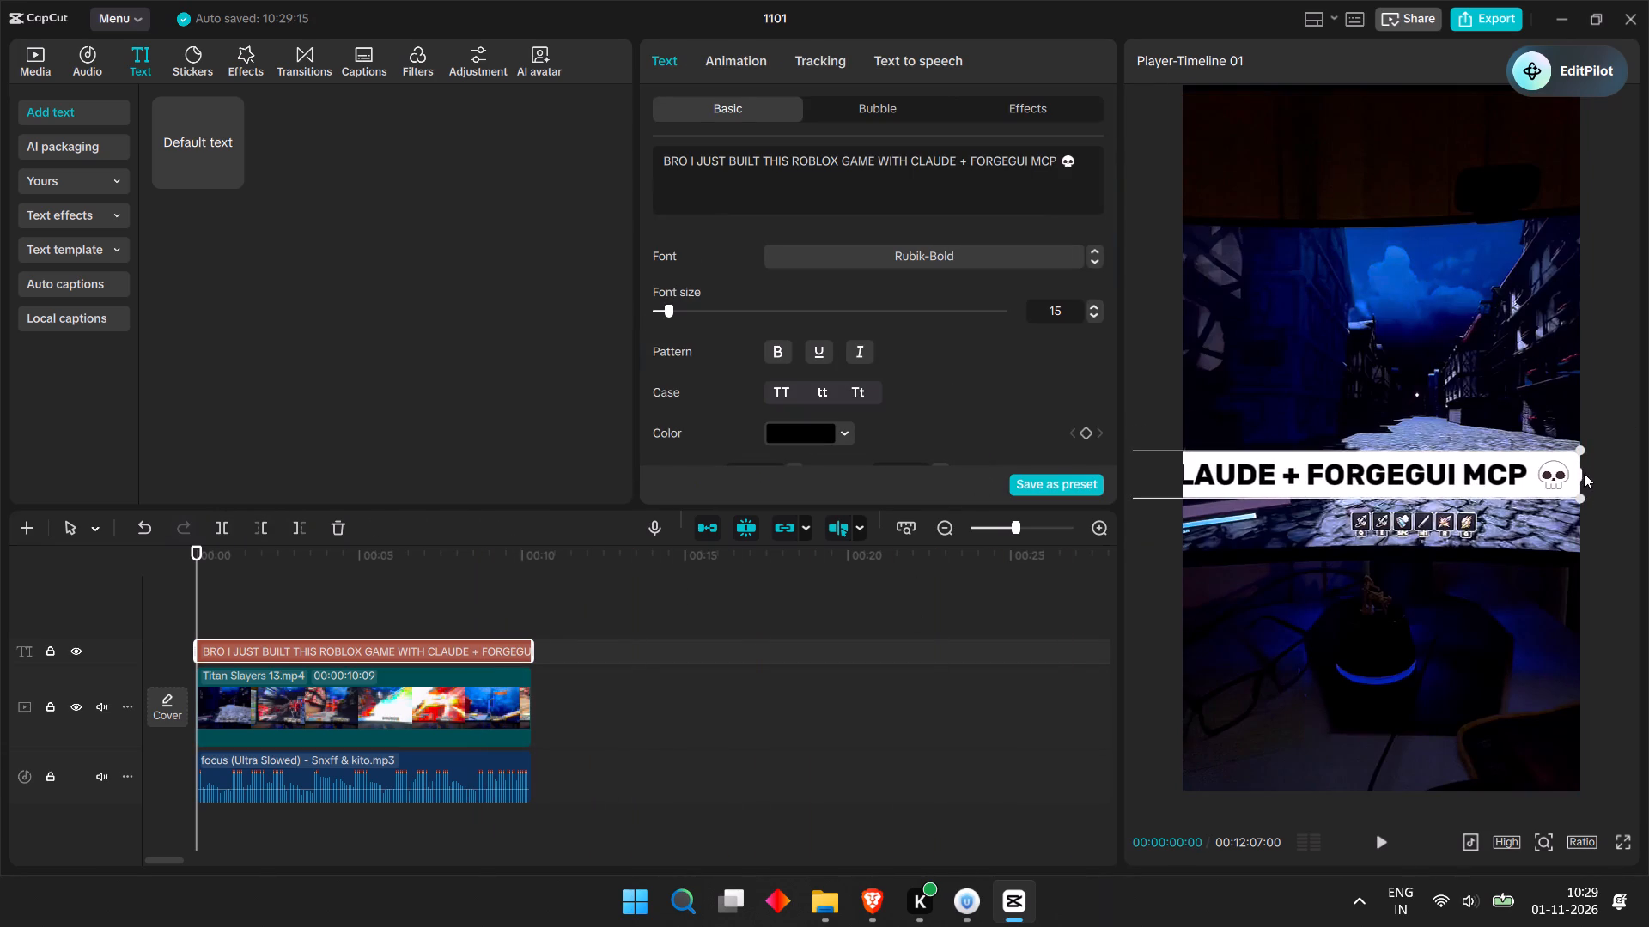
drag(1579, 477, 1208, 461)
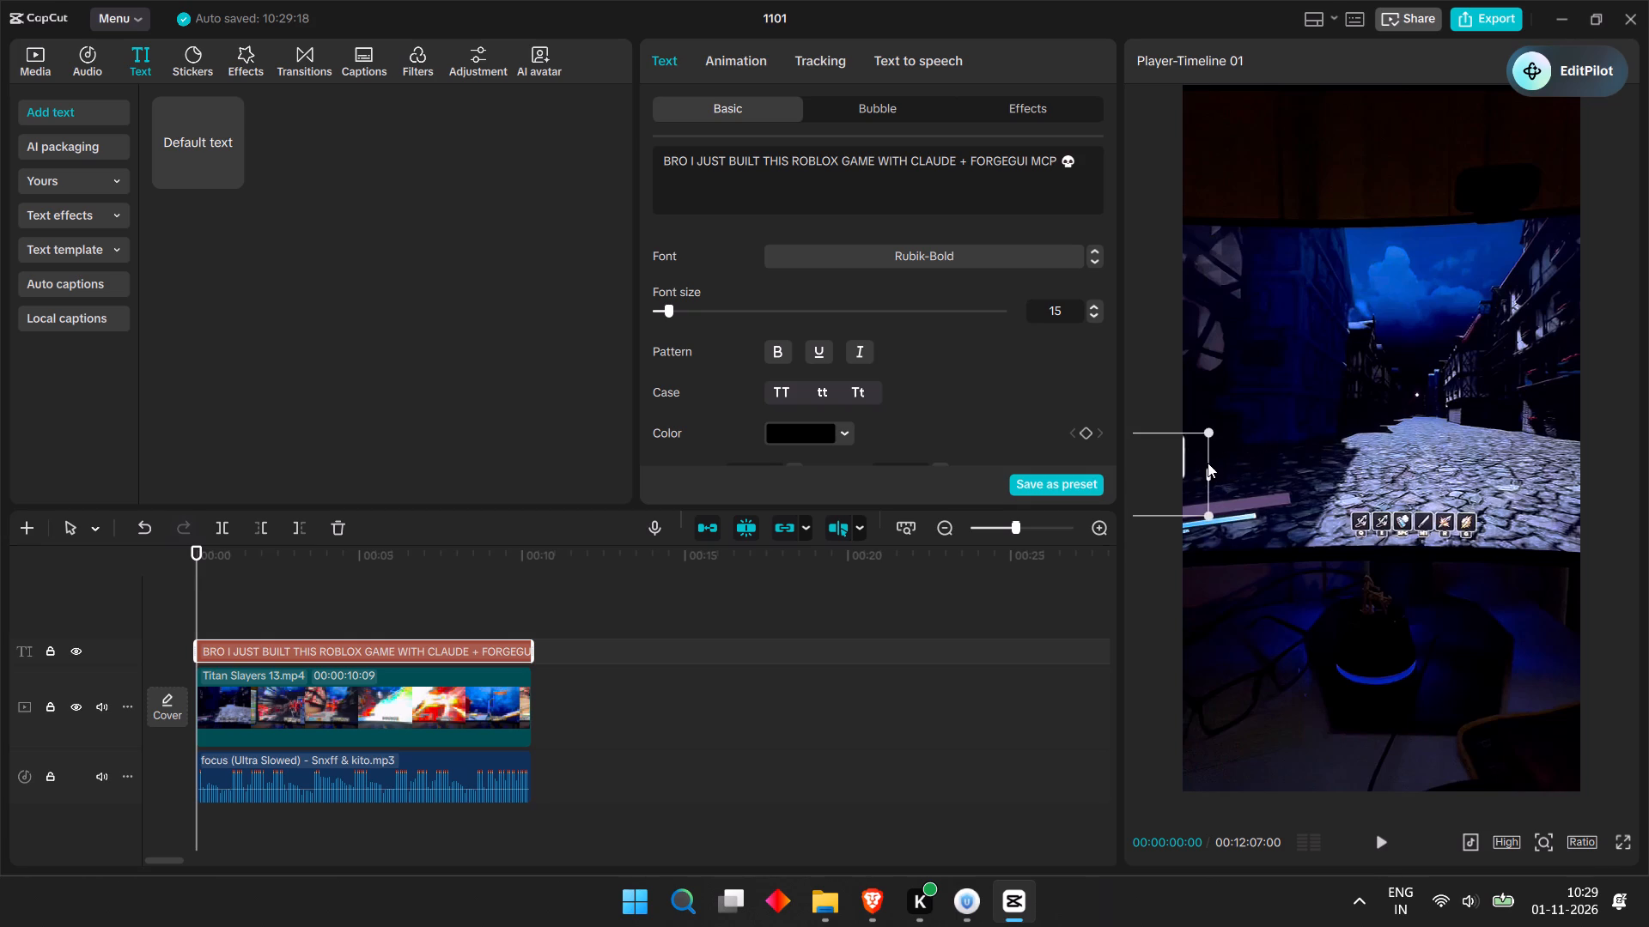
drag(1194, 460, 1557, 506)
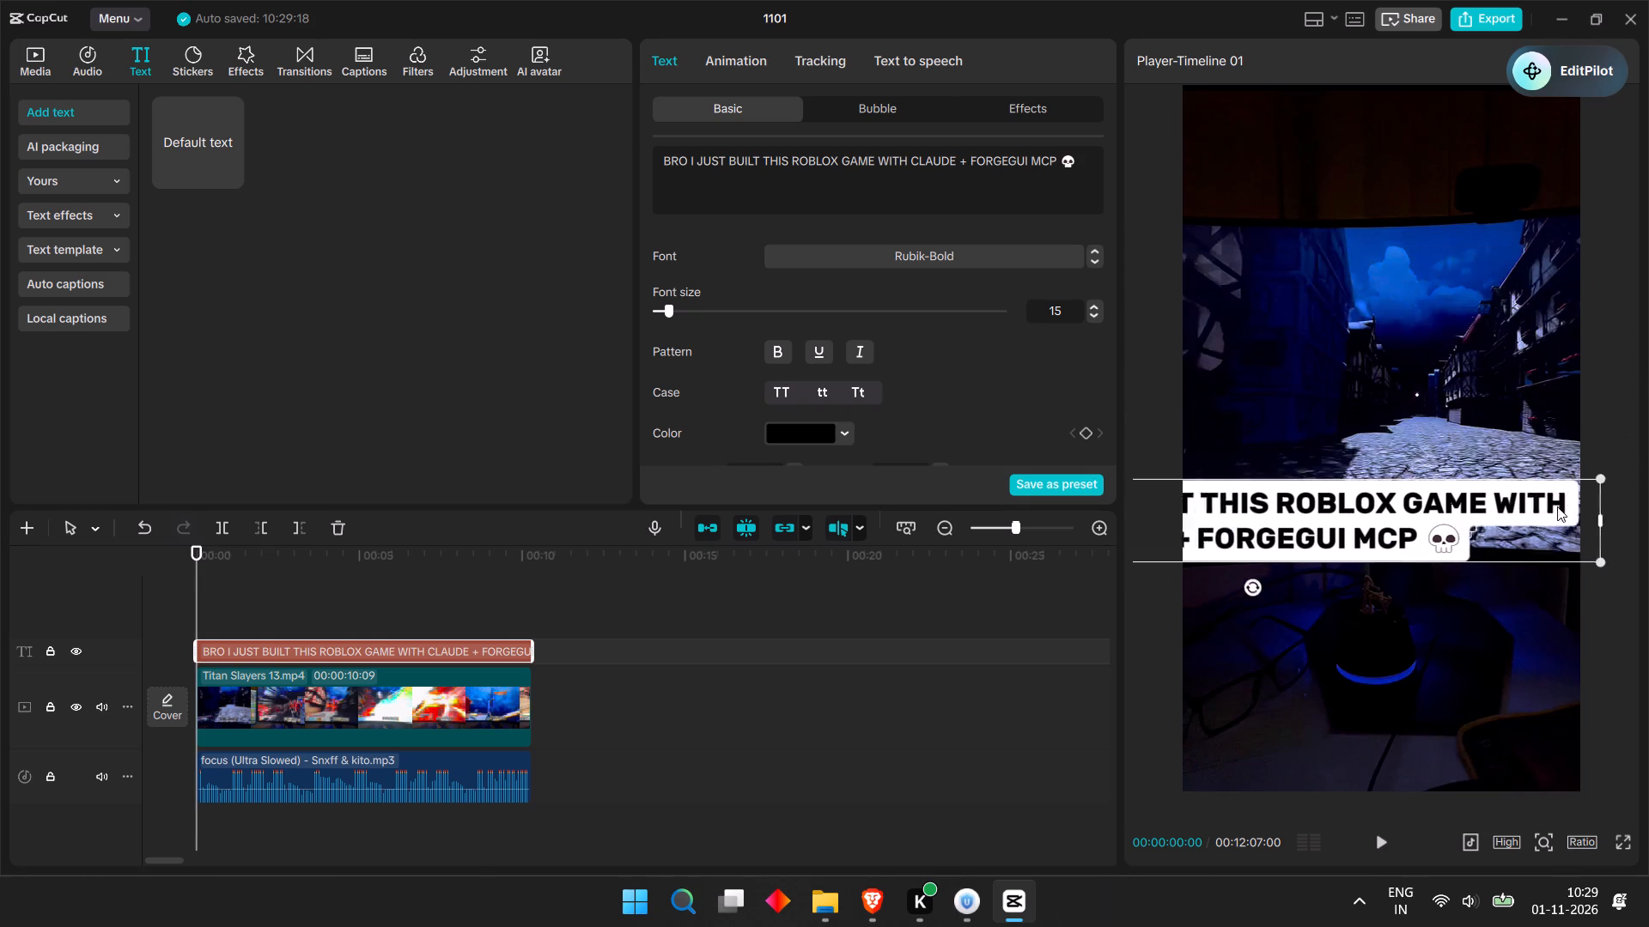
drag(1557, 506, 1524, 508)
click(1535, 524)
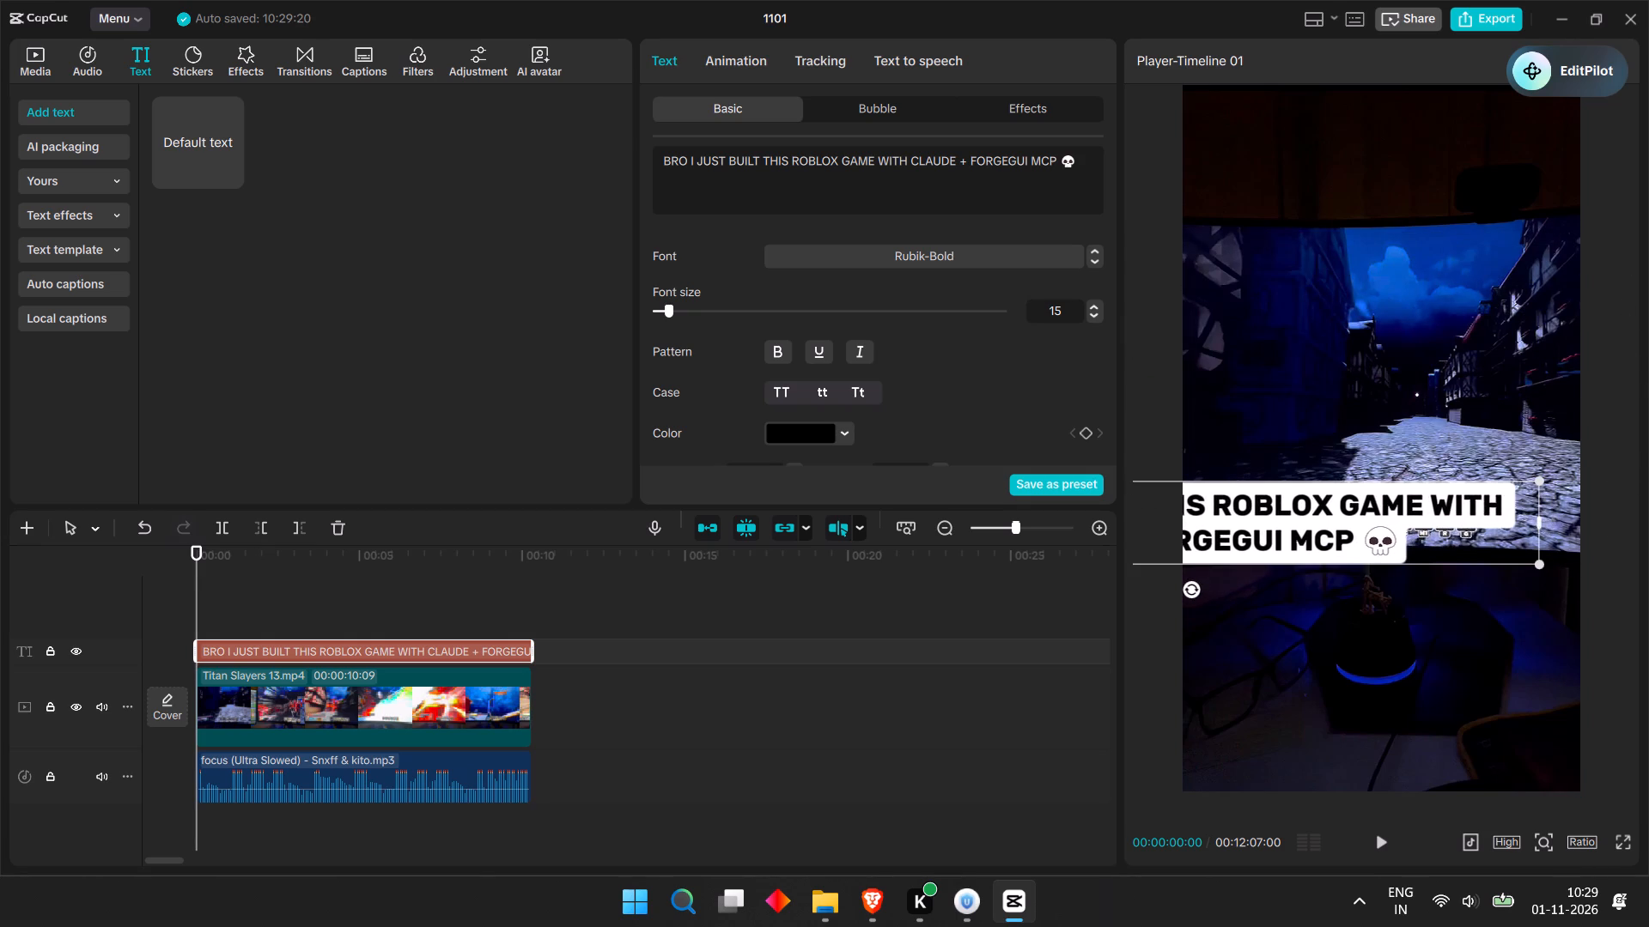
click(1536, 518)
drag(1538, 518, 1290, 506)
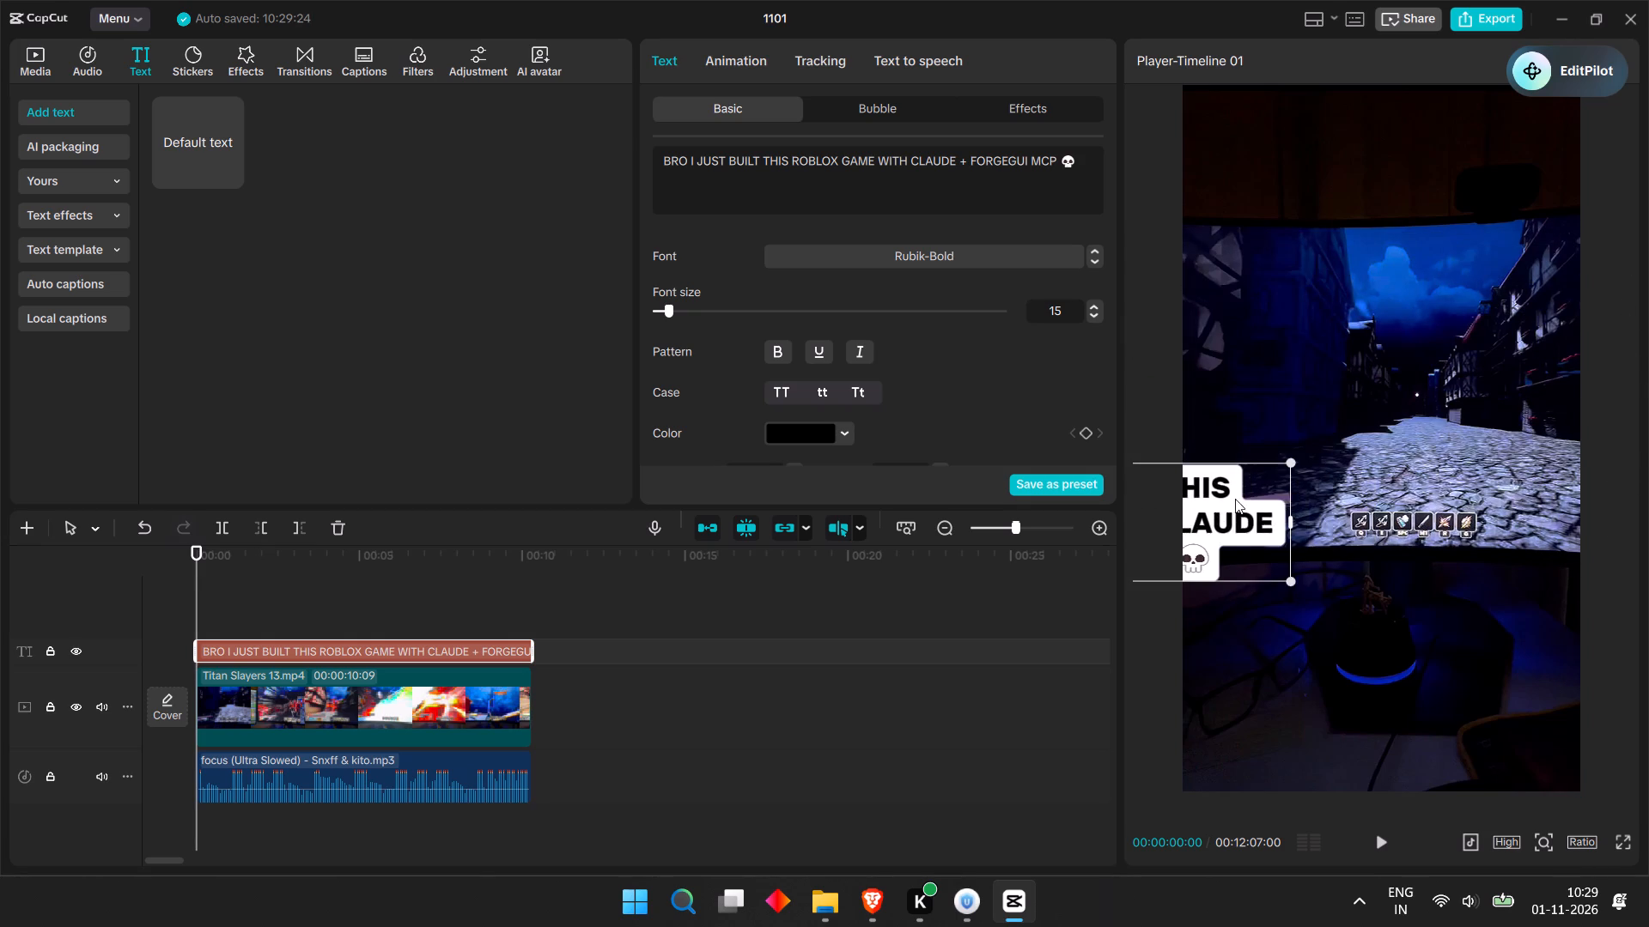
drag(1235, 499, 1529, 504)
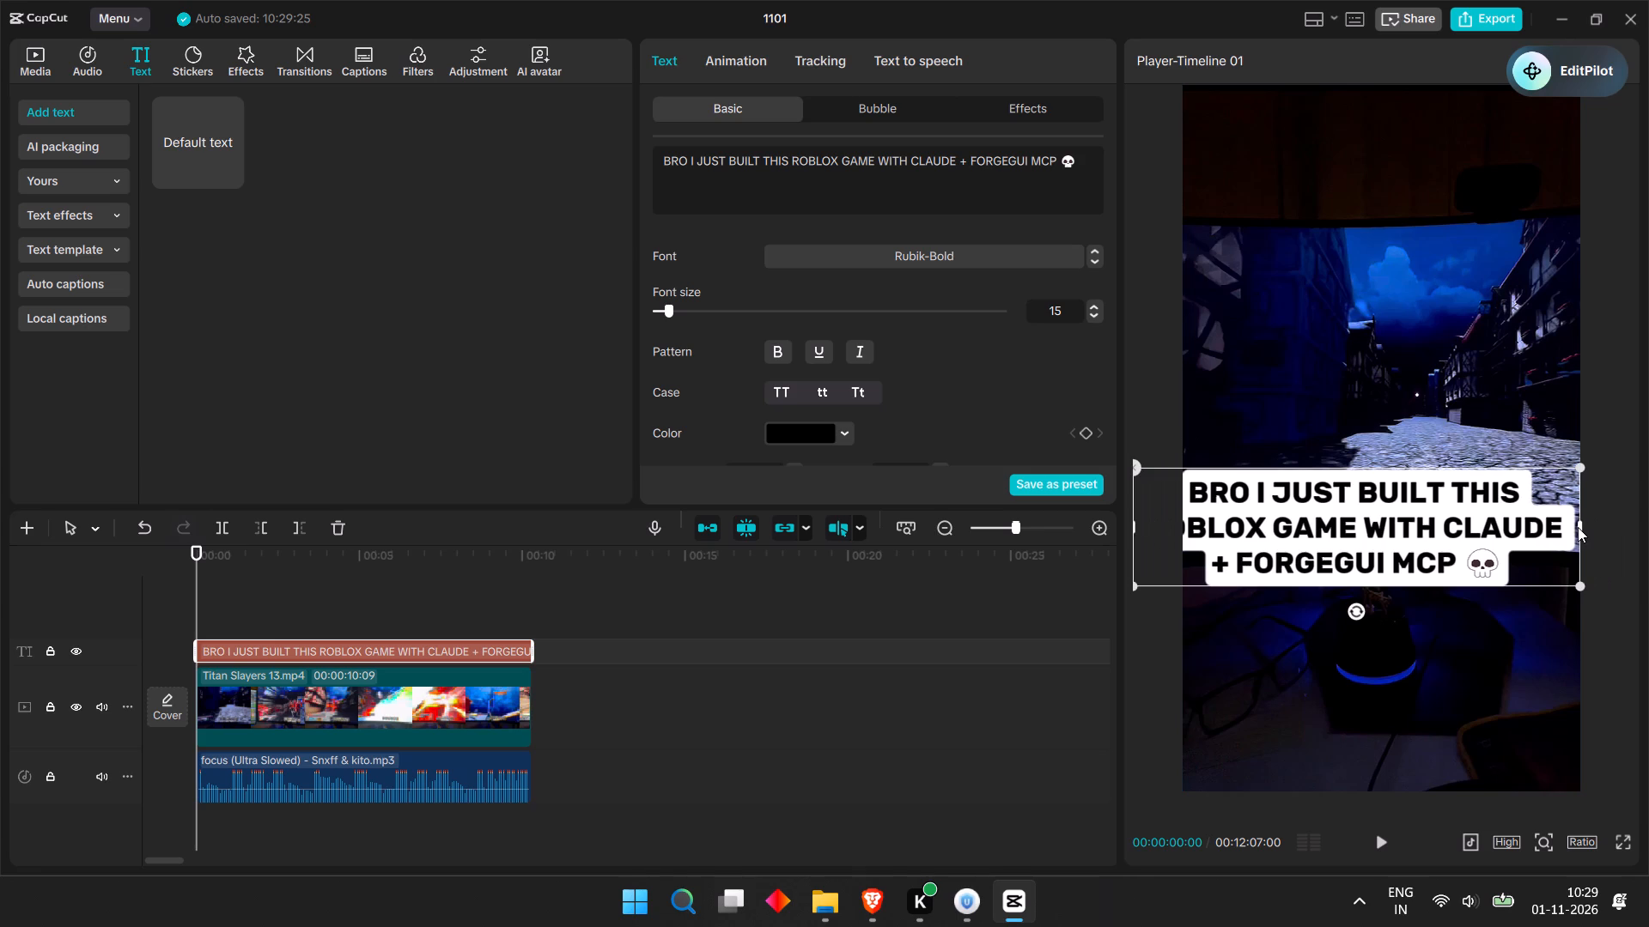
click(1578, 527)
drag(1581, 524, 1485, 501)
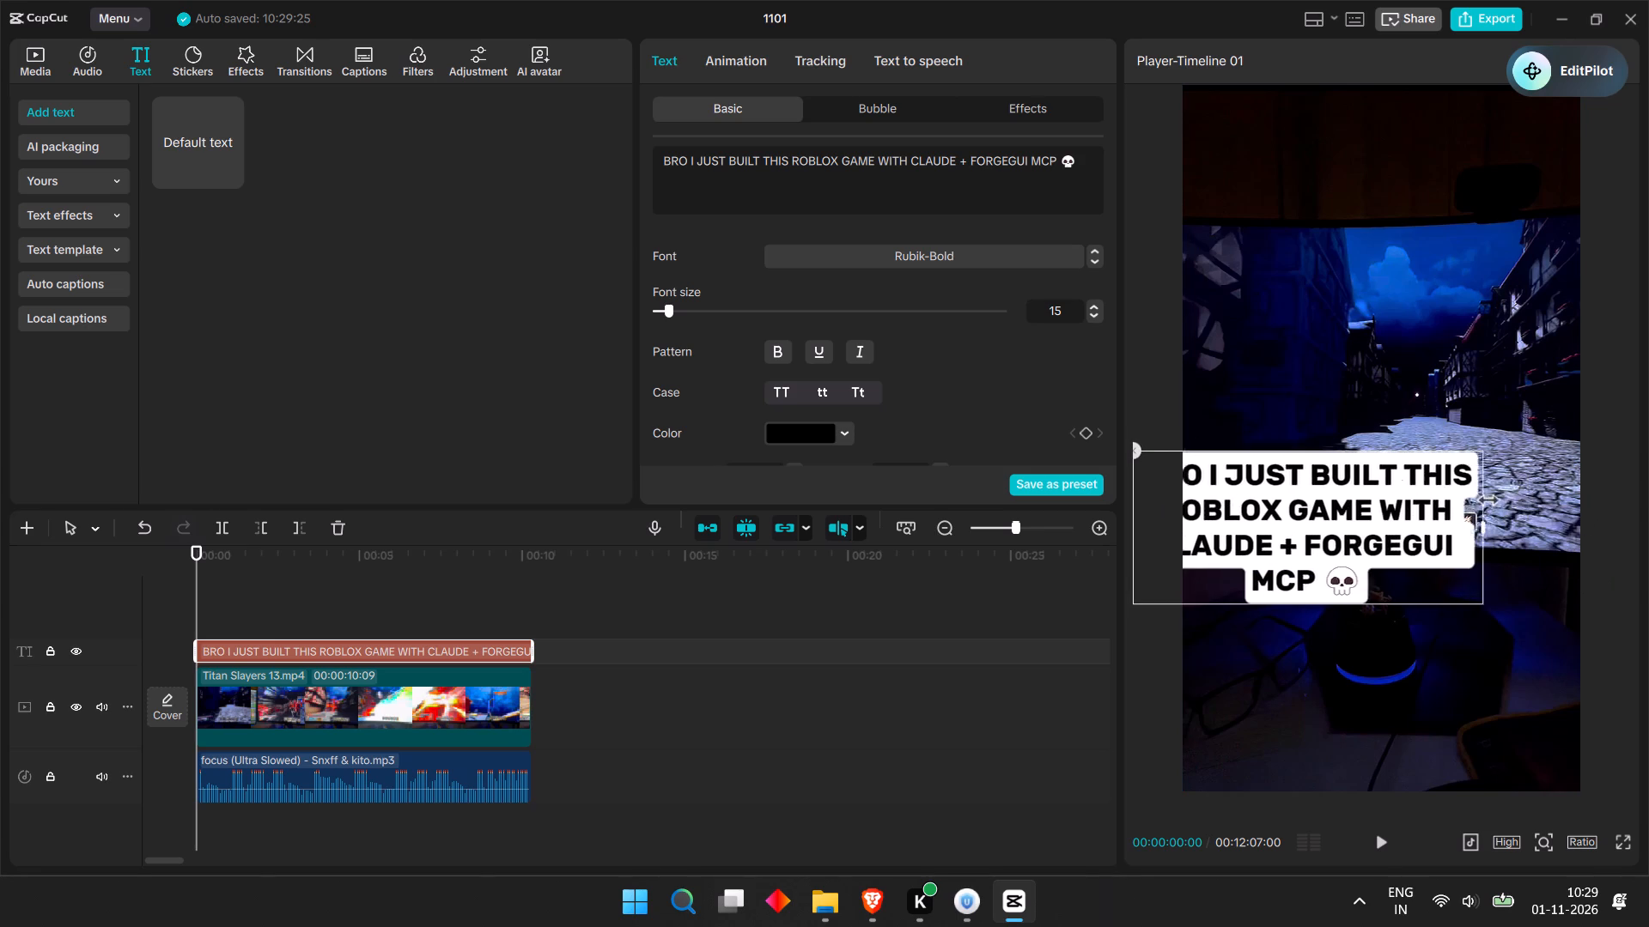
drag(1485, 501, 1494, 500)
Move the four-row hook text to the upper left of the video frame, above the gameplay, and scale it down.
drag(1402, 539, 1514, 299)
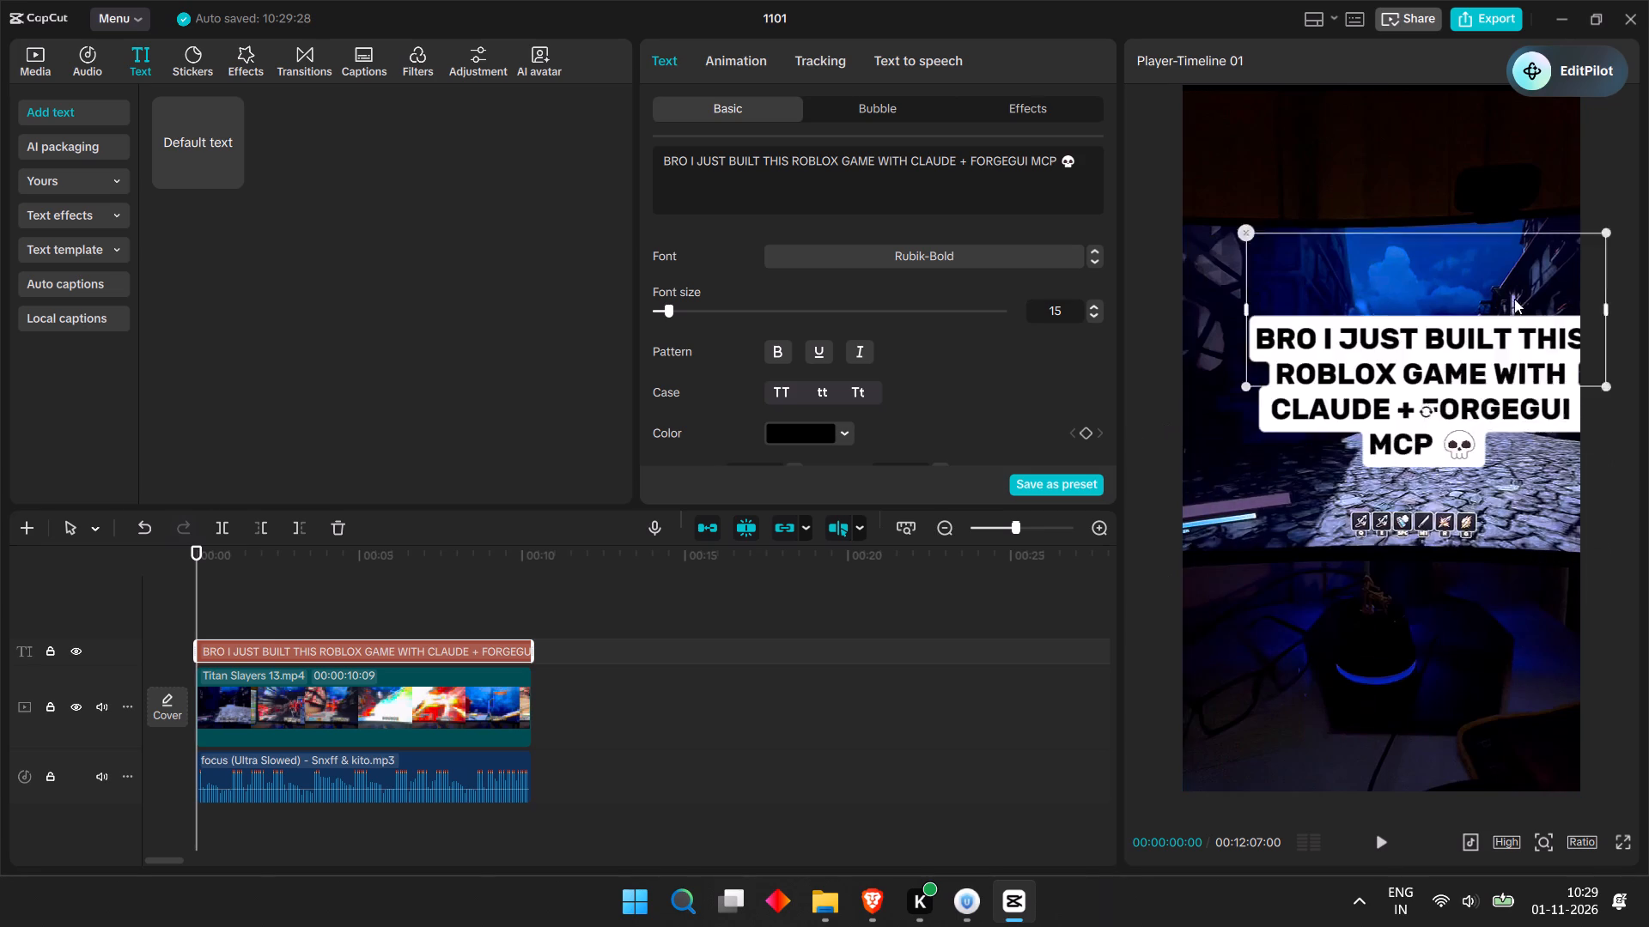
drag(1514, 299, 1450, 231)
drag(1547, 300, 1533, 288)
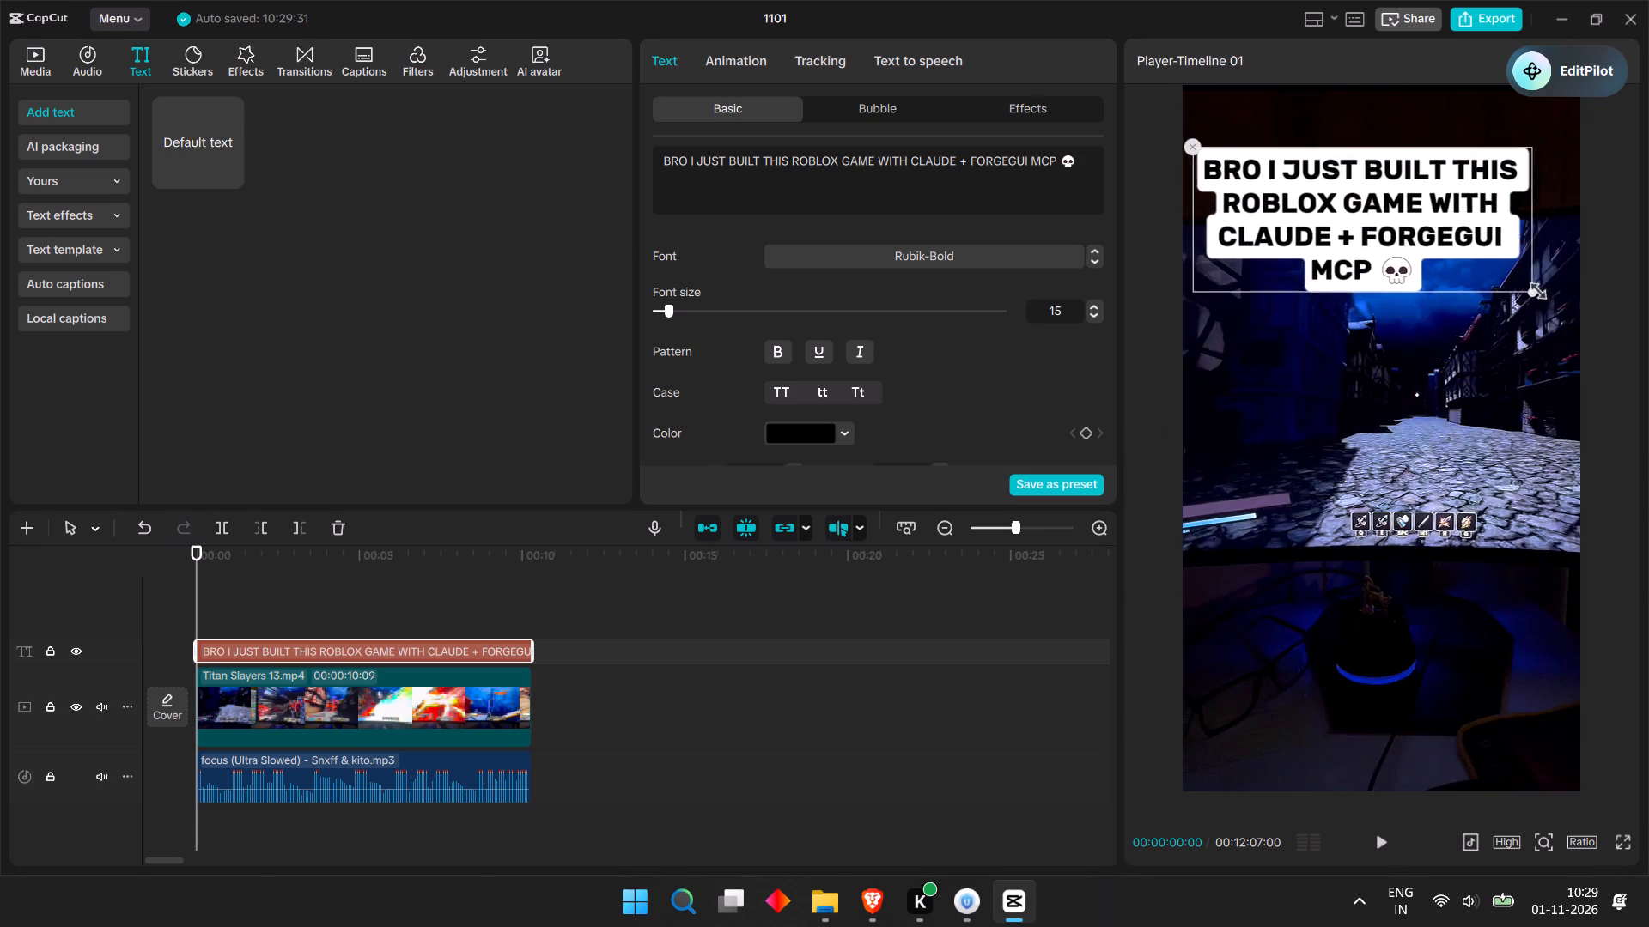
drag(1533, 288, 1464, 245)
drag(1409, 225, 1360, 232)
Play back the Titan Slayers 13 short with its hook text and check the clip's ending at about 10 seconds.
key(space)
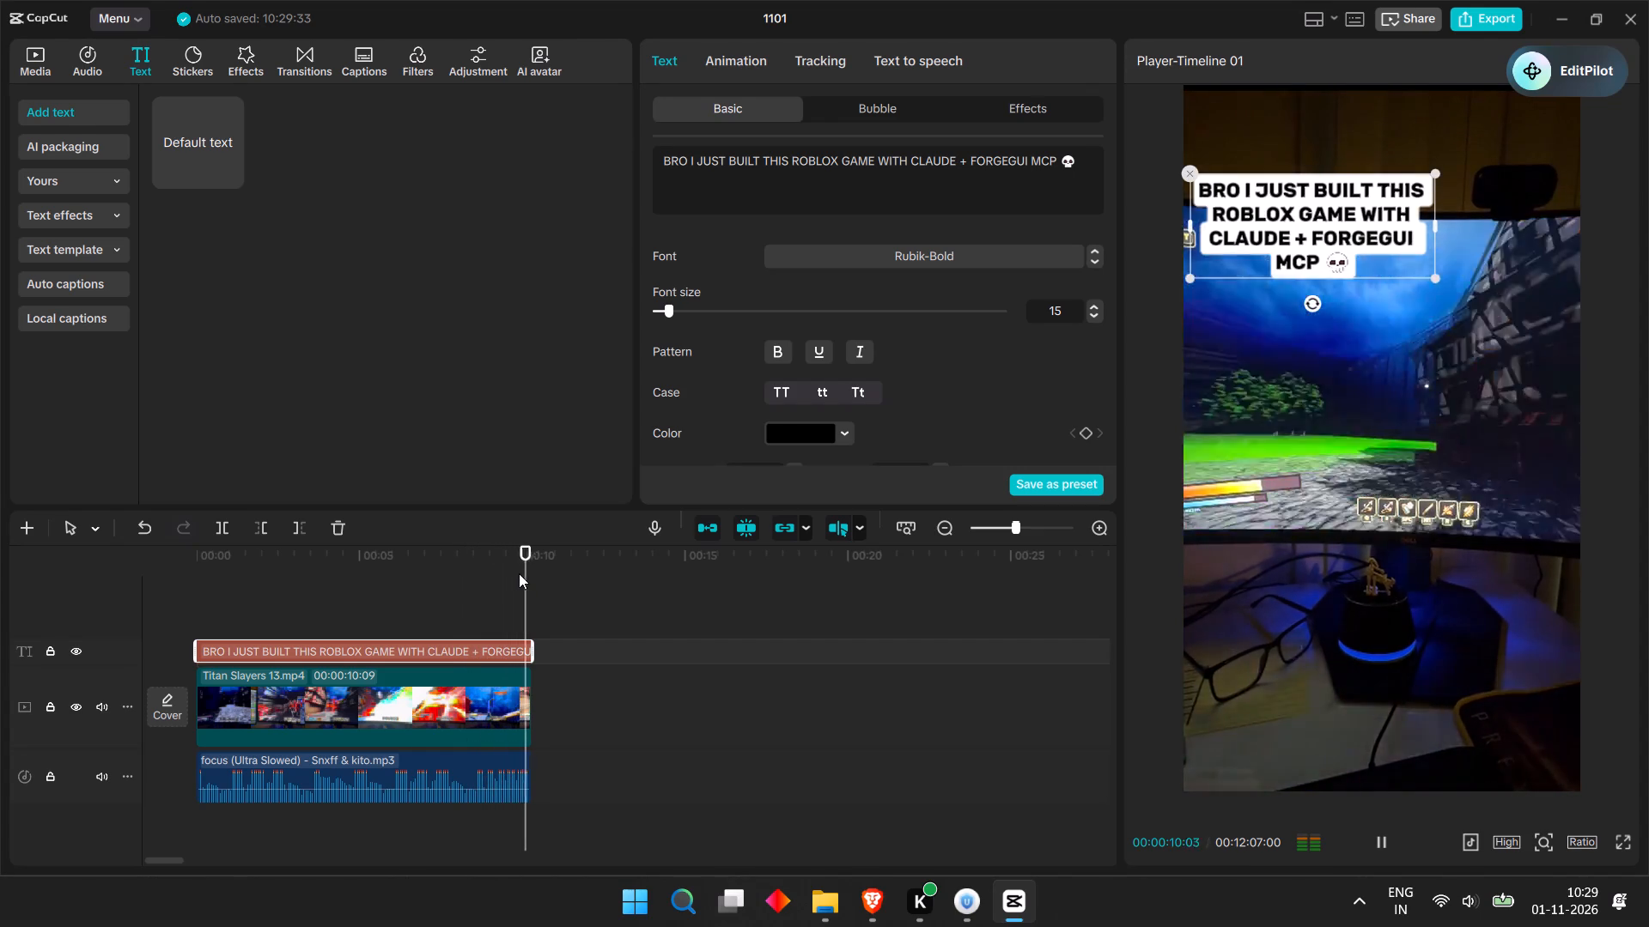
drag(559, 562, 509, 572)
click(580, 587)
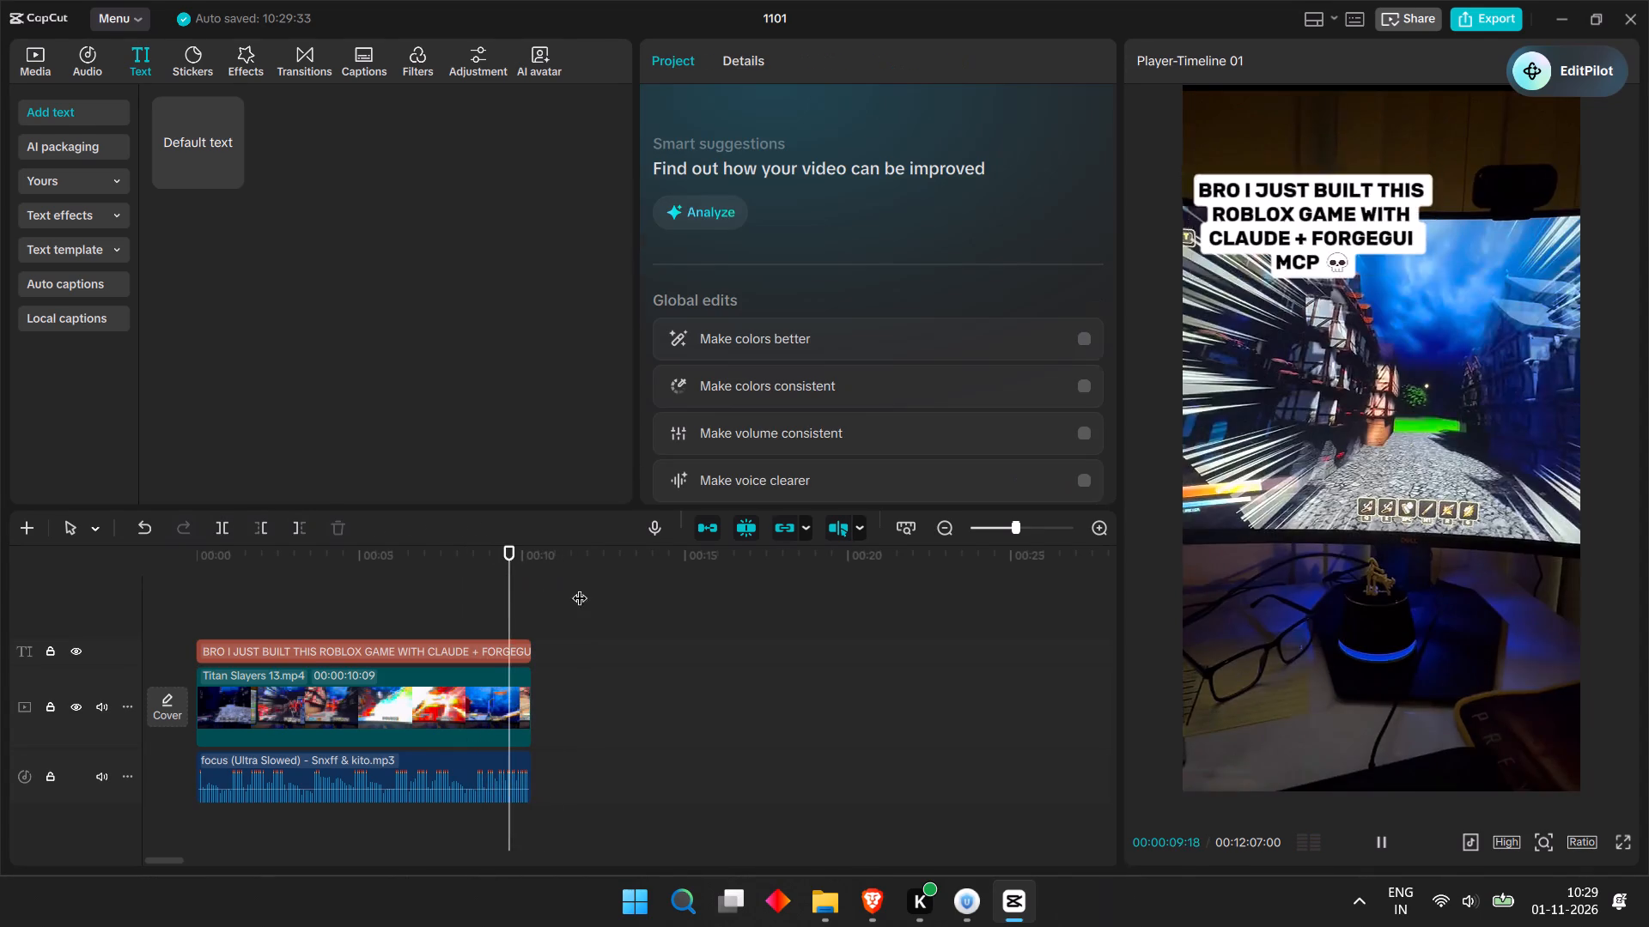
click(518, 623)
click(529, 658)
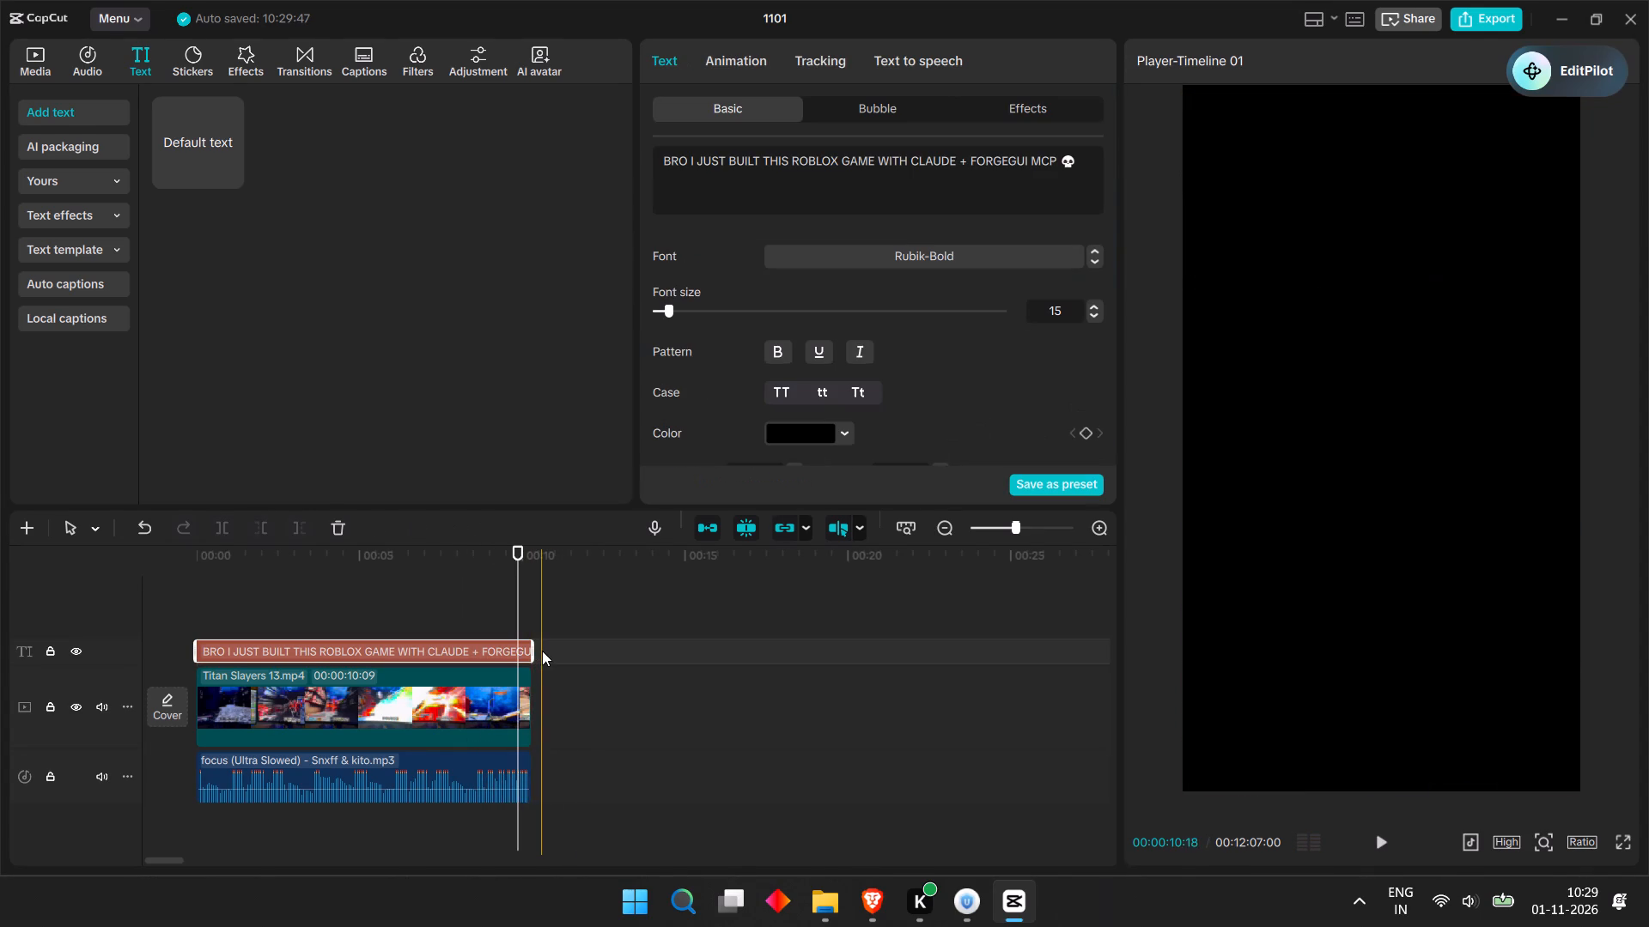
drag(526, 569, 515, 560)
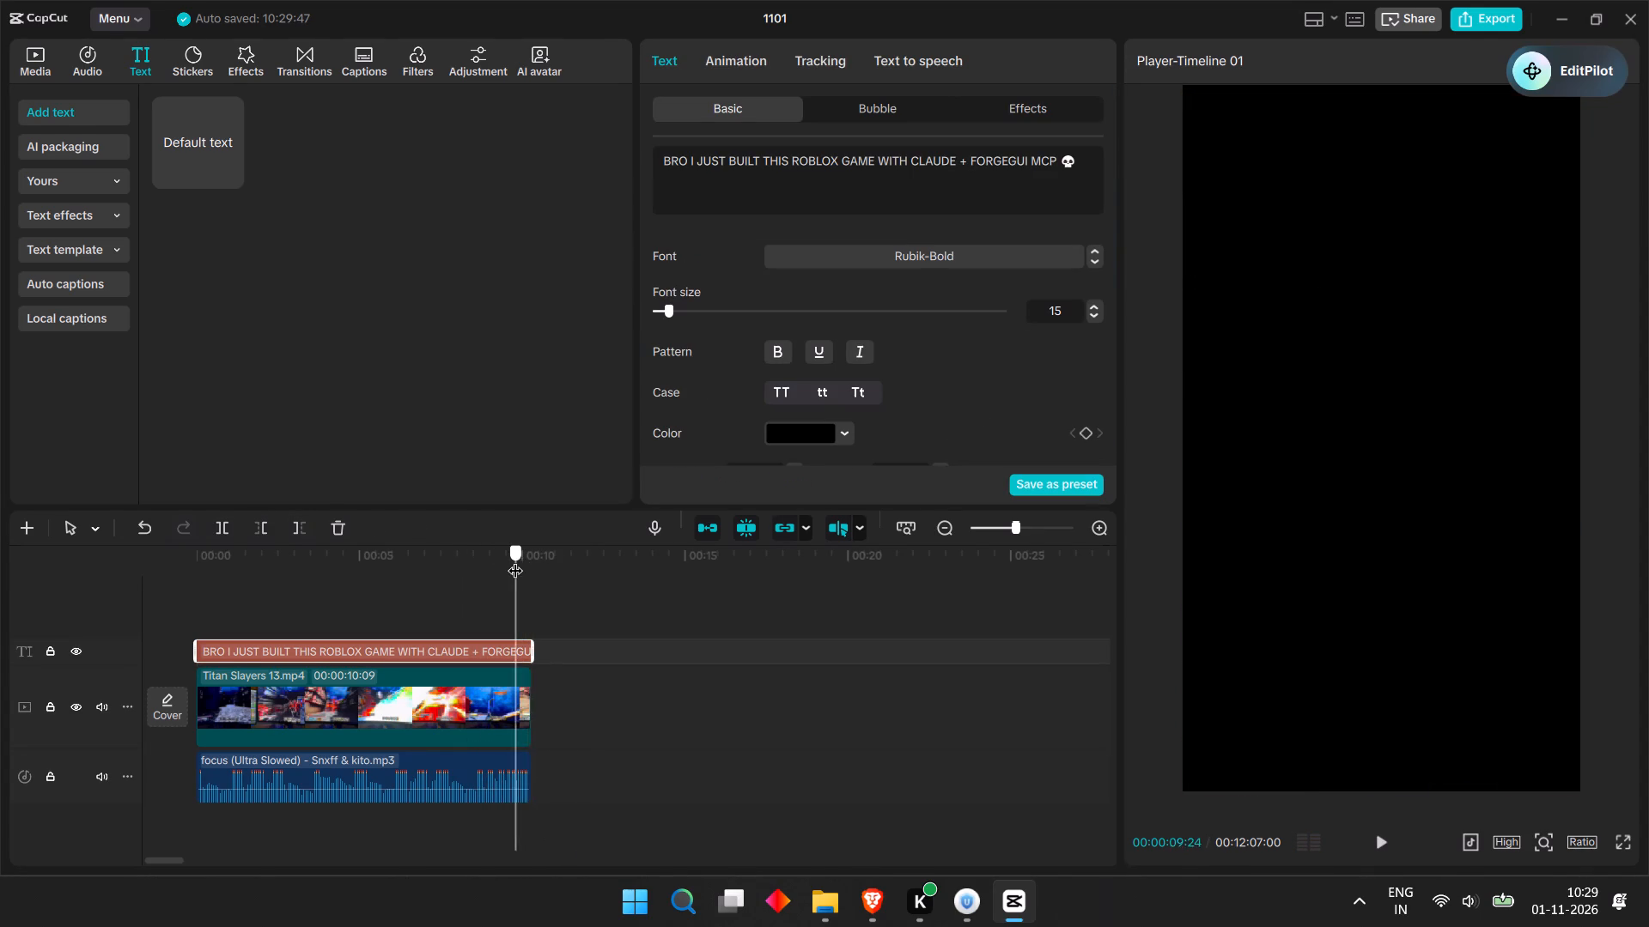
drag(515, 560, 532, 557)
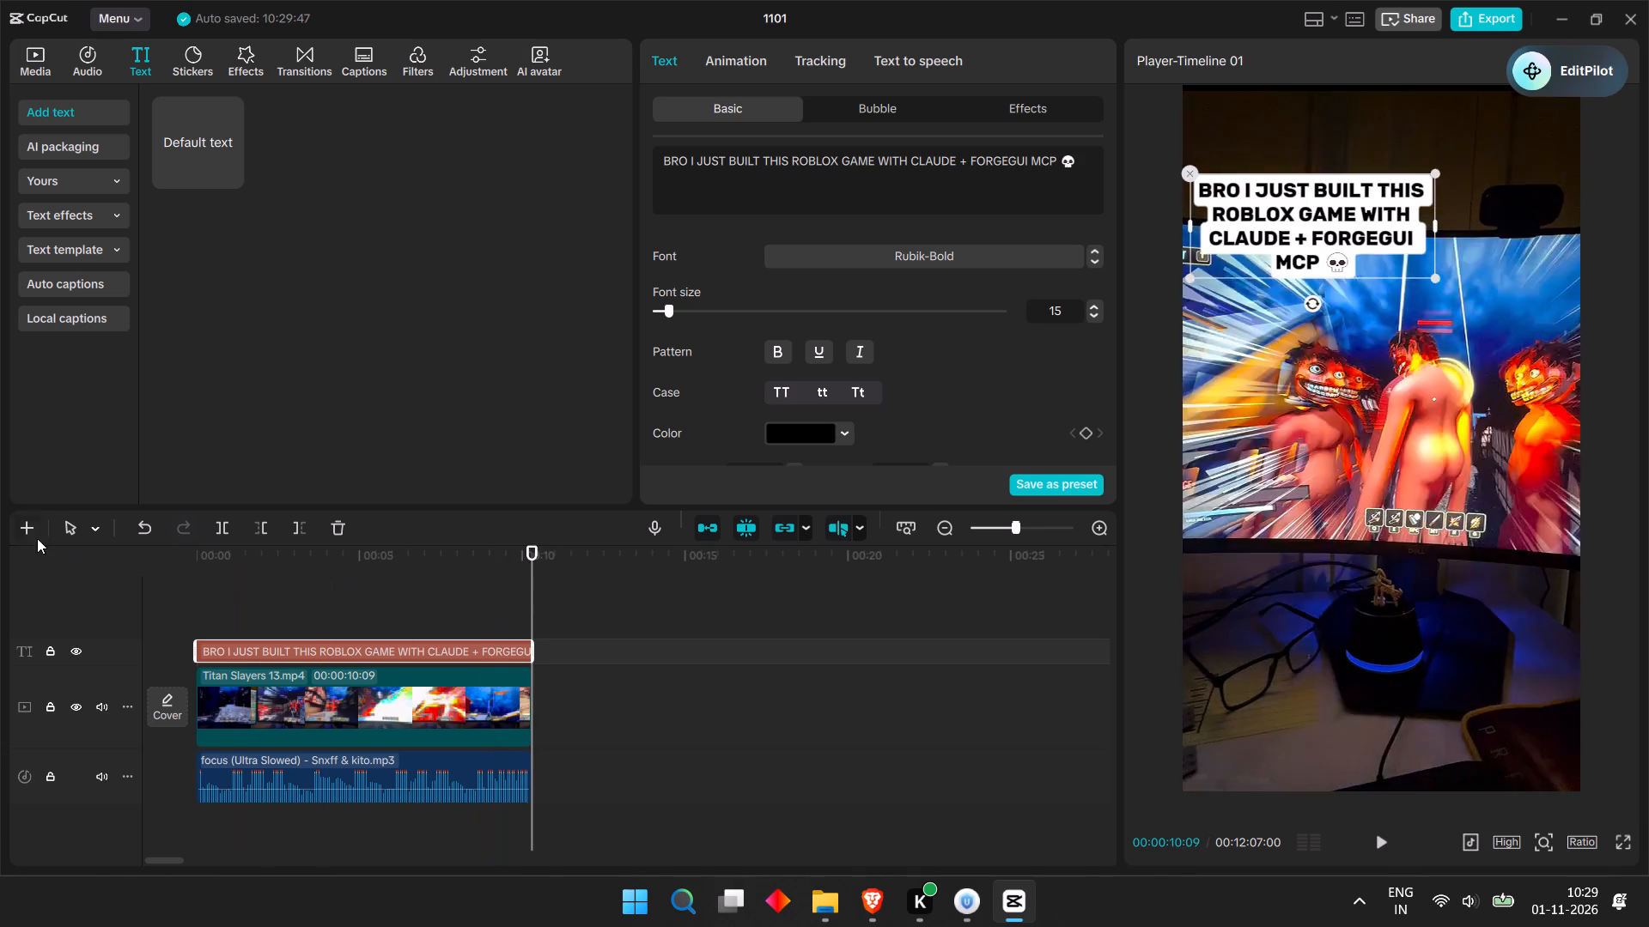
Create a second timeline and add Titan Slayers 14.mp4 to it from the imported media.
click(27, 525)
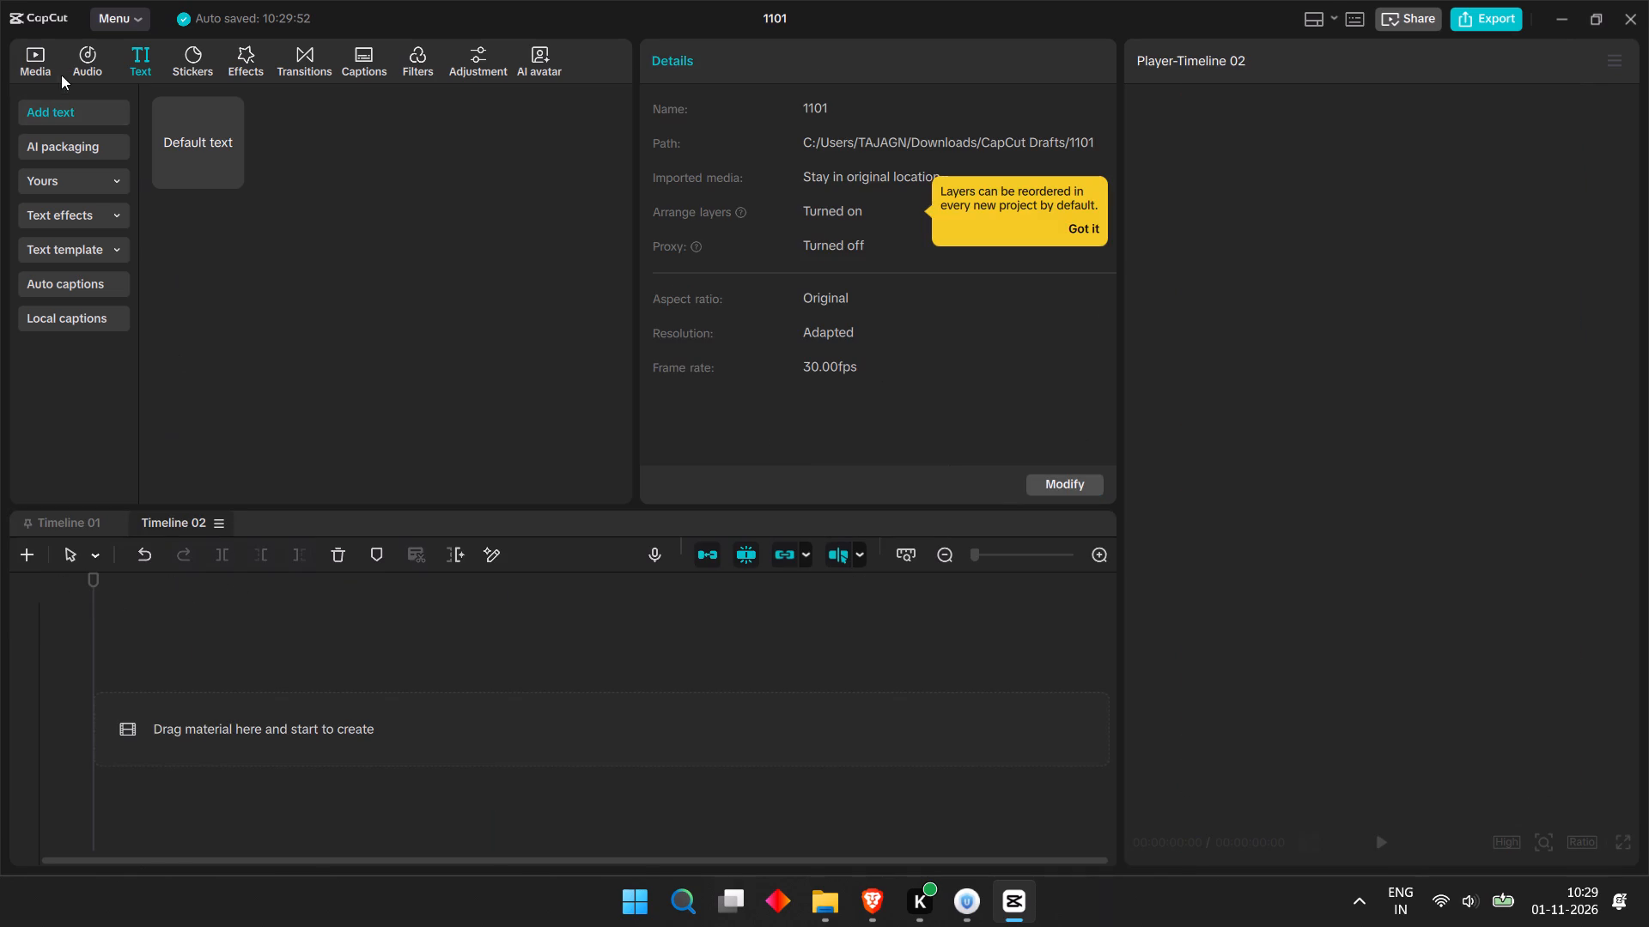
click(46, 61)
scroll(302, 247, up, 6)
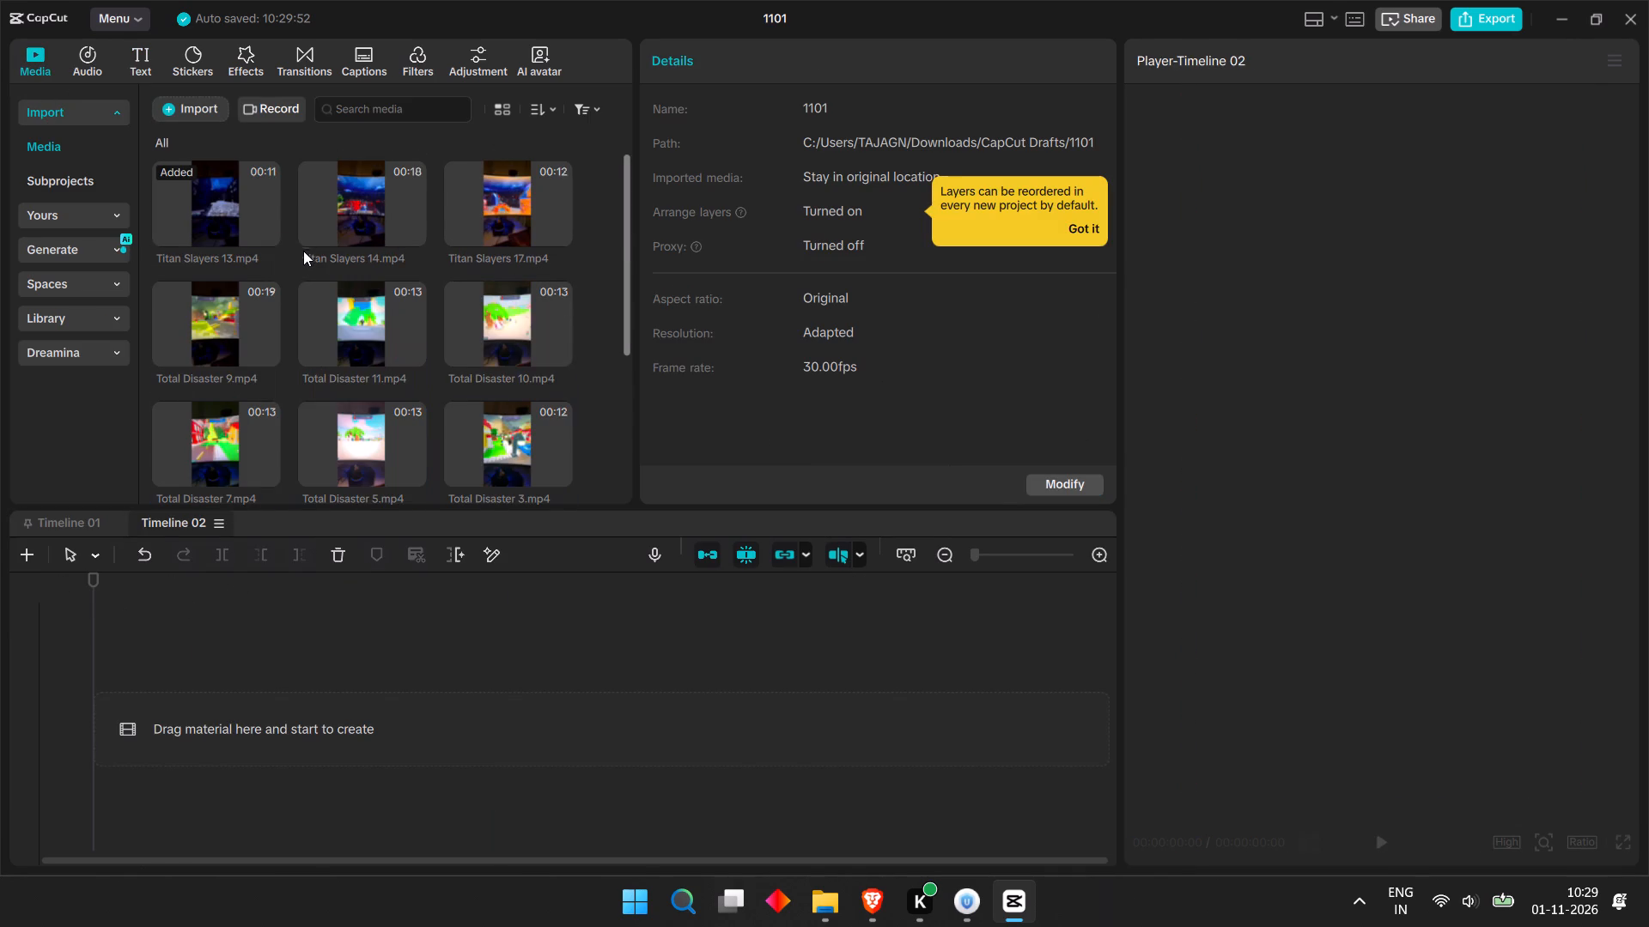
scroll(304, 251, up, 5)
click(415, 232)
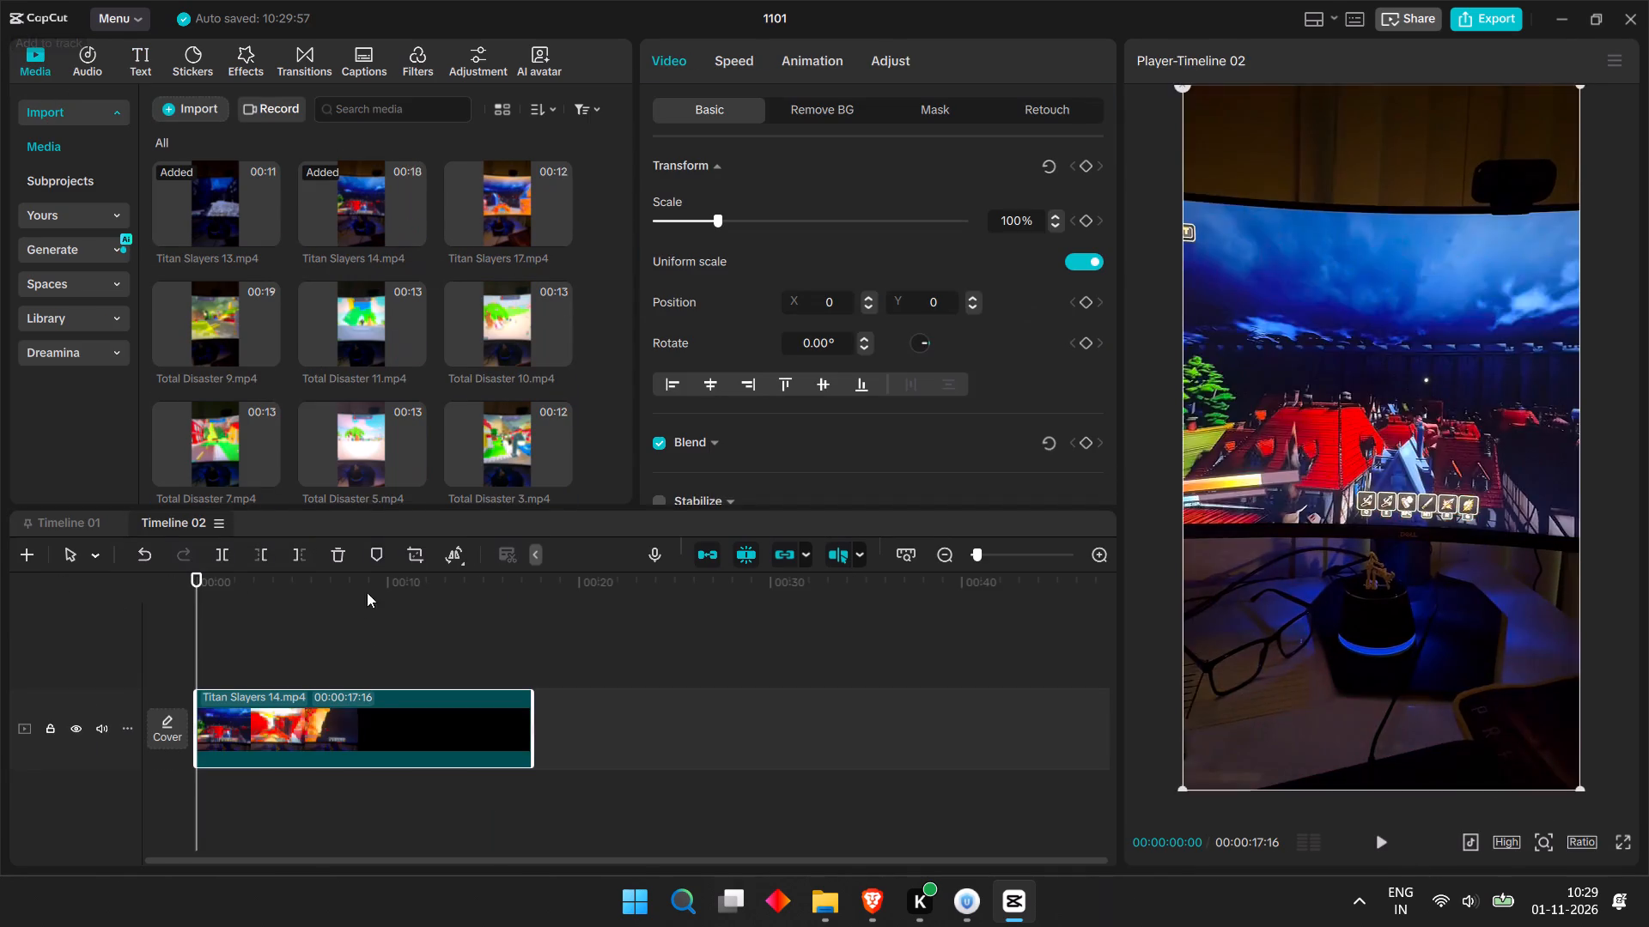
Add the focus (Ultra Slowed) music track beneath the Titan Slayers 14 clip.
scroll(329, 268, down, 6)
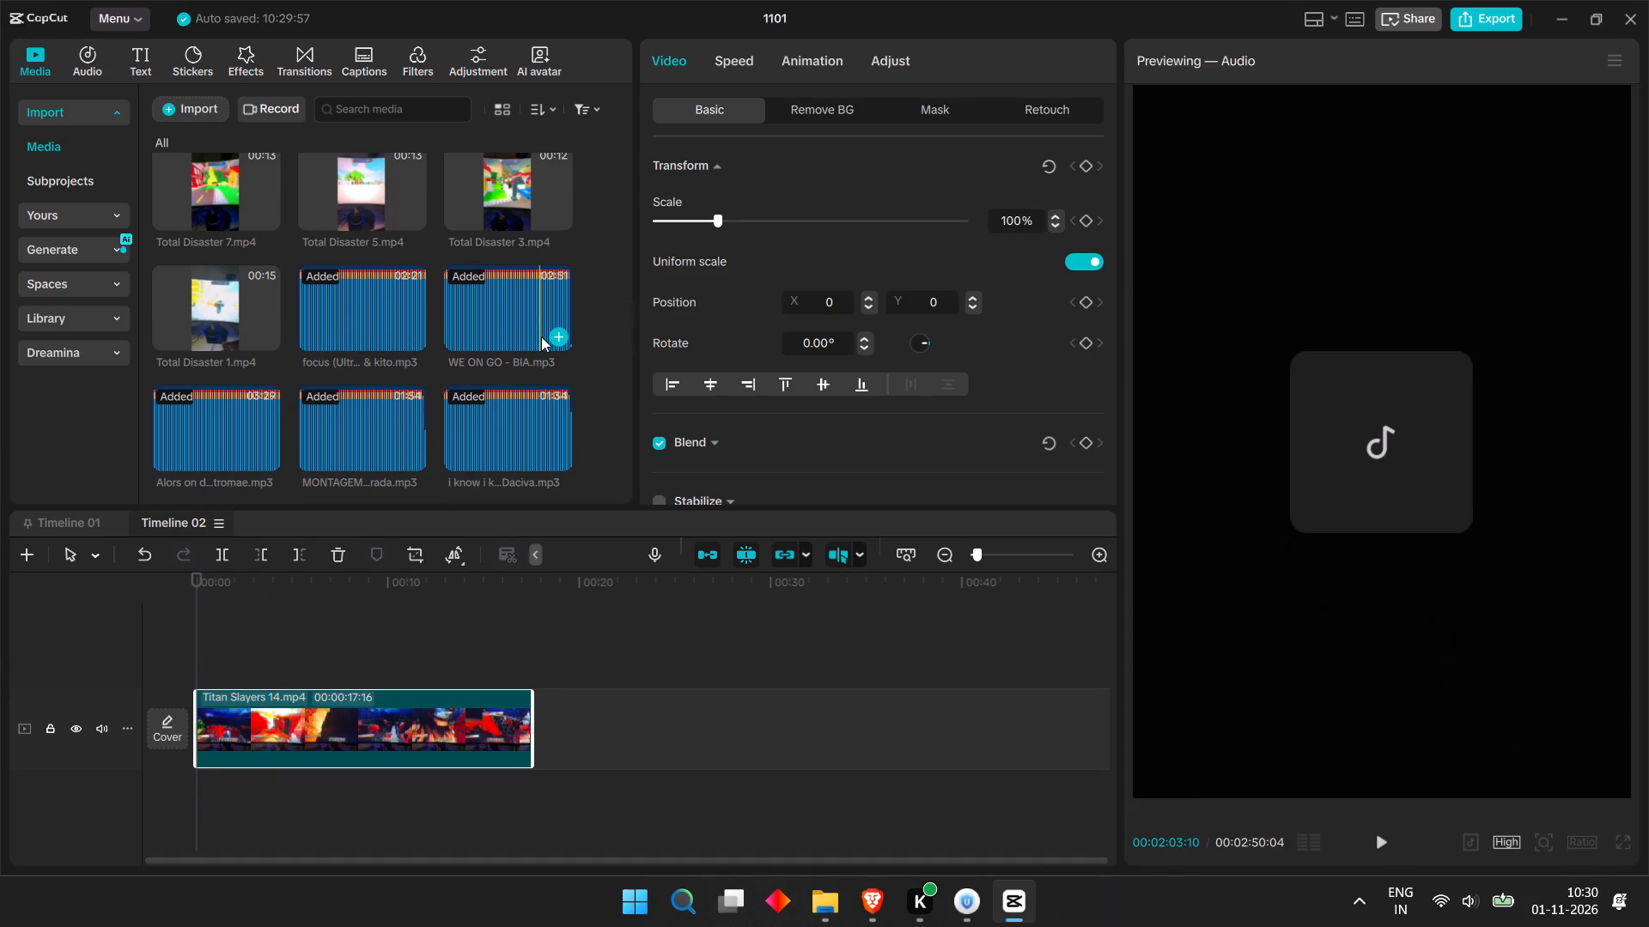
click(406, 336)
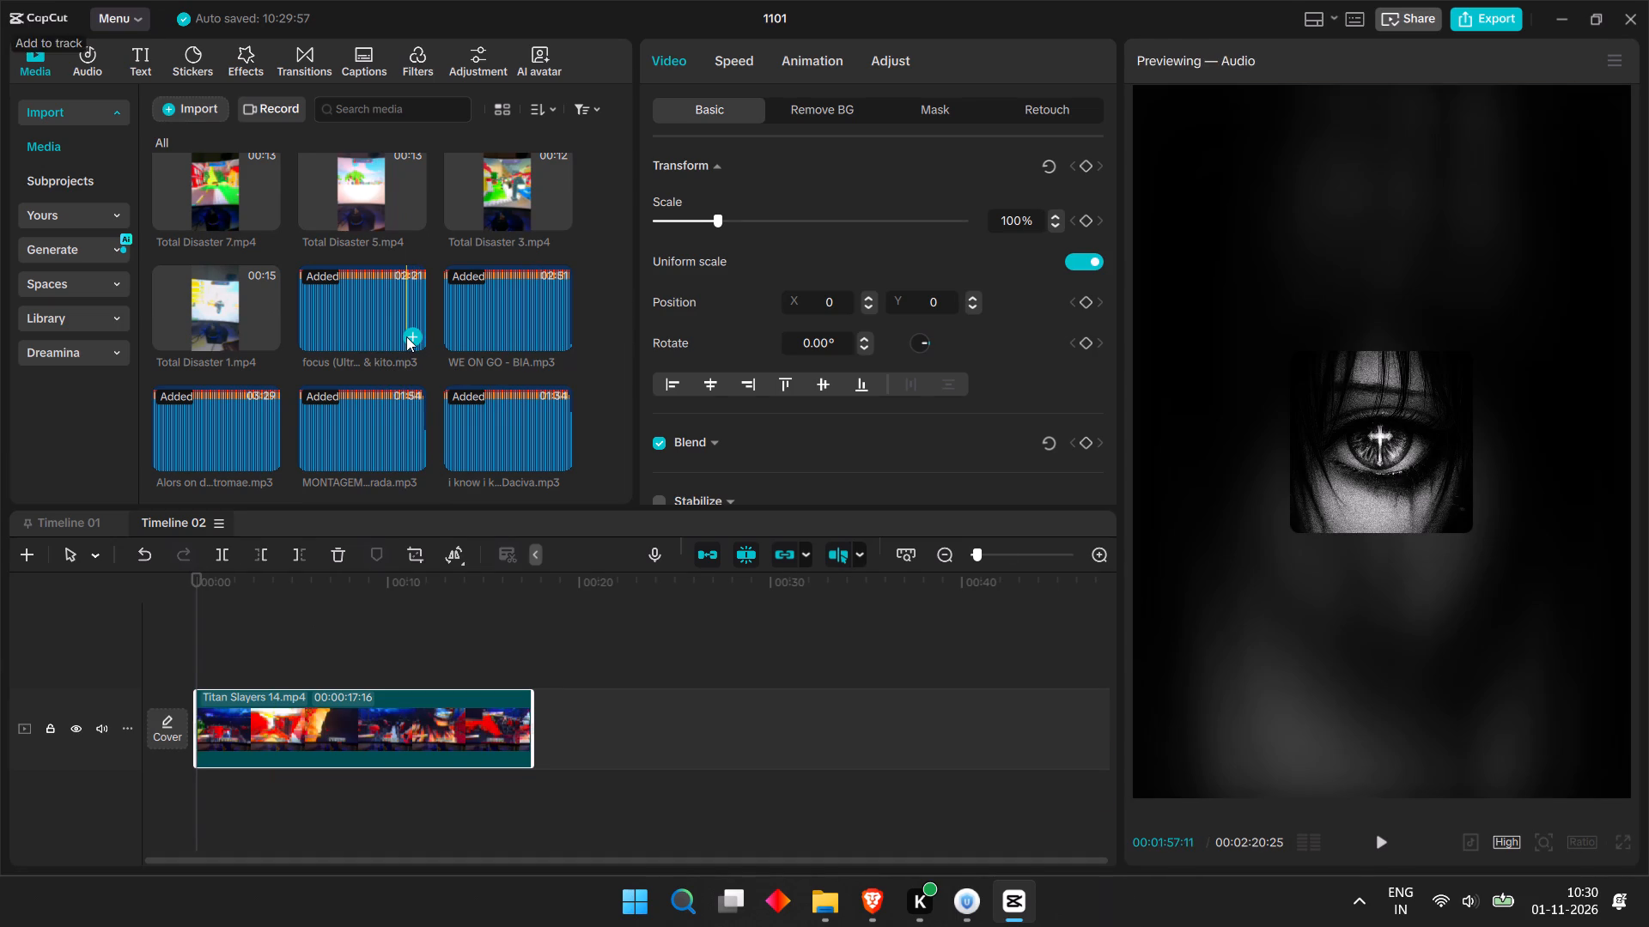
Preview the start of the Titan Slayers 14 timeline with its music.
key(space)
key(space)
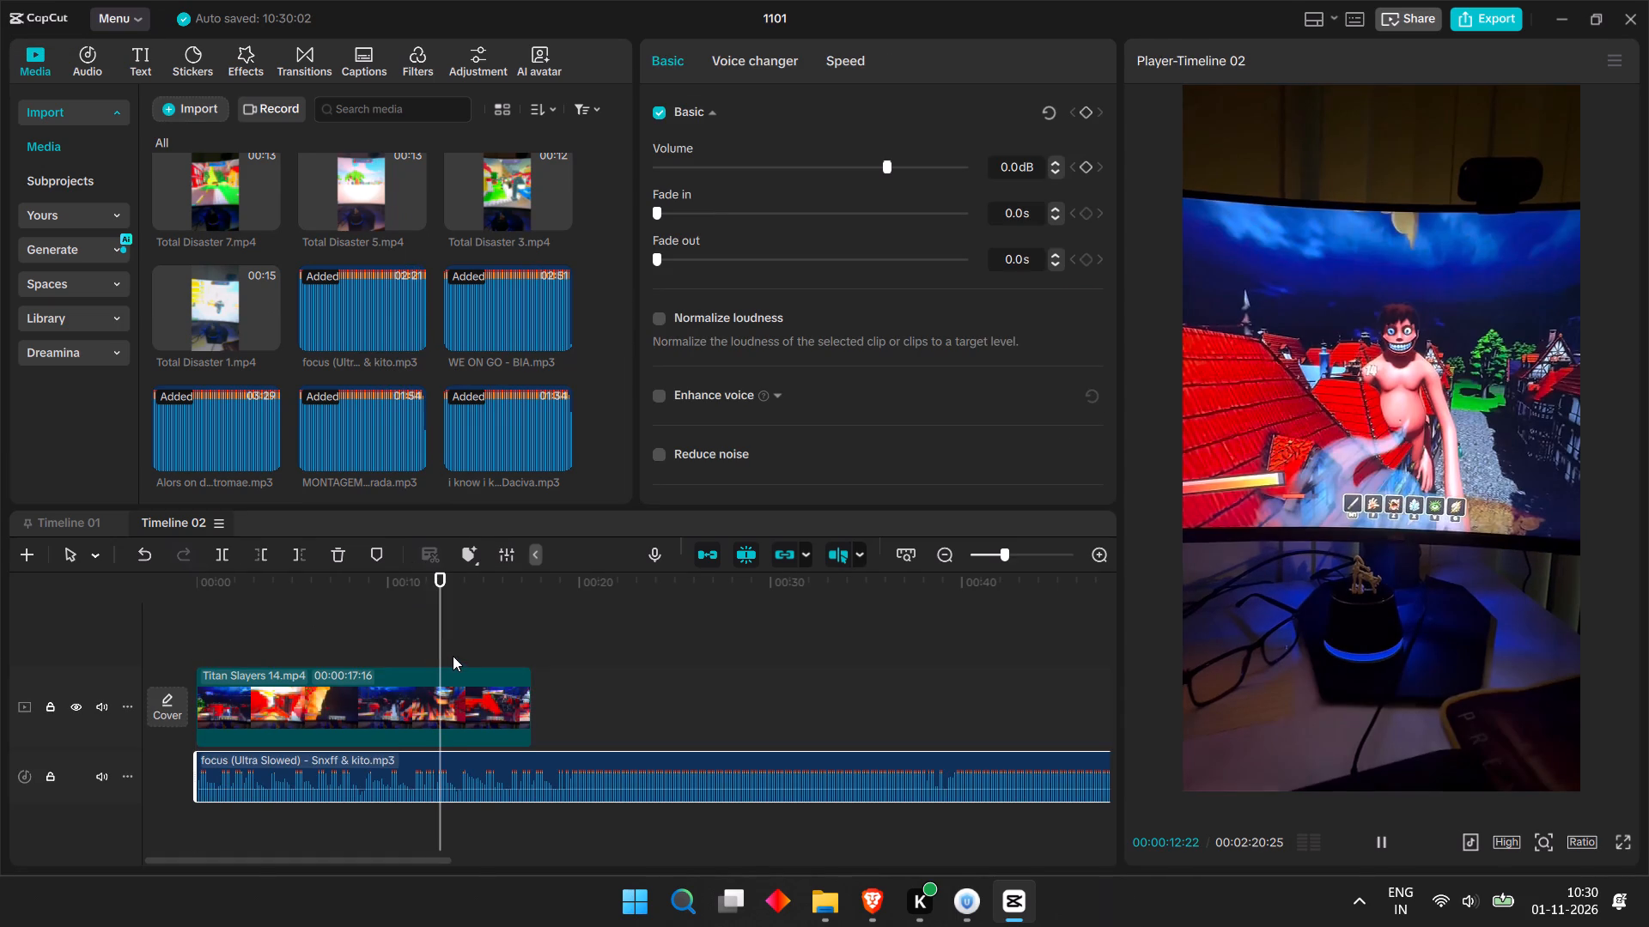
drag(434, 617, 234, 615)
key(space)
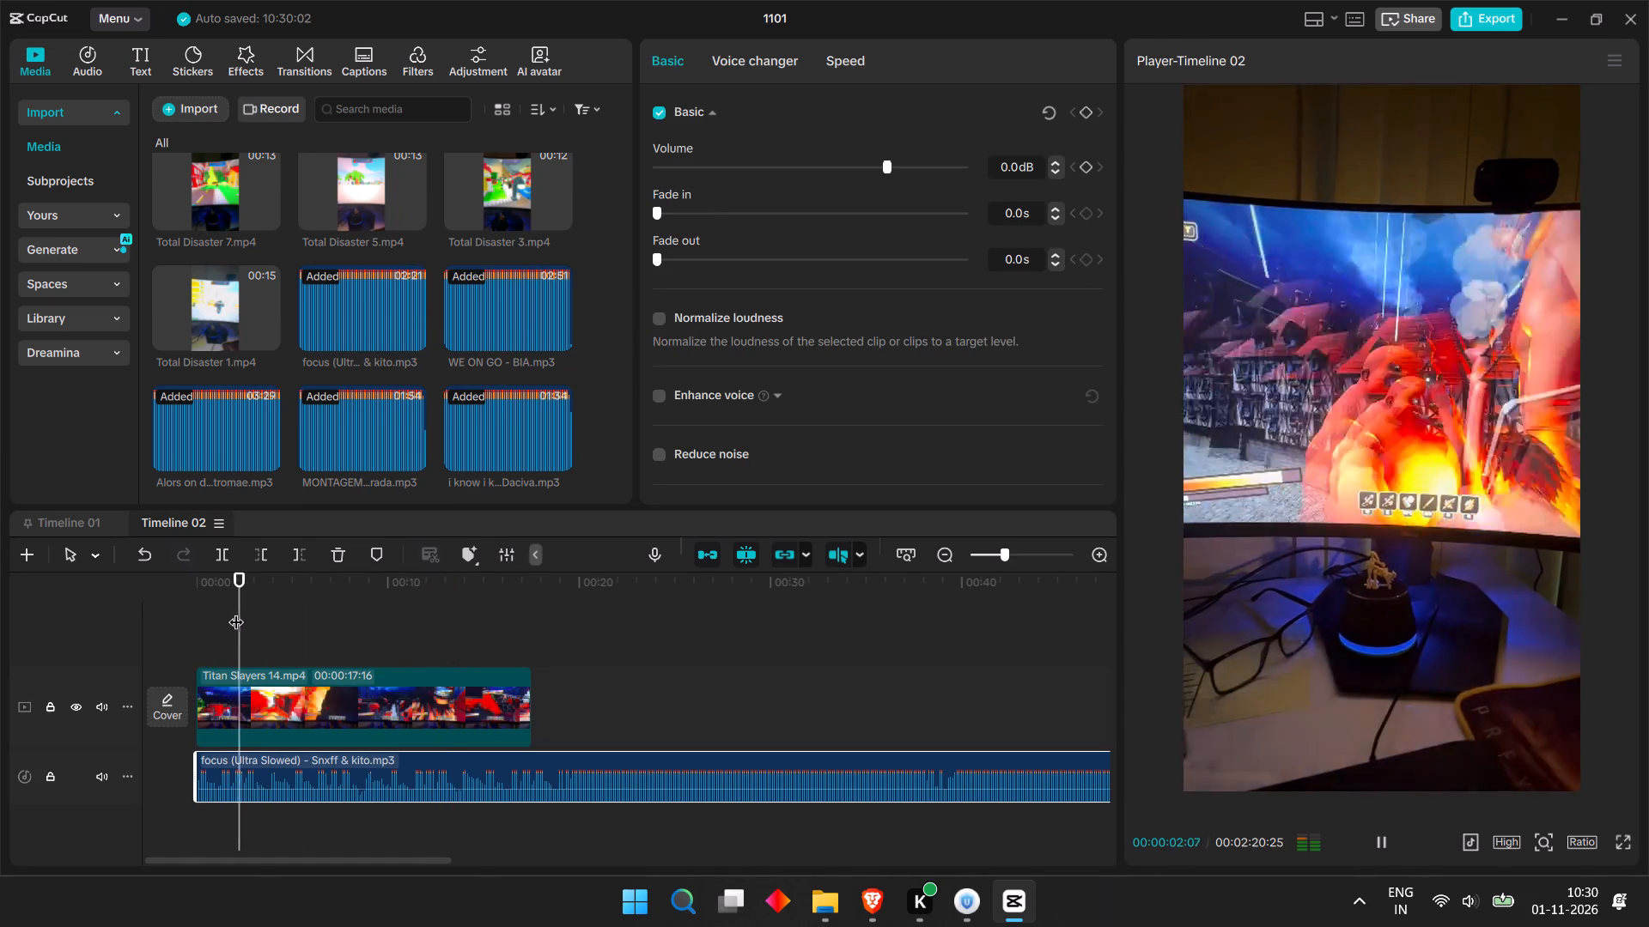
key(space)
Replace the focus (Ultra Slowed) music with WE ON GO - BIA.mp3, starting at the beginning of the Titan Slayers 14 timeline.
click(637, 780)
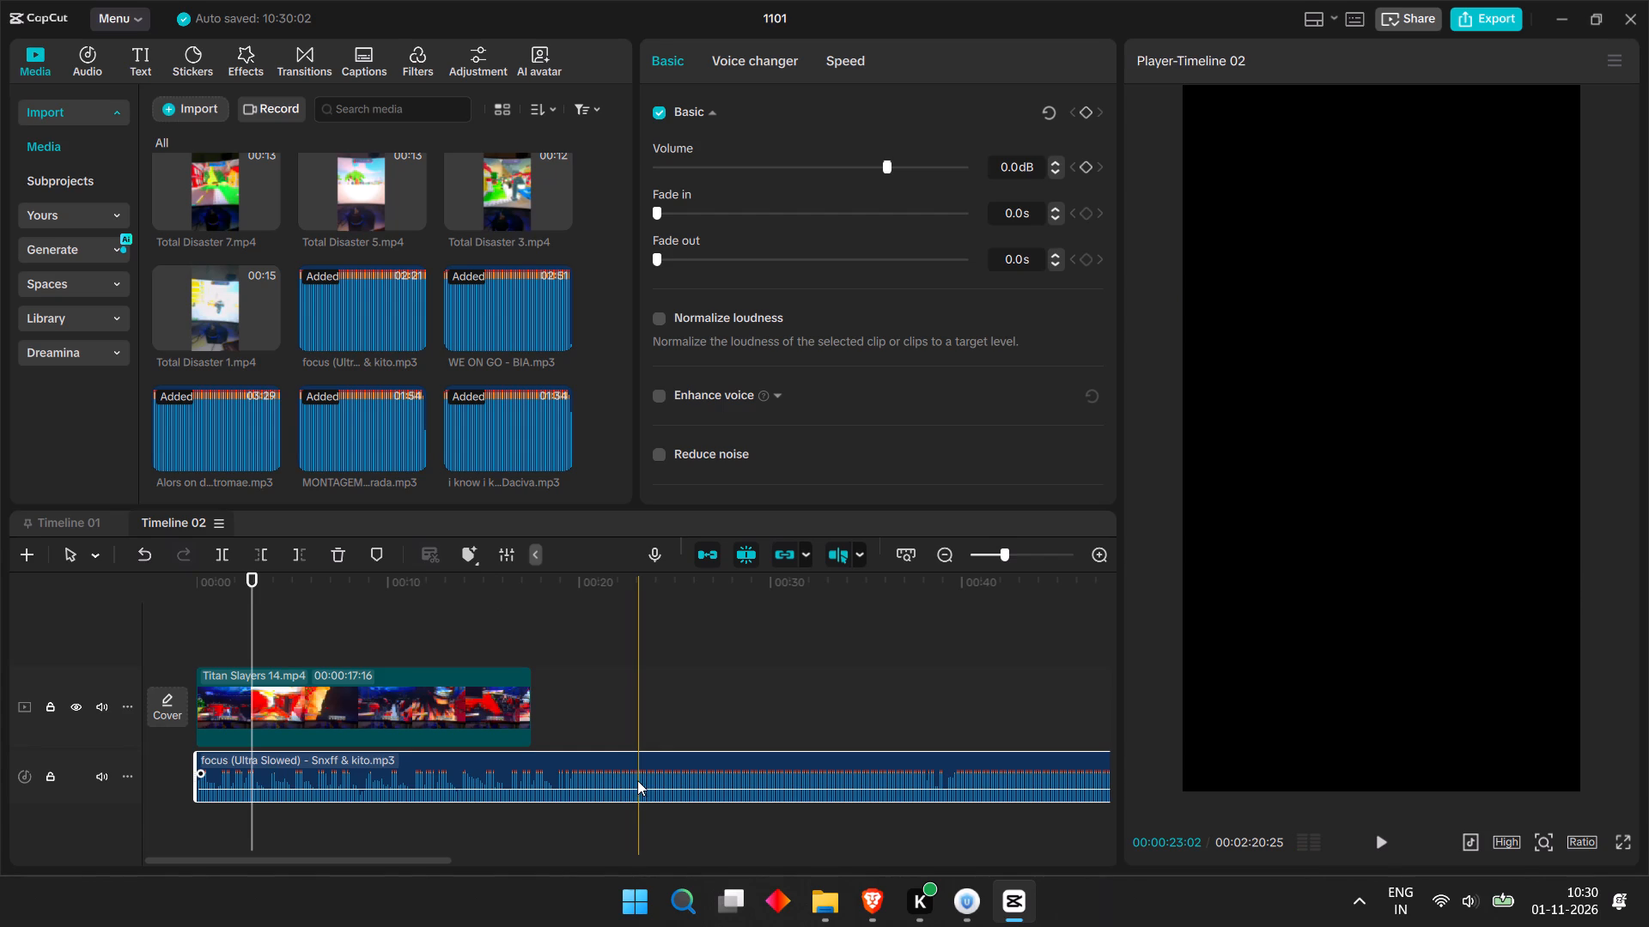
key(BackSpace)
click(553, 339)
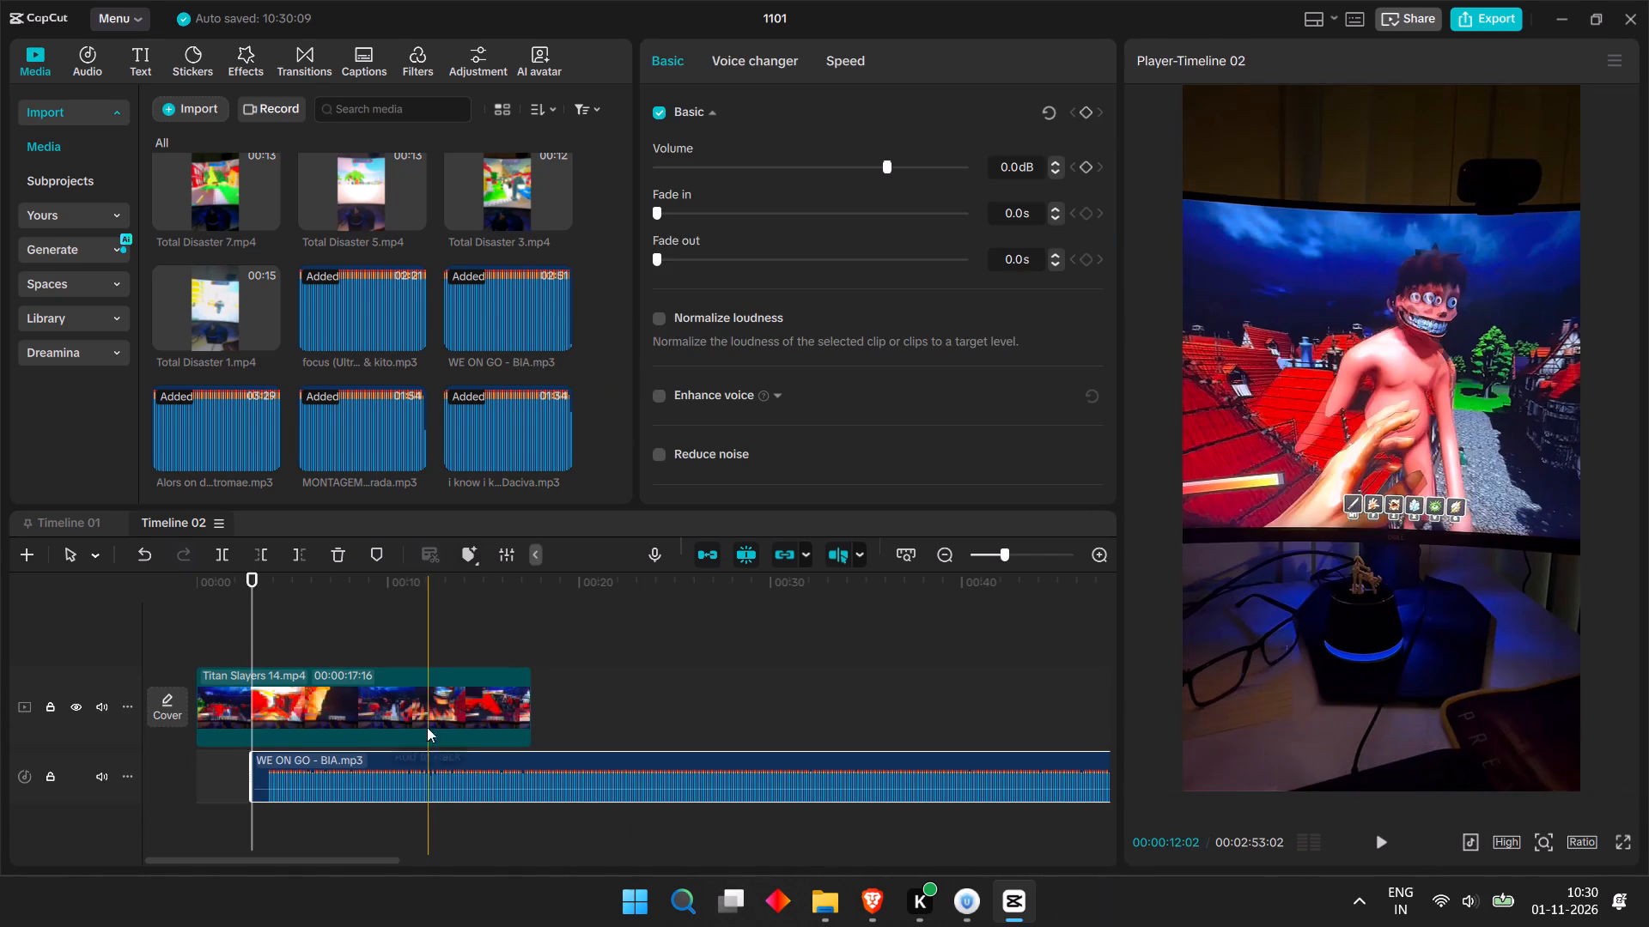
drag(405, 760, 258, 759)
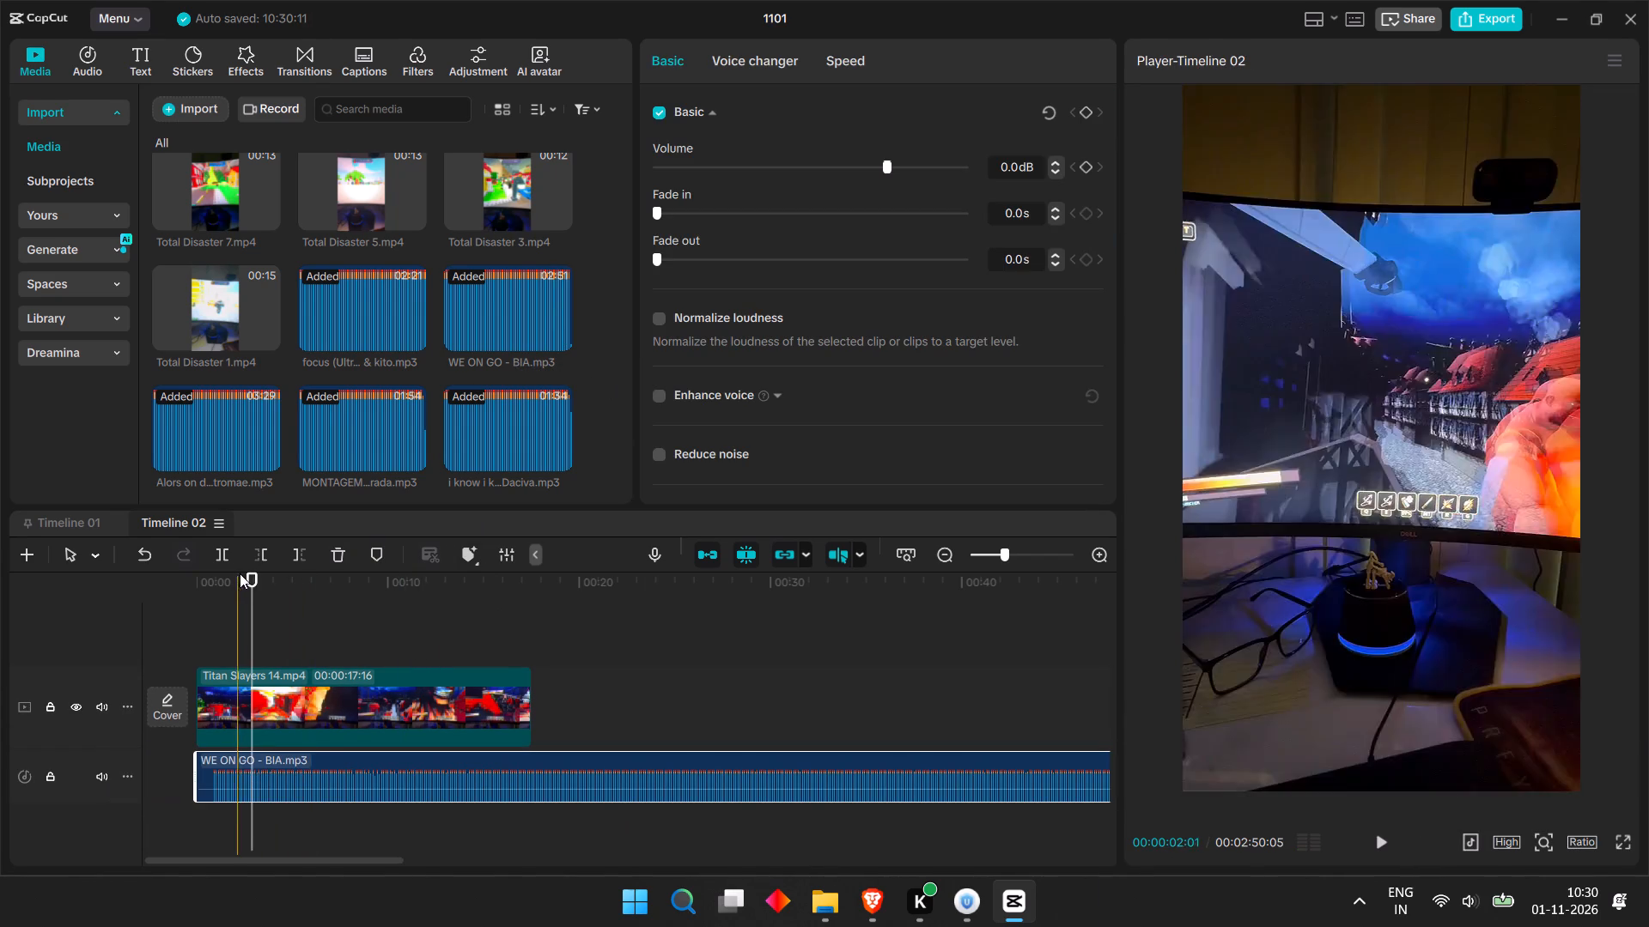
Preview the Titan Slayers 14 timeline from its start with the WE ON GO music.
drag(251, 573, 151, 585)
key(space)
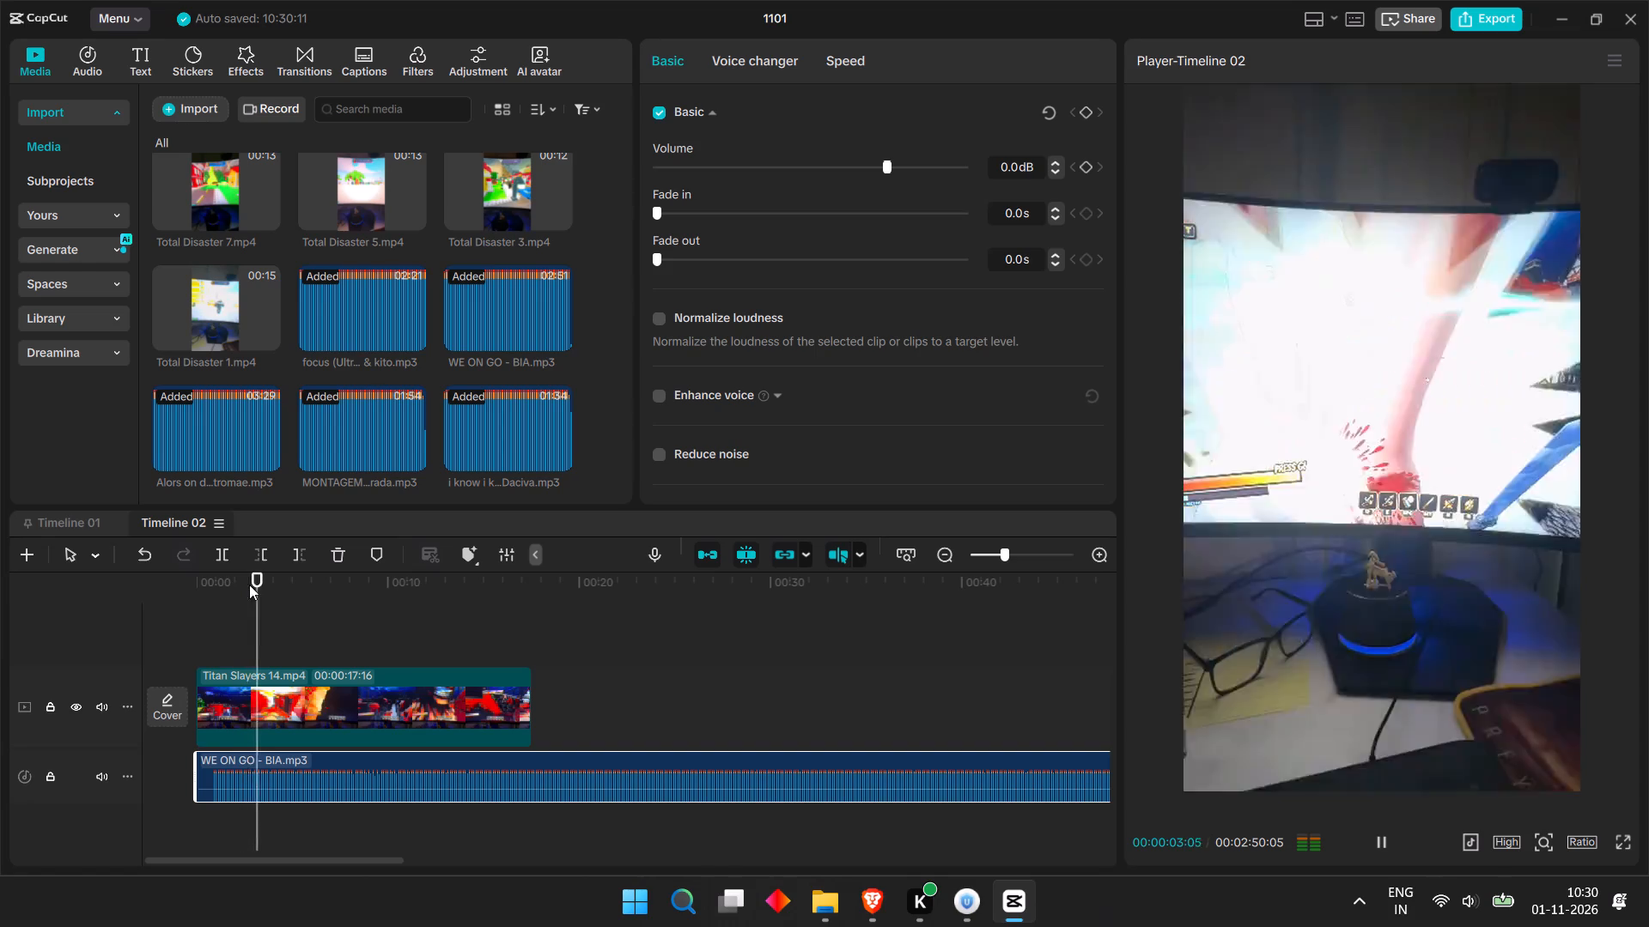
Split the WE ON GO music at the end of the Titan Slayers 14 clip, at 17:16, and delete the excess.
click(526, 587)
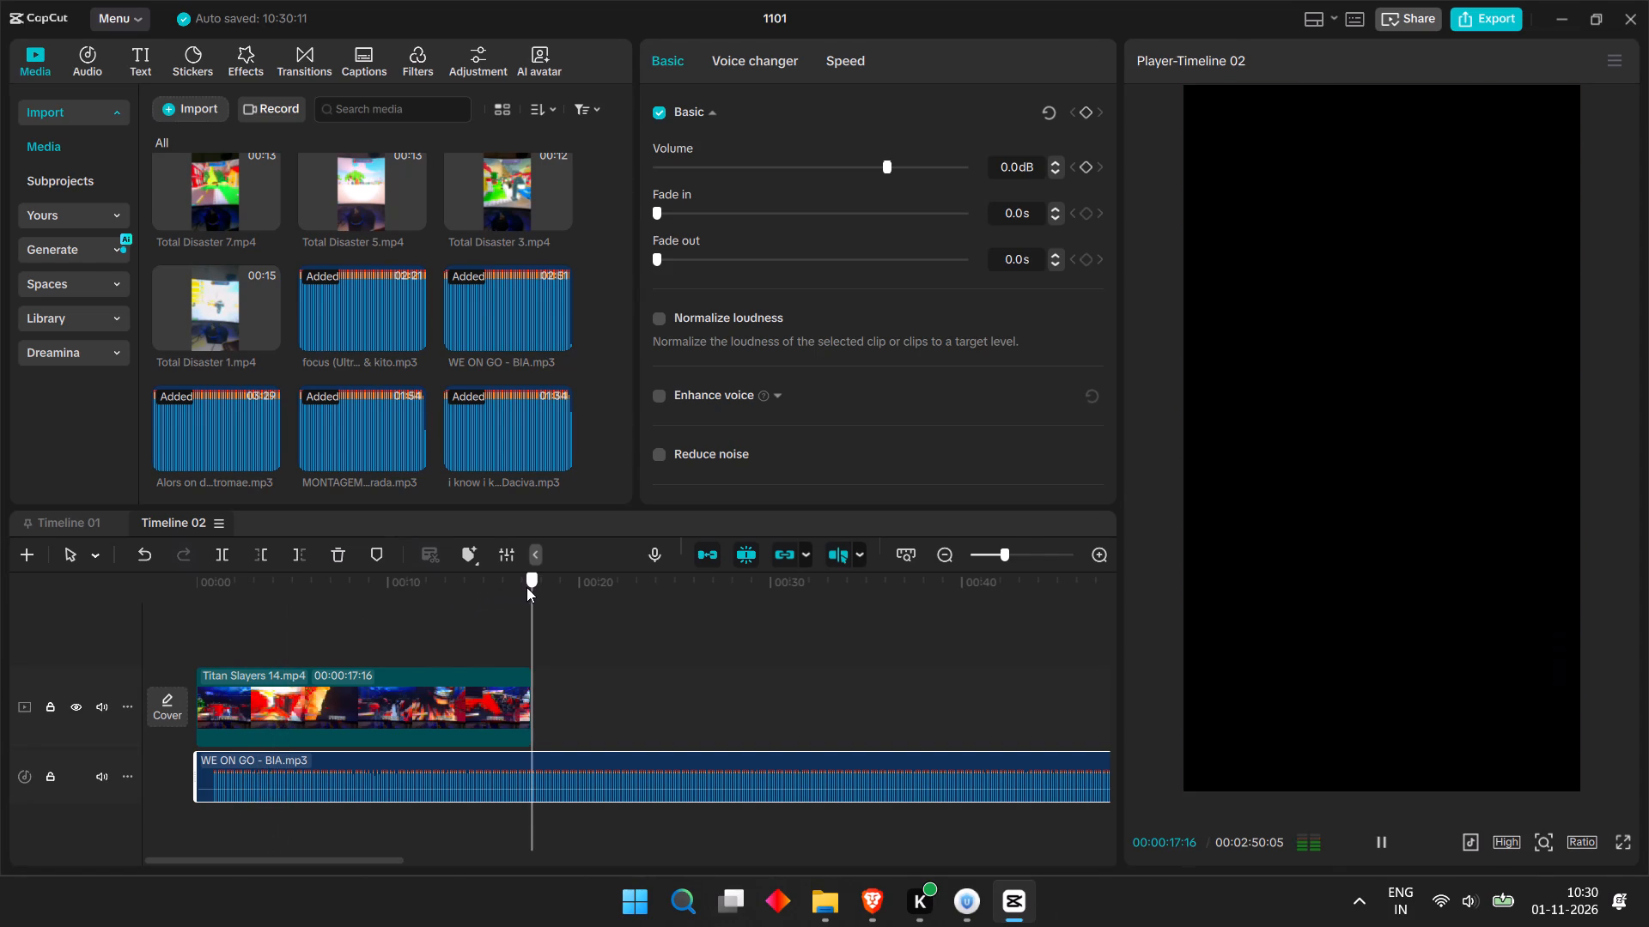
click(545, 786)
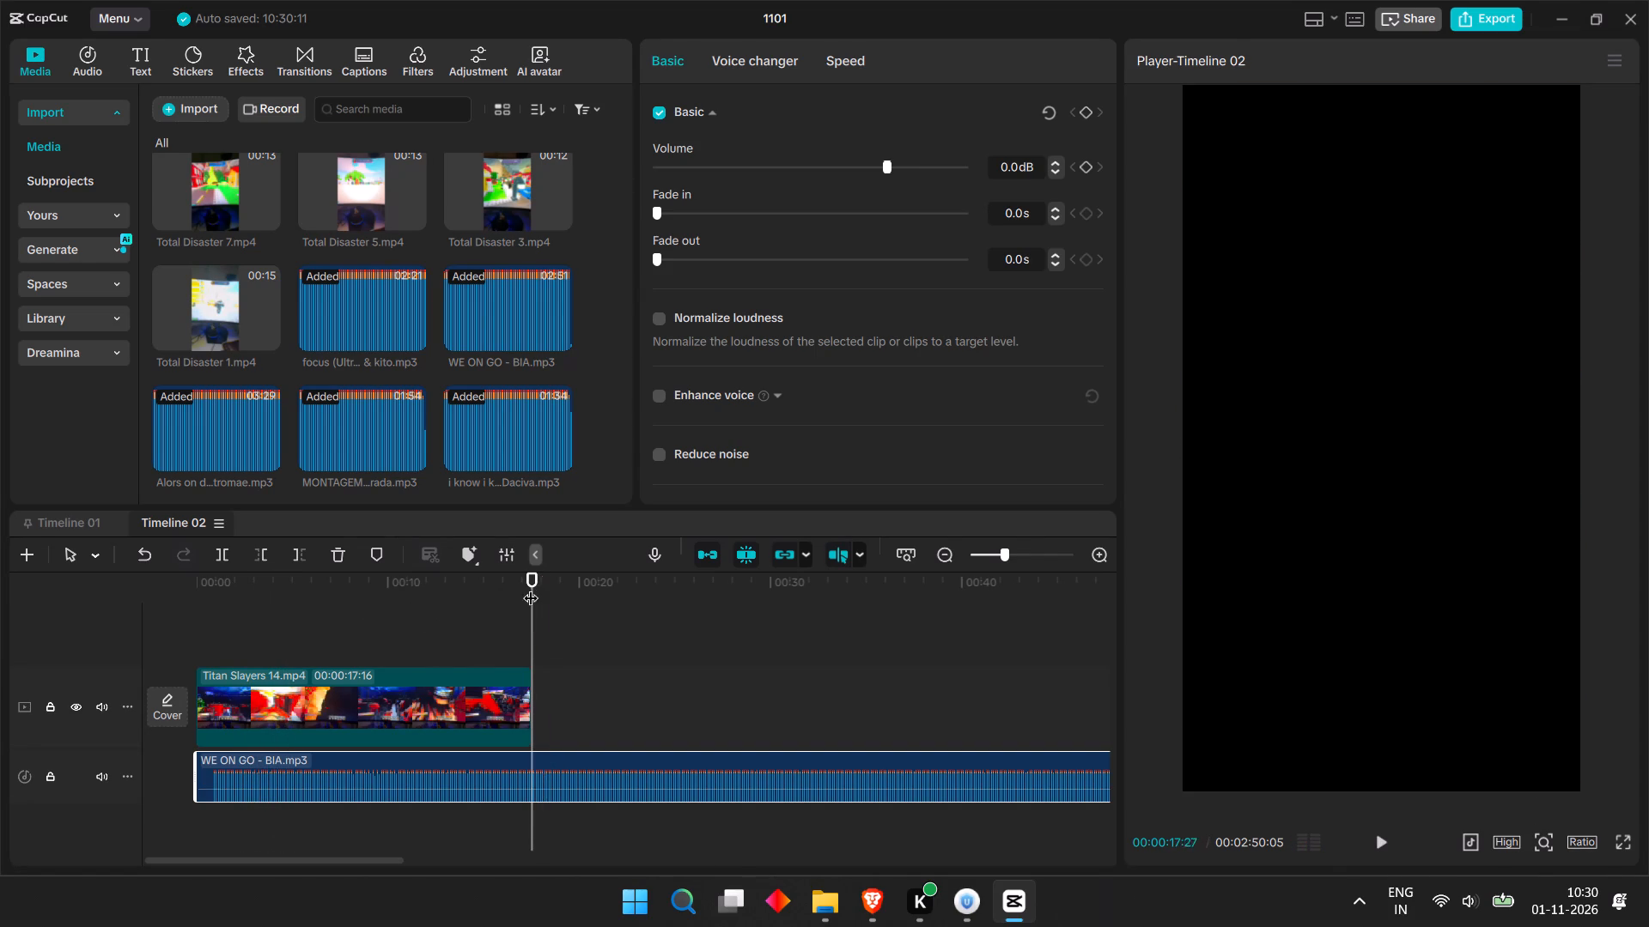
drag(524, 570, 545, 570)
drag(531, 573, 521, 581)
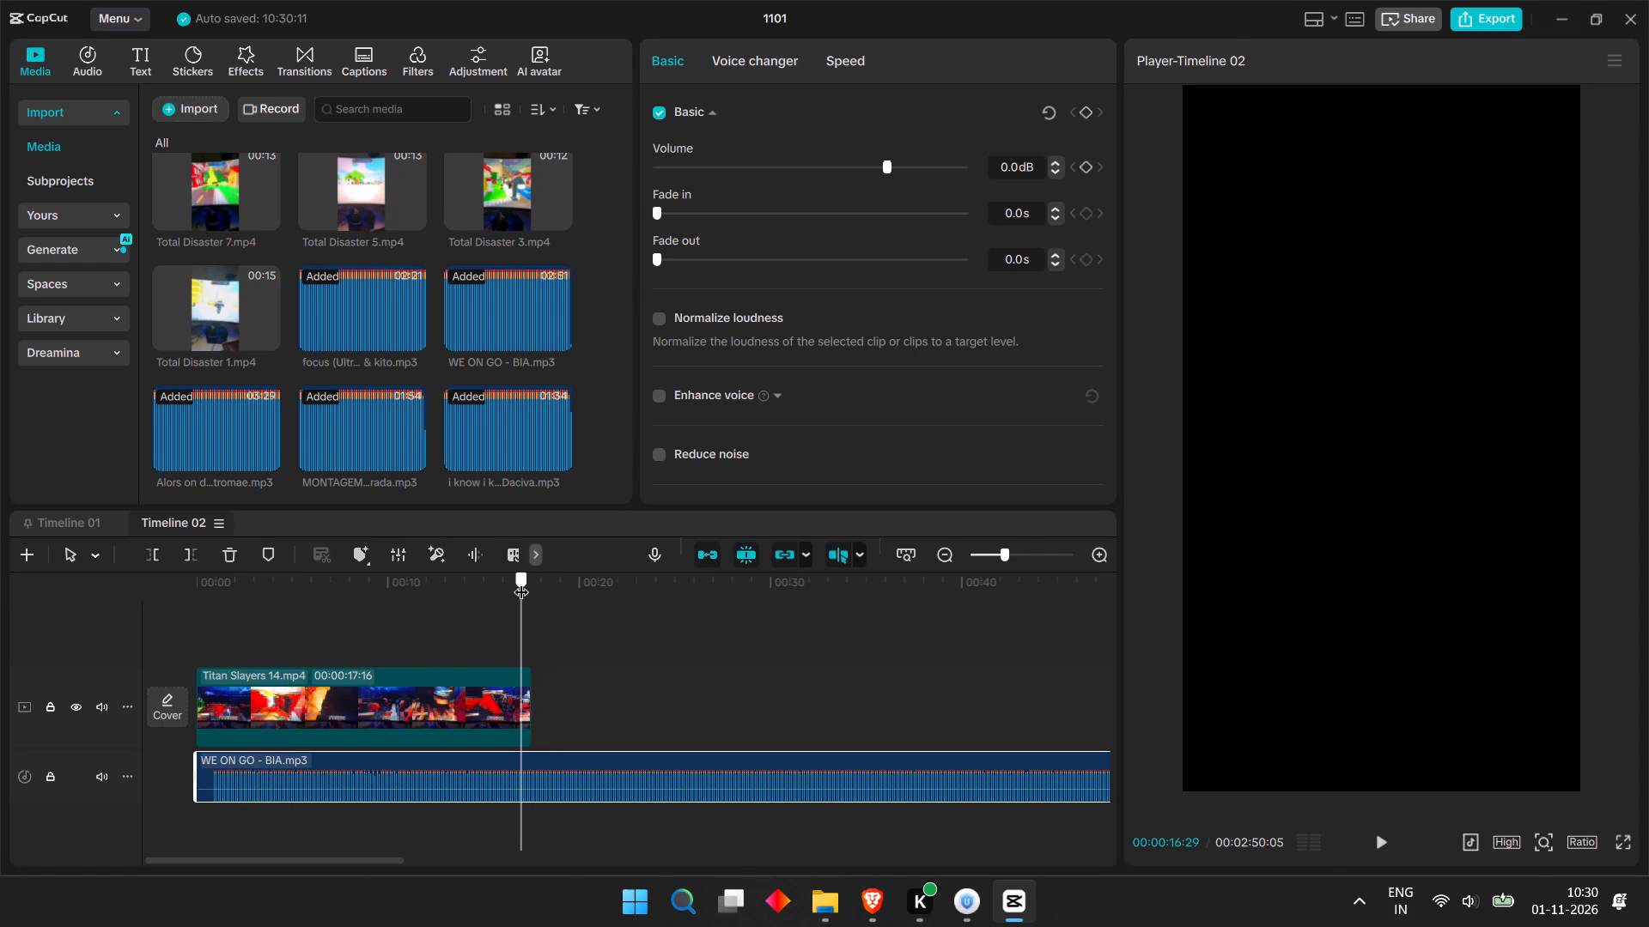
drag(521, 581, 532, 581)
click(537, 761)
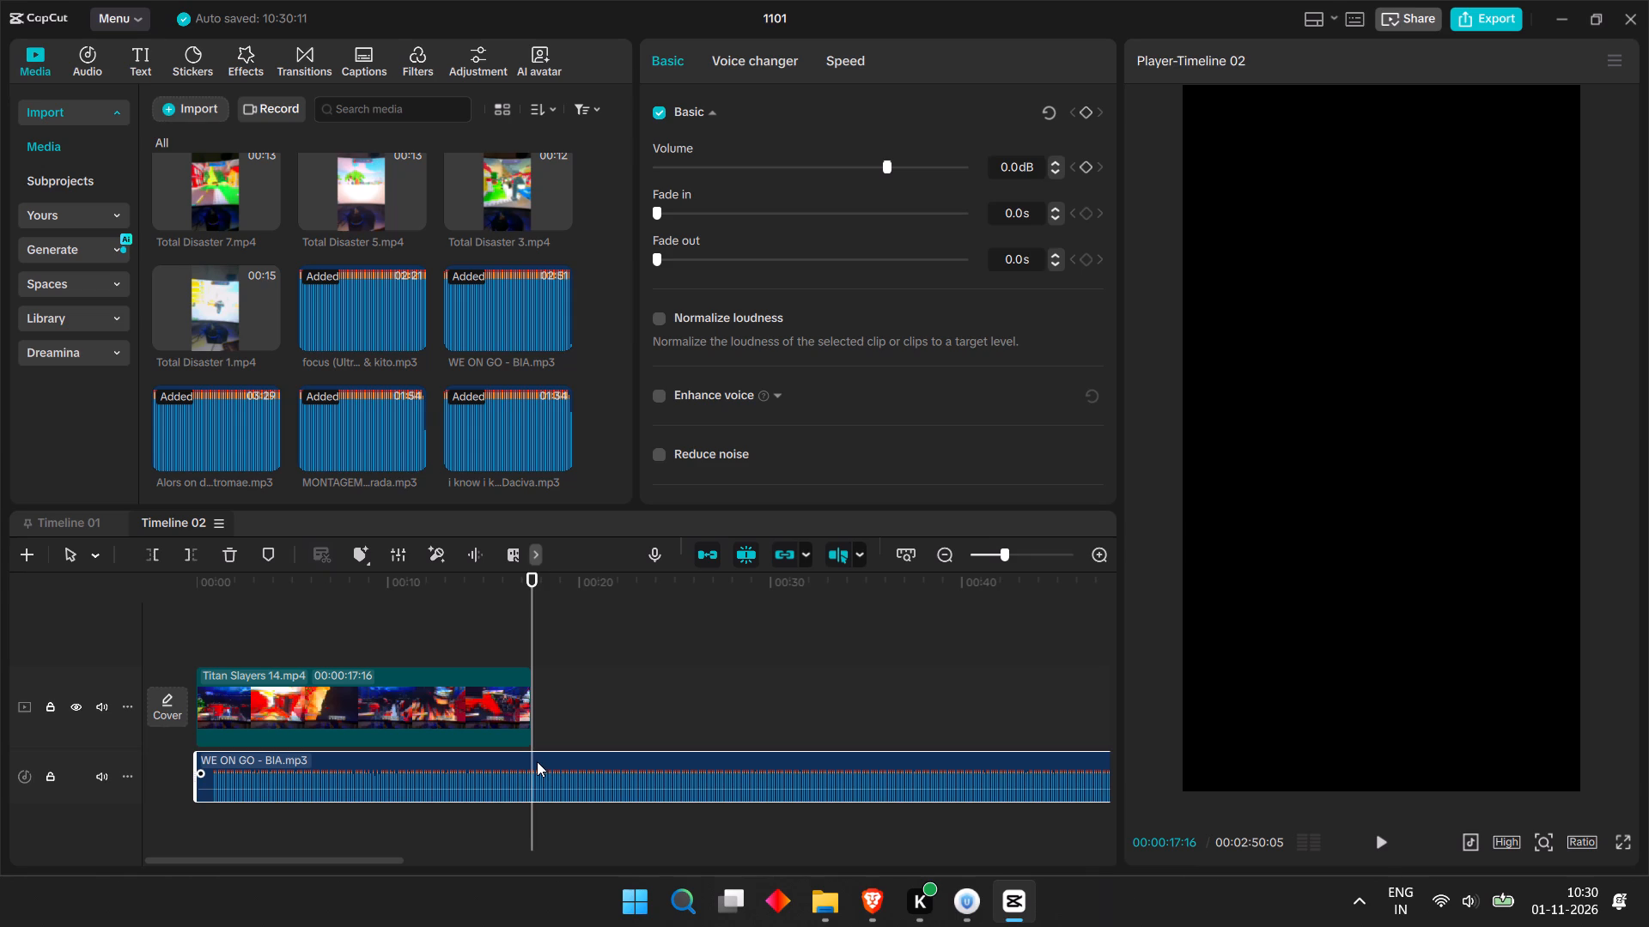
key(ctrl+b)
key(BackSpace)
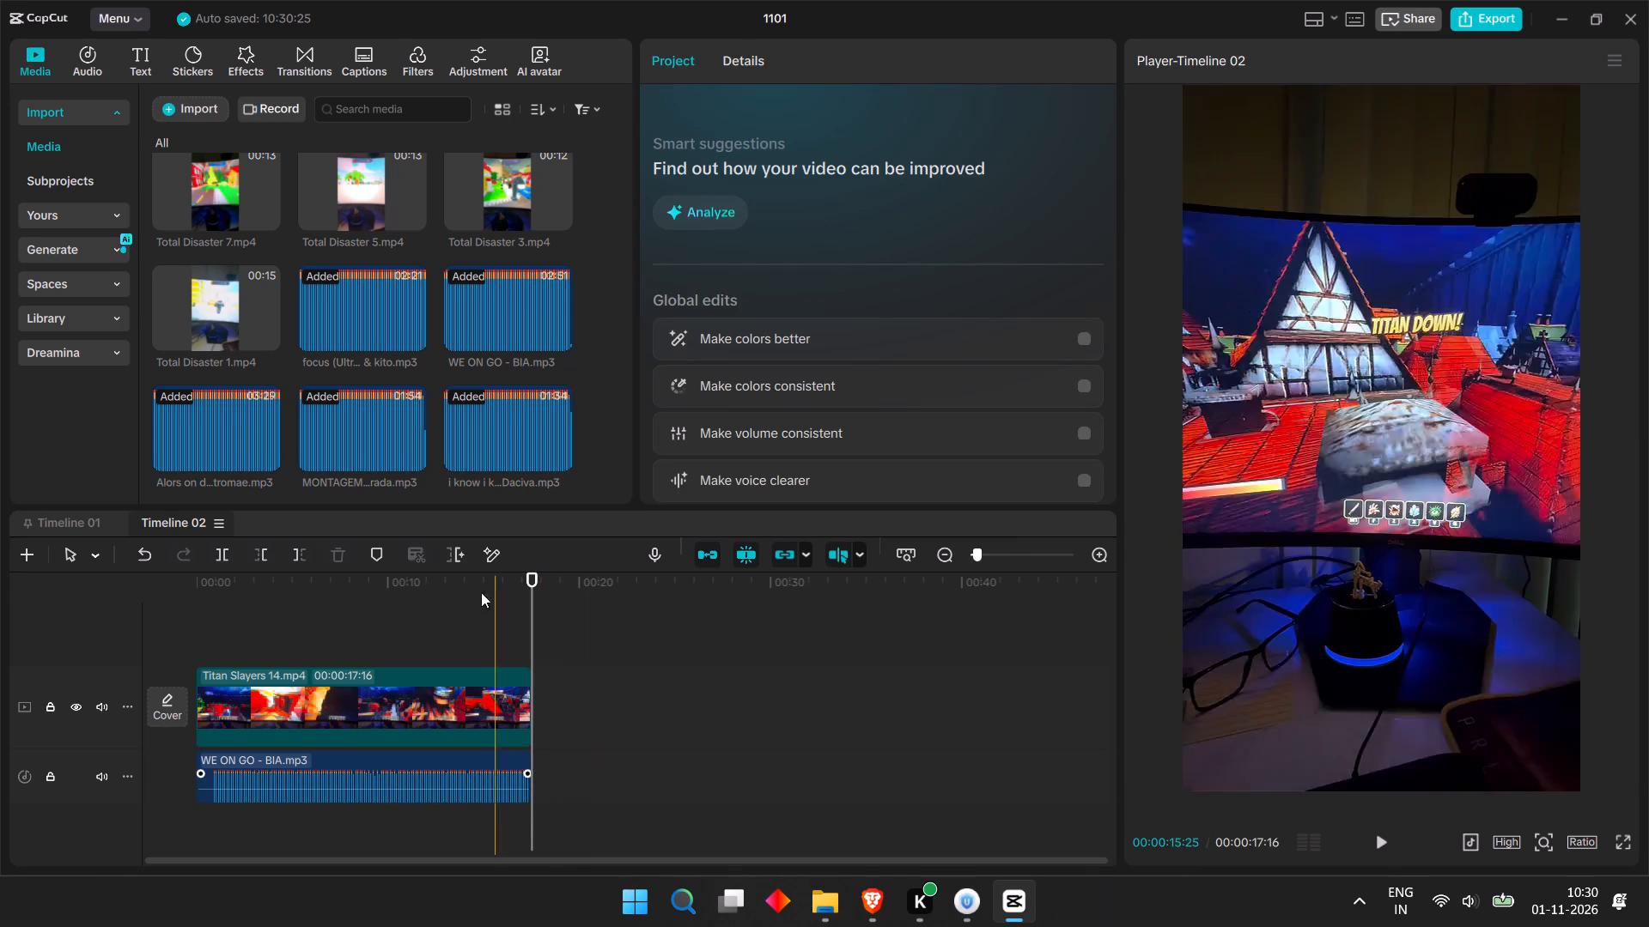
Copy the "BRO I JUST BUILT THIS ROBLOX GAME WITH CLAUDE + FORGEGUI MCP 💀" text from Timeline 01 into Timeline 02.
drag(532, 581, 142, 597)
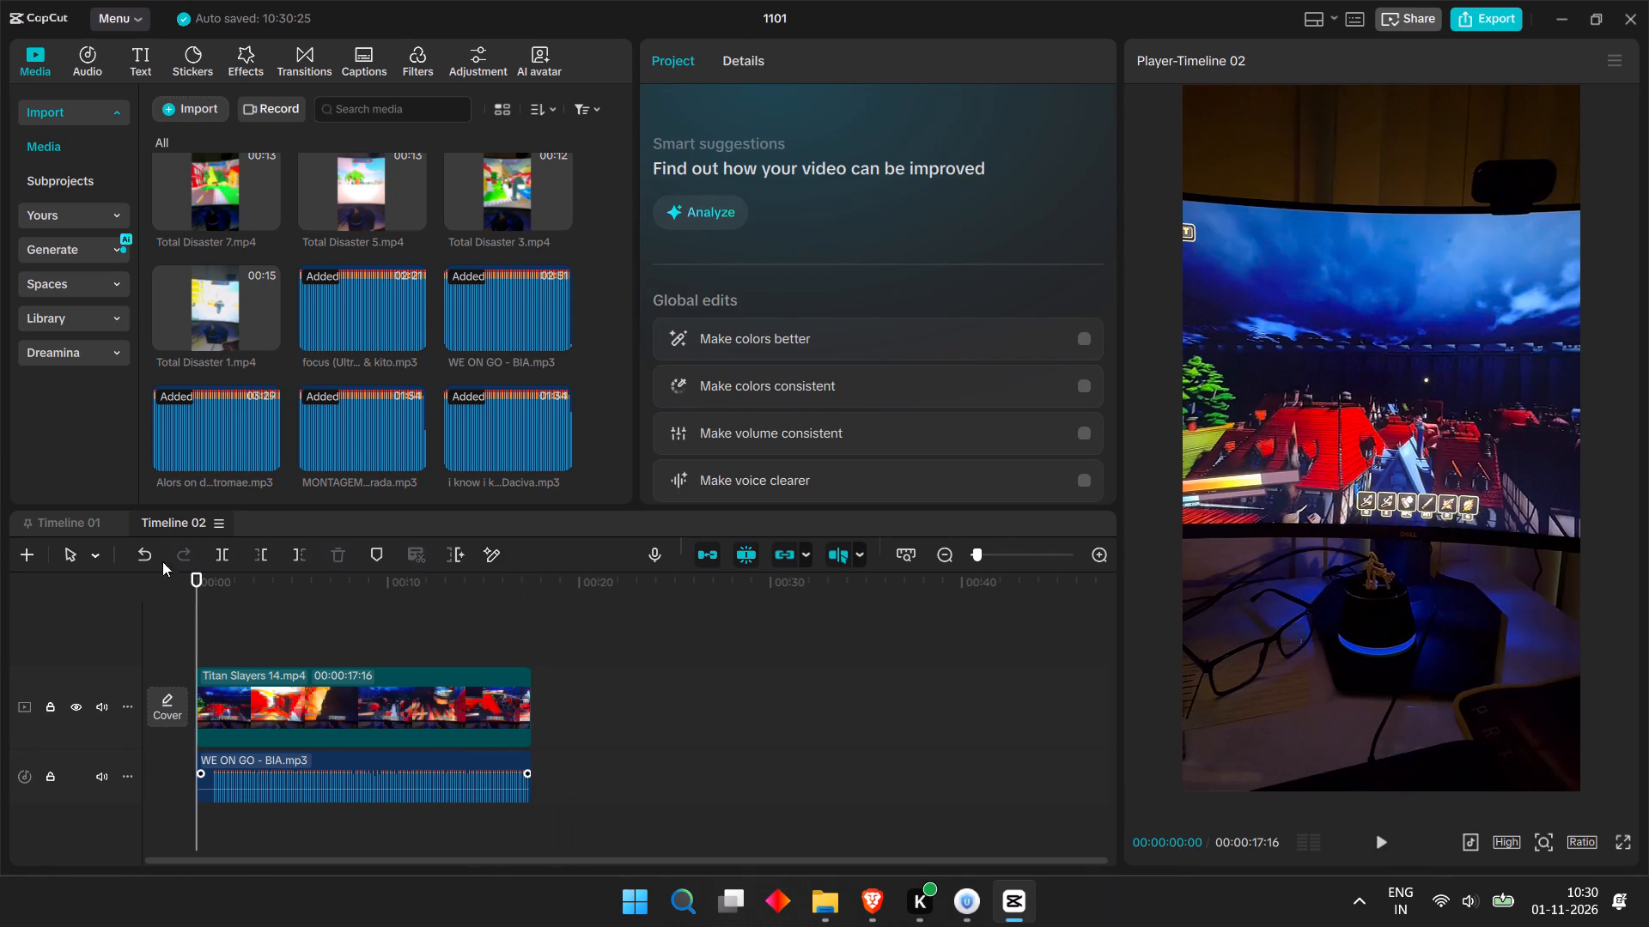
scroll(270, 194, up, 6)
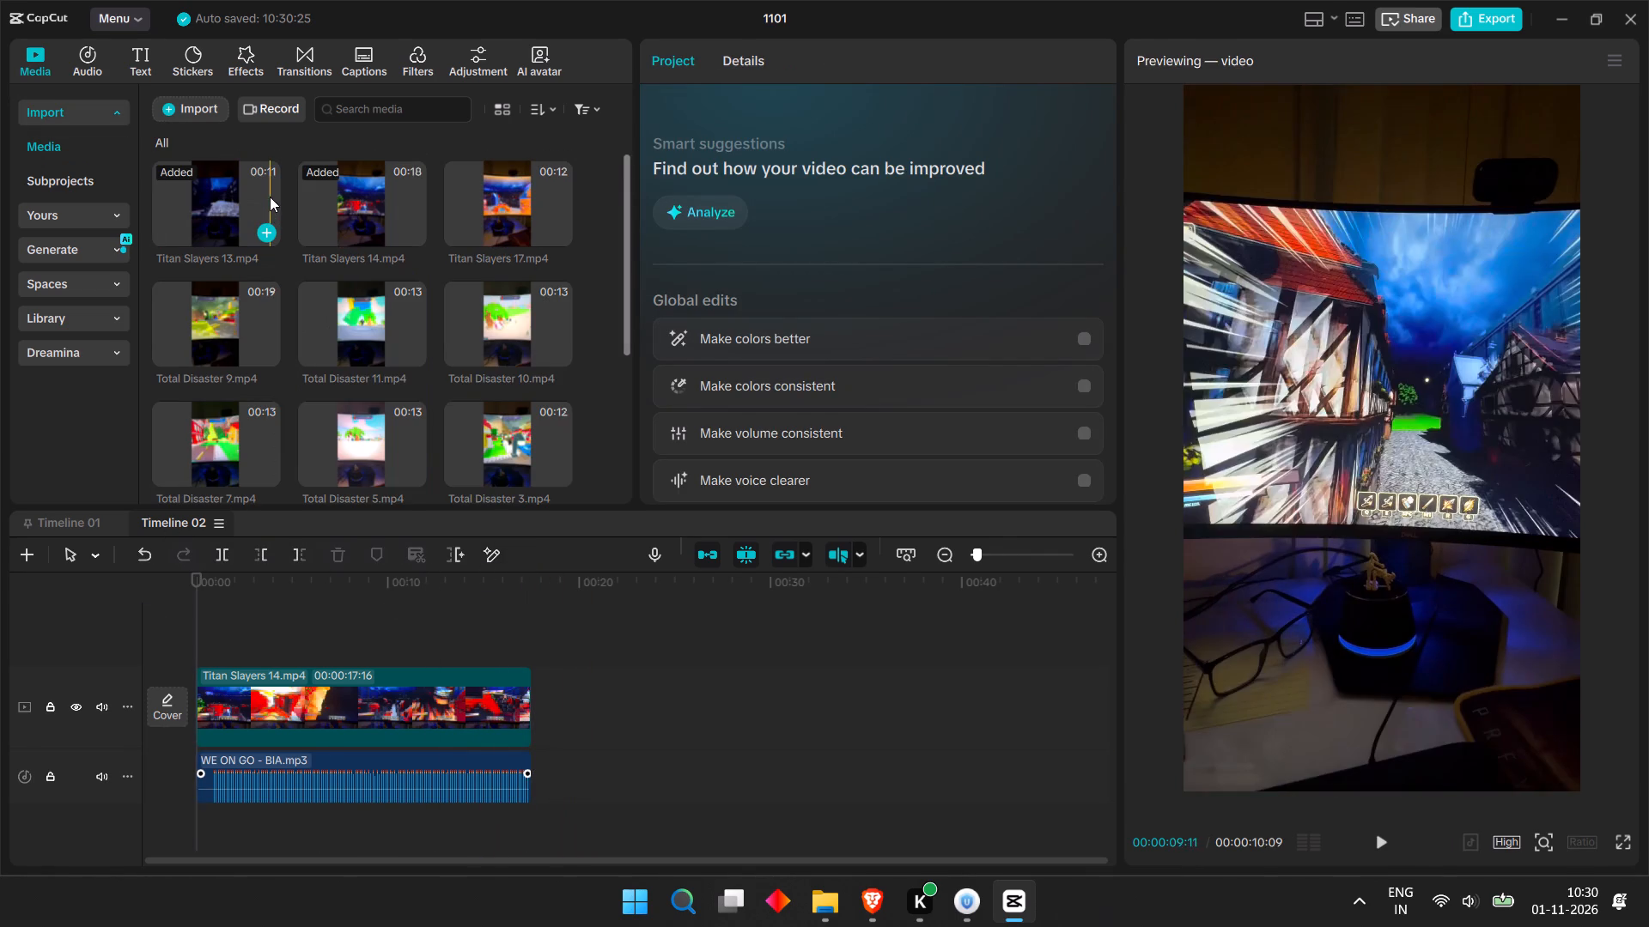
scroll(270, 197, up, 1)
click(144, 63)
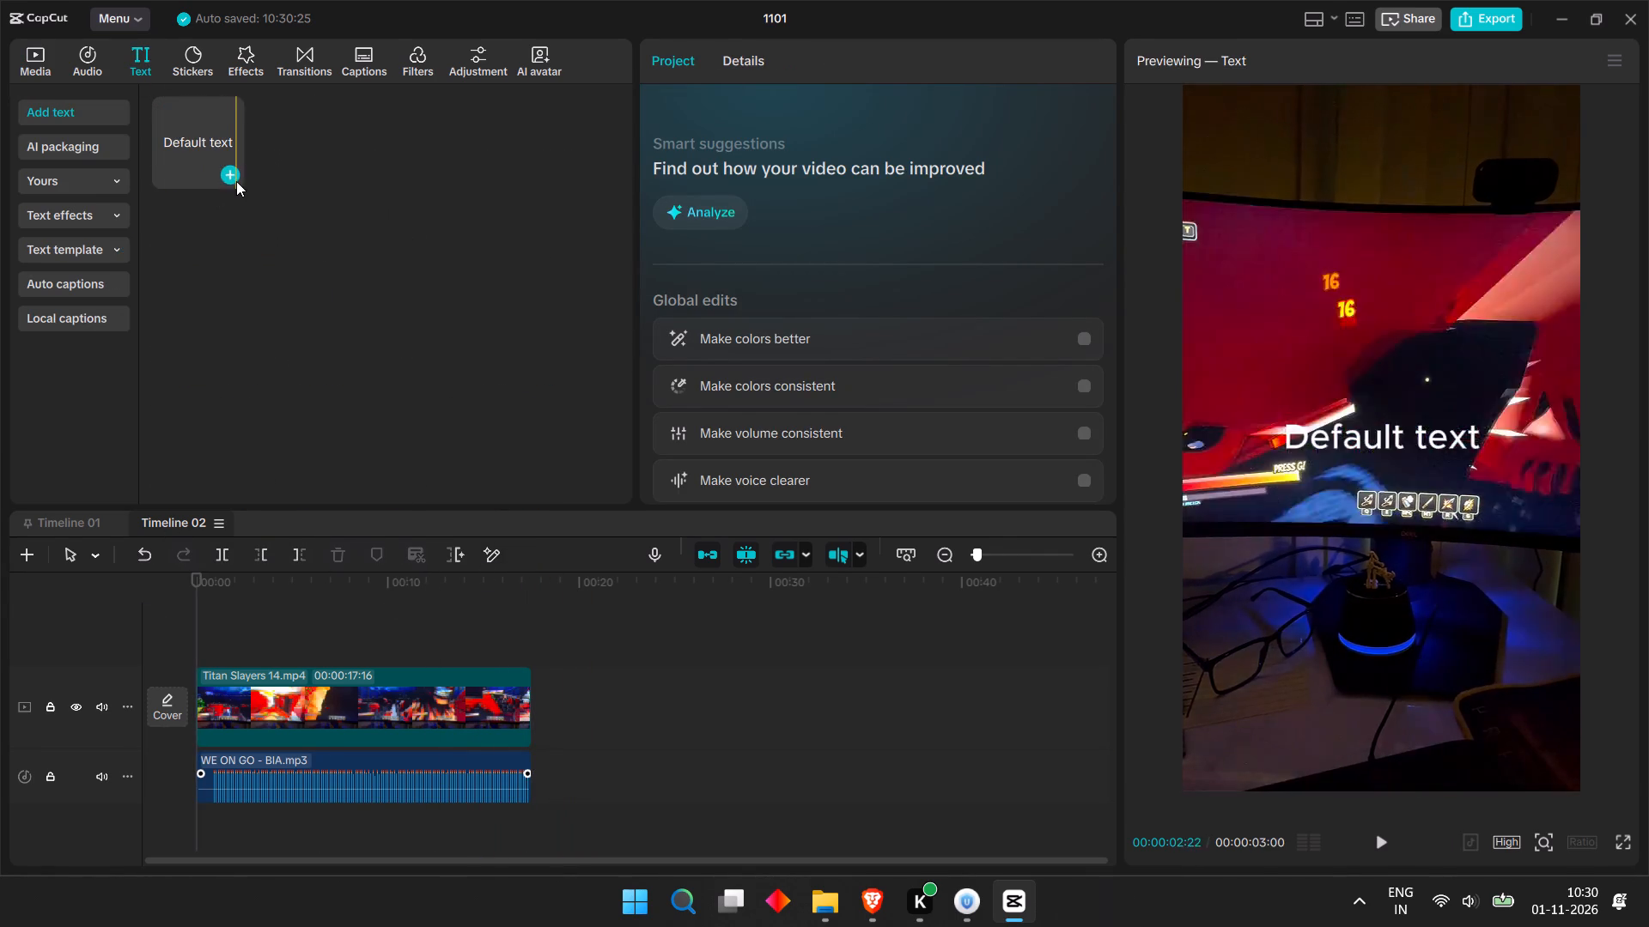
click(72, 524)
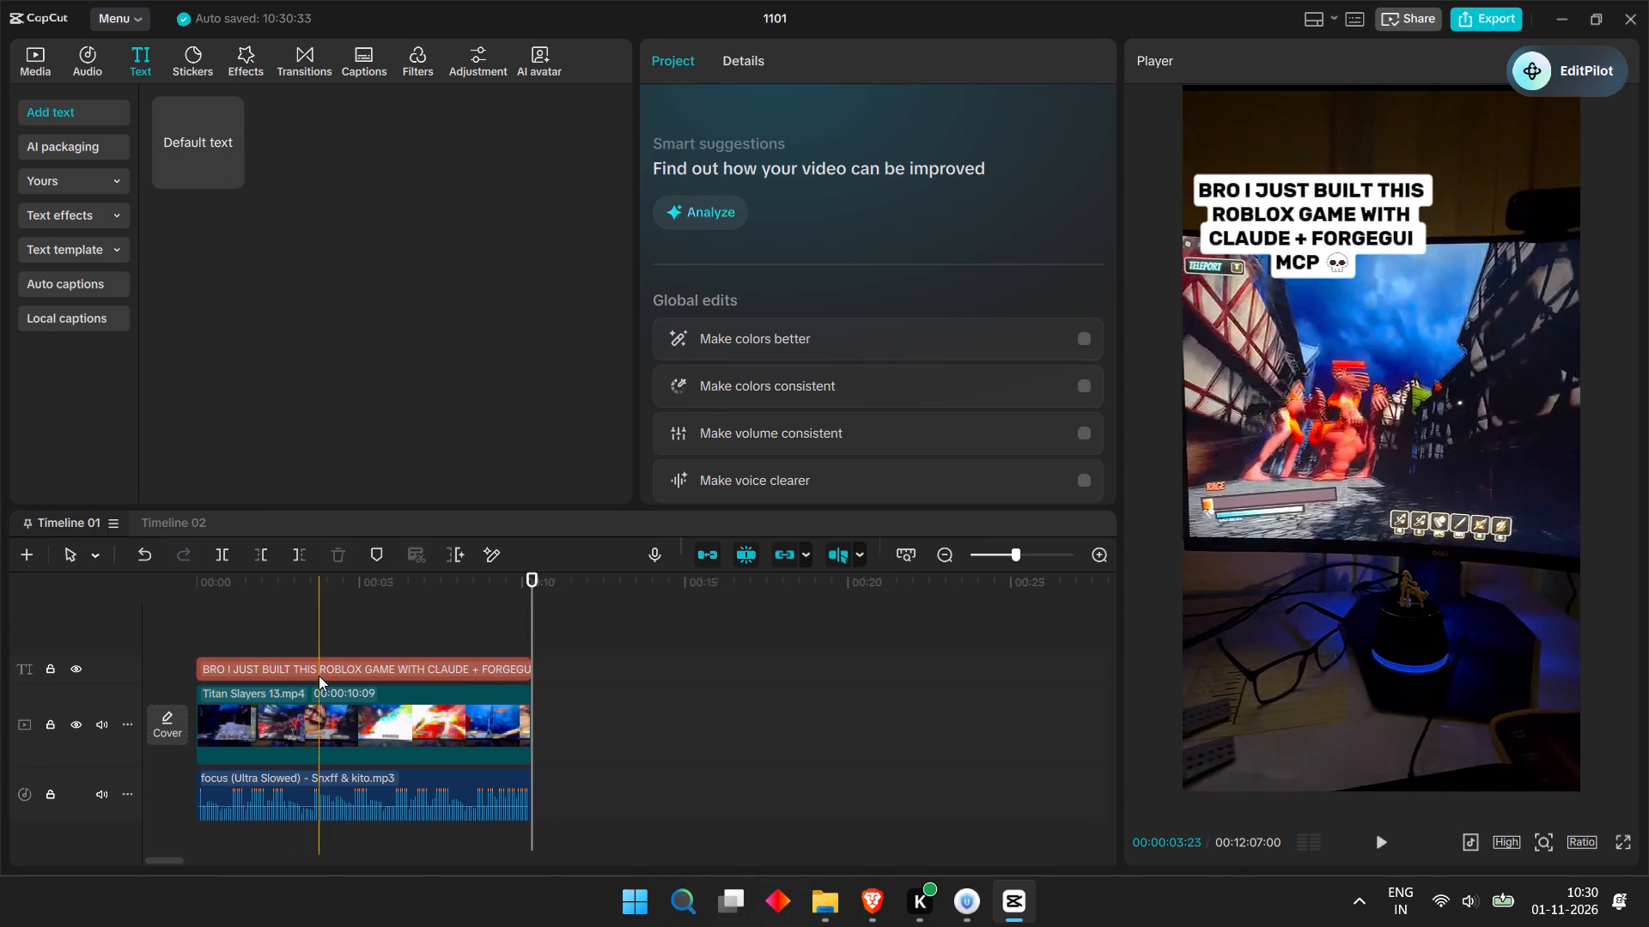
click(331, 659)
key(ctrl+c)
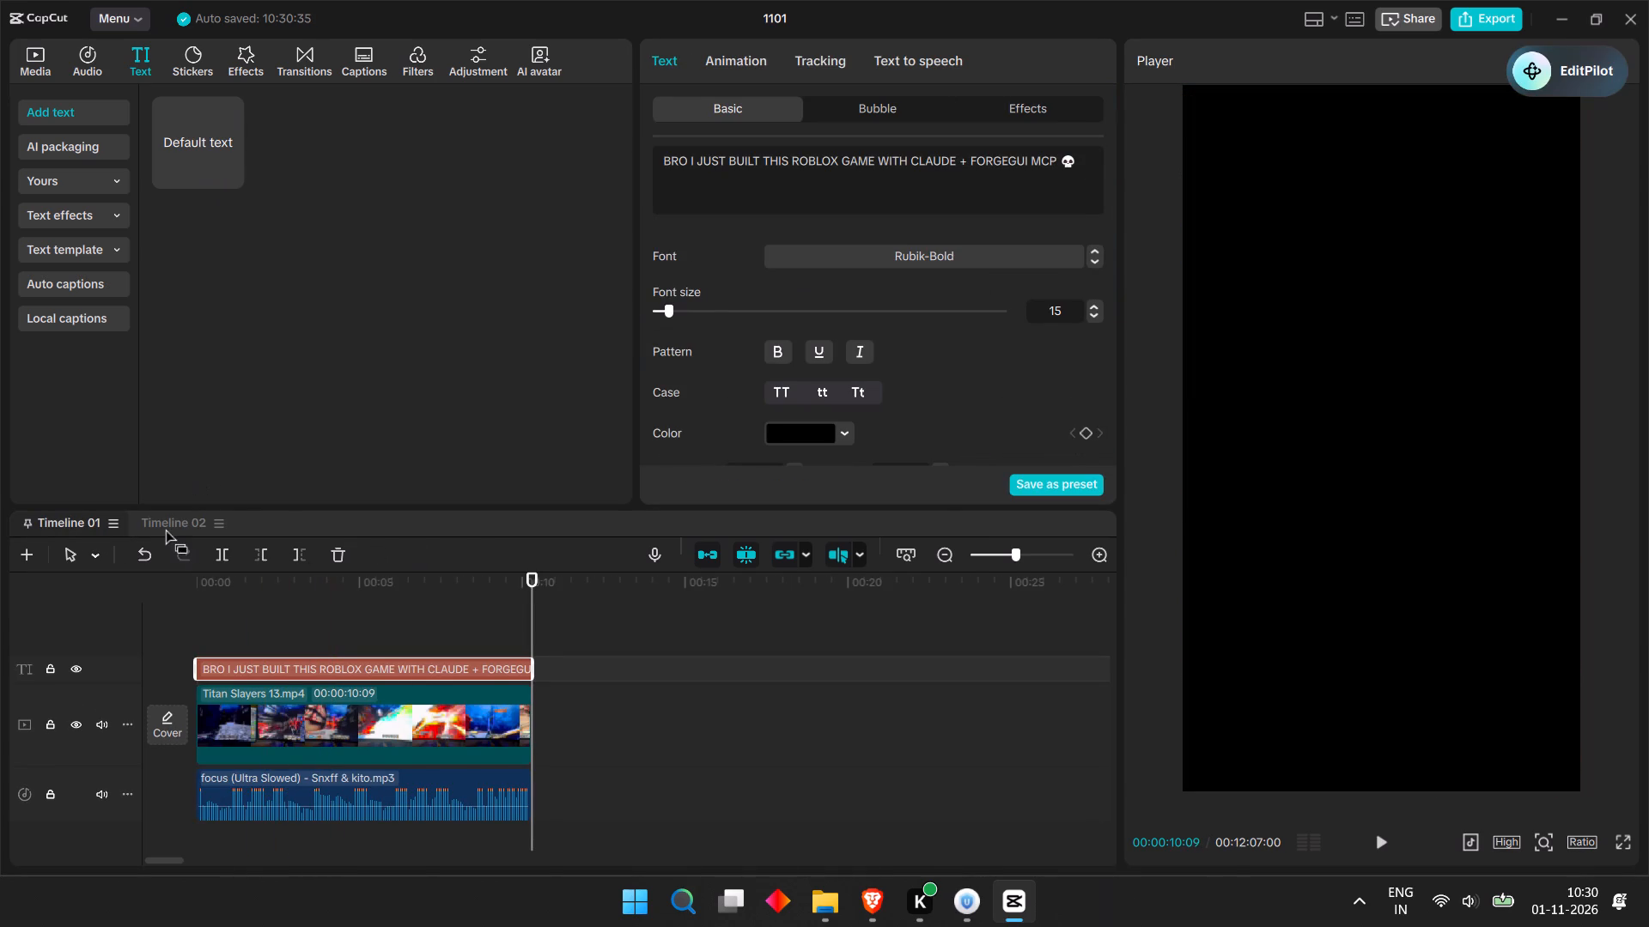
click(164, 522)
key(ctrl+v)
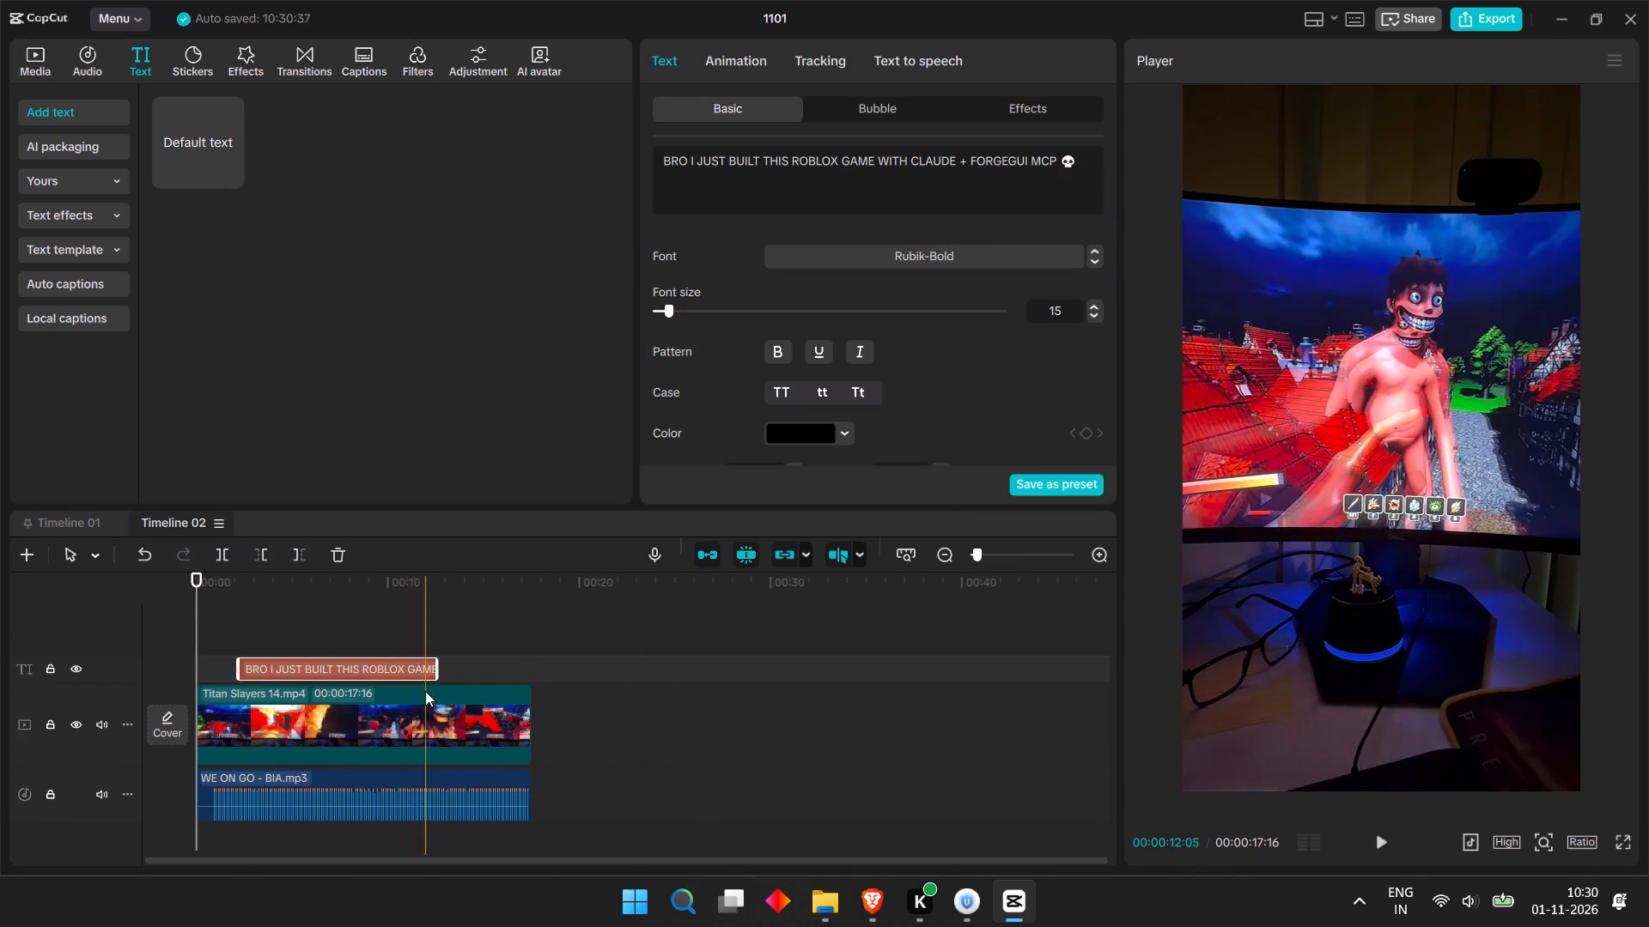
Align the pasted hook text to the start of Timeline 02 and extend it to the end of the Titan Slayers 14 clip.
drag(334, 671, 282, 671)
drag(389, 667, 458, 675)
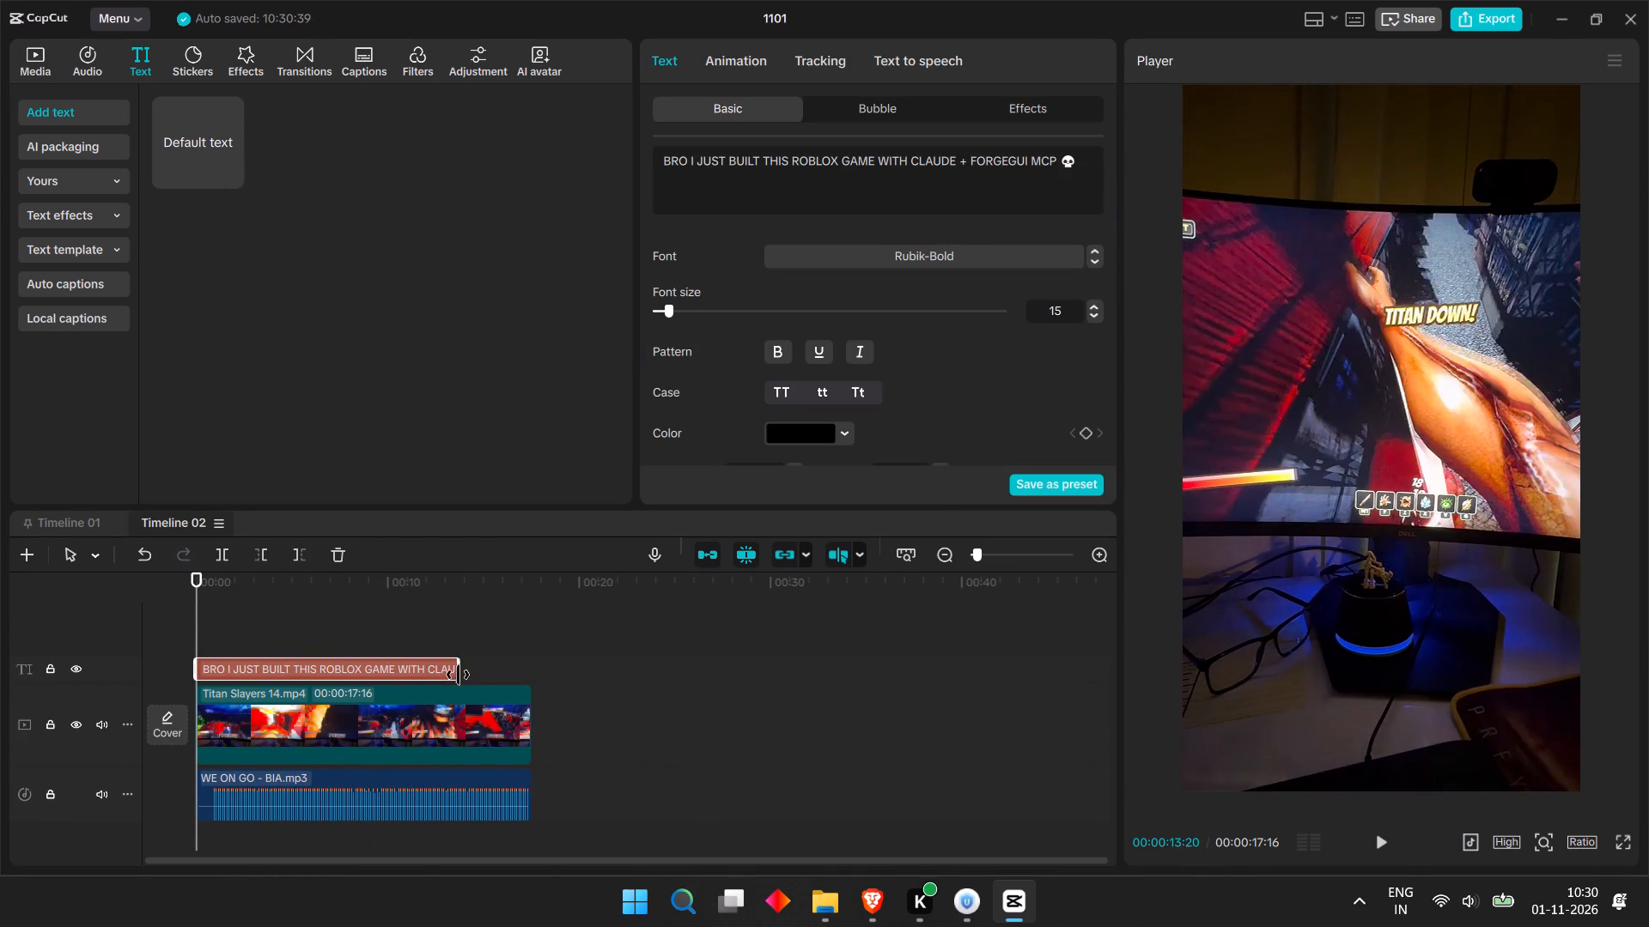
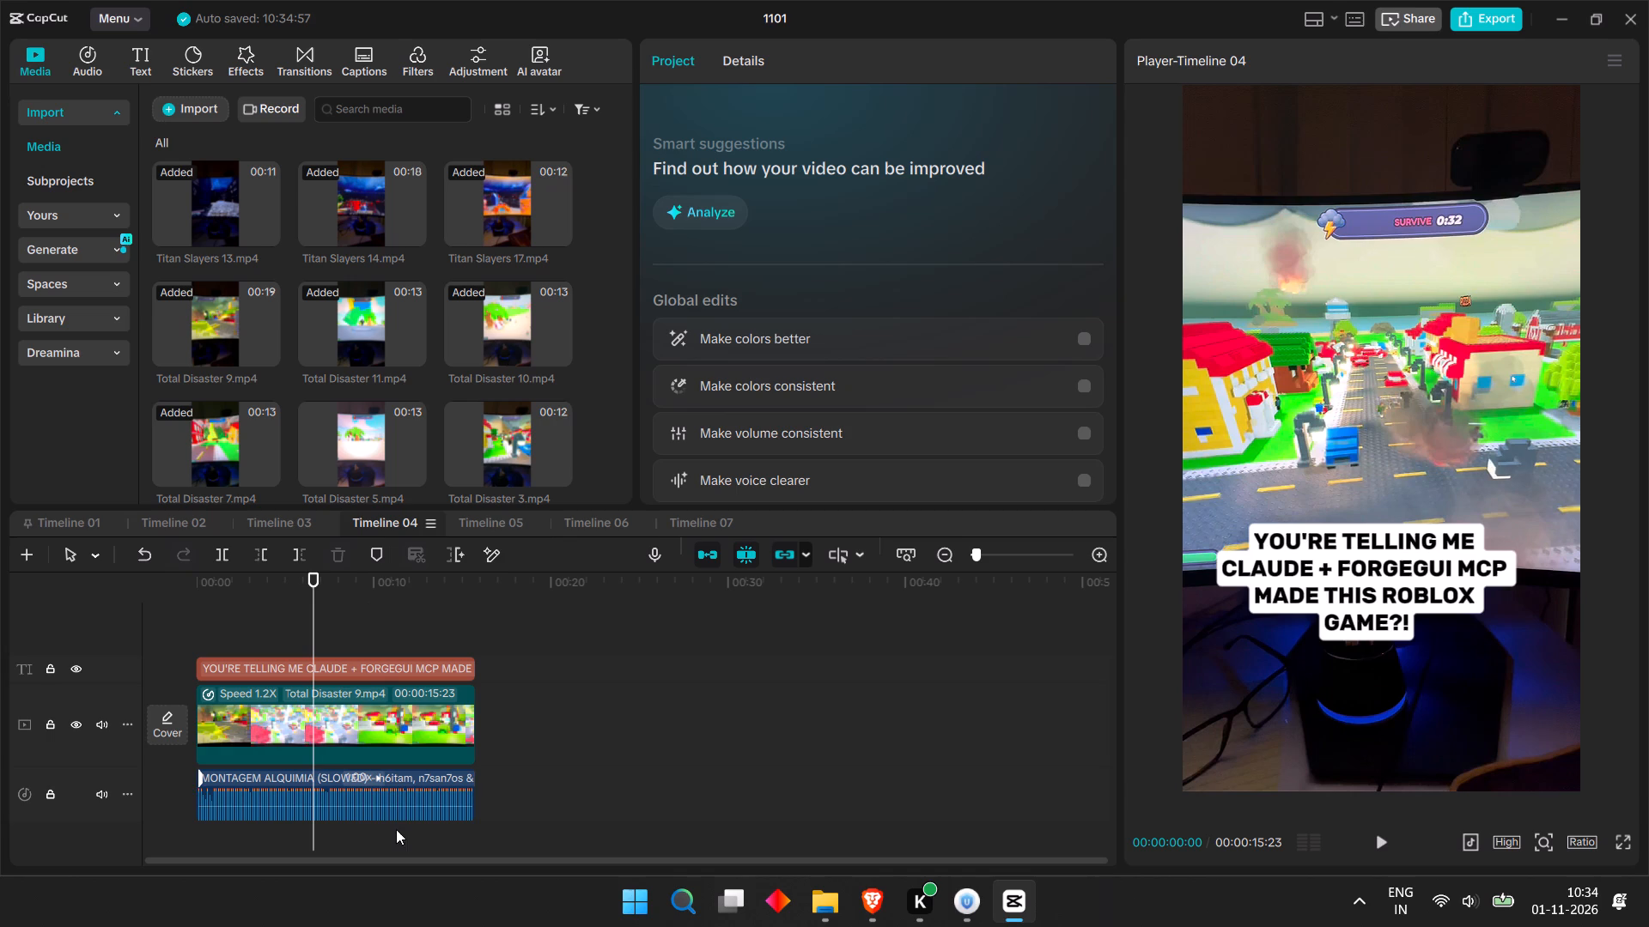
Copy the "MONTAGEM ALQUIMIA (SLOWED)" music clip from Timeline 04 to the start of Timeline 07, below Total Disaster 7.mp4.
click(401, 799)
key(ctrl+c)
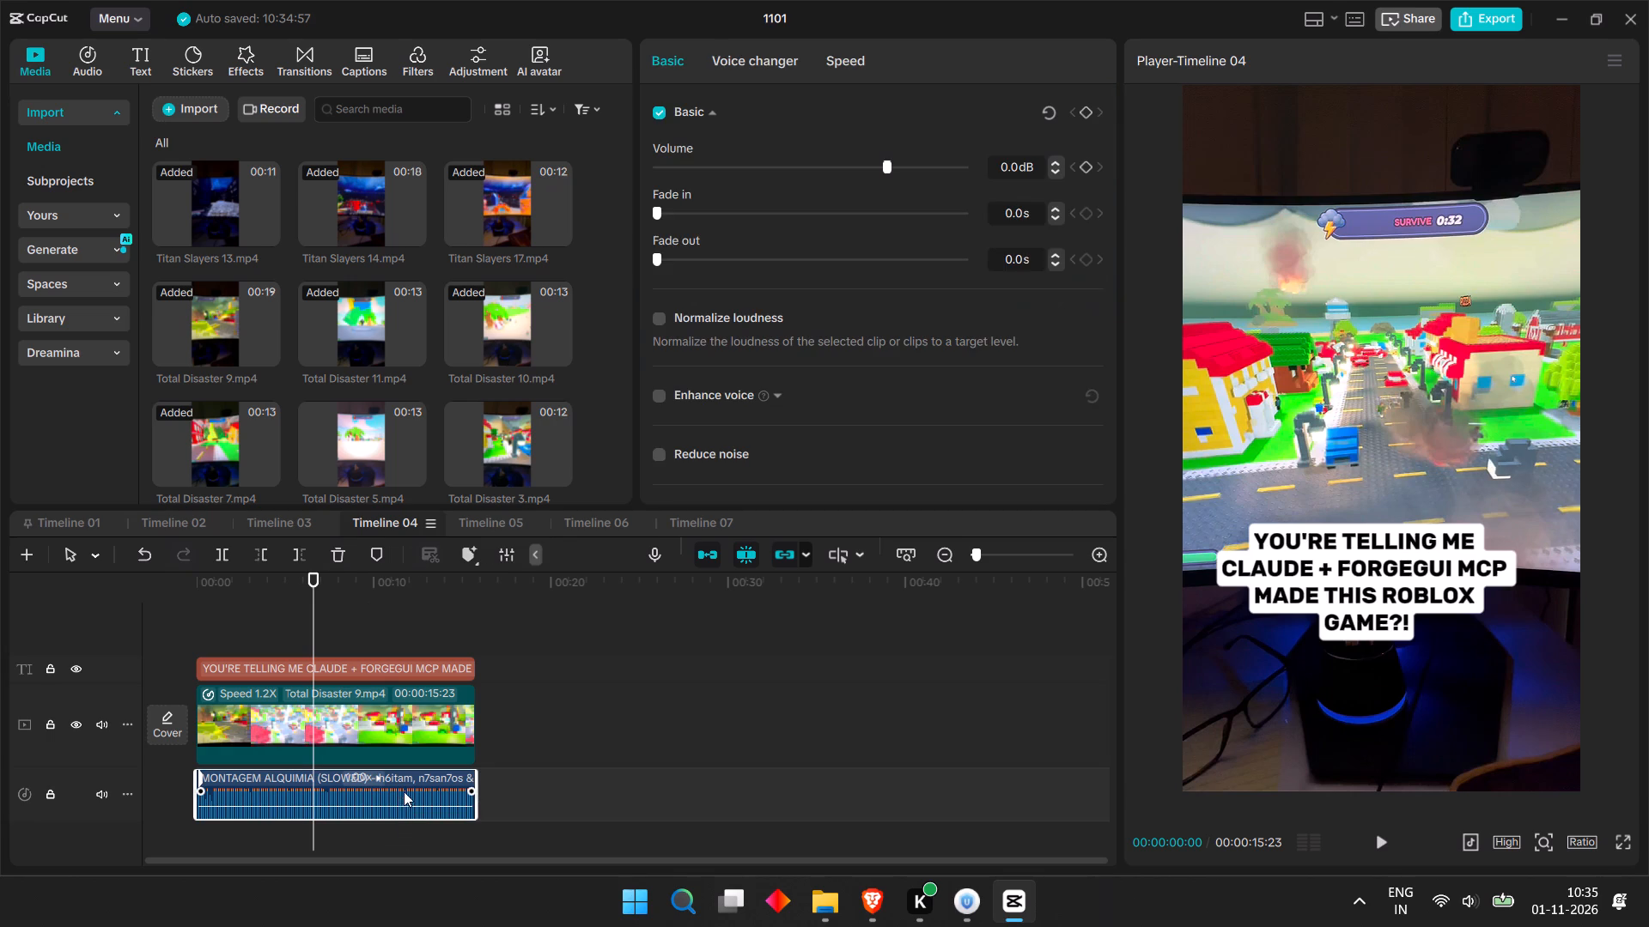
click(686, 524)
key(ctrl+v)
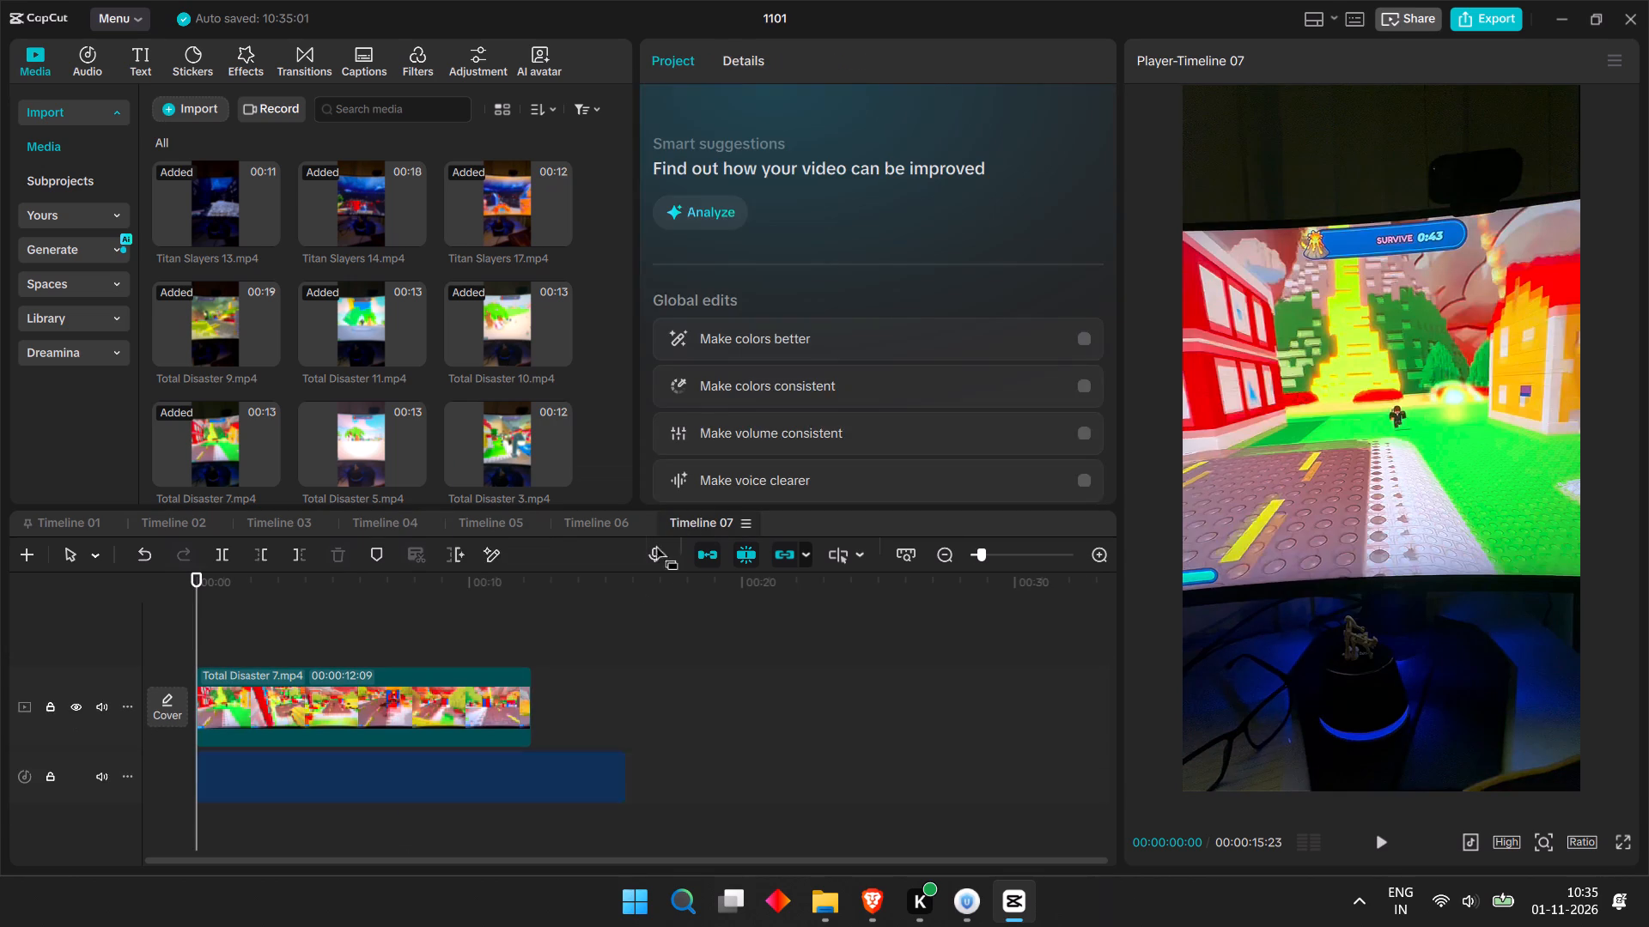
Split the Timeline 07 music clip at the video's end, 00:00:12:09, and delete the excess part.
click(537, 590)
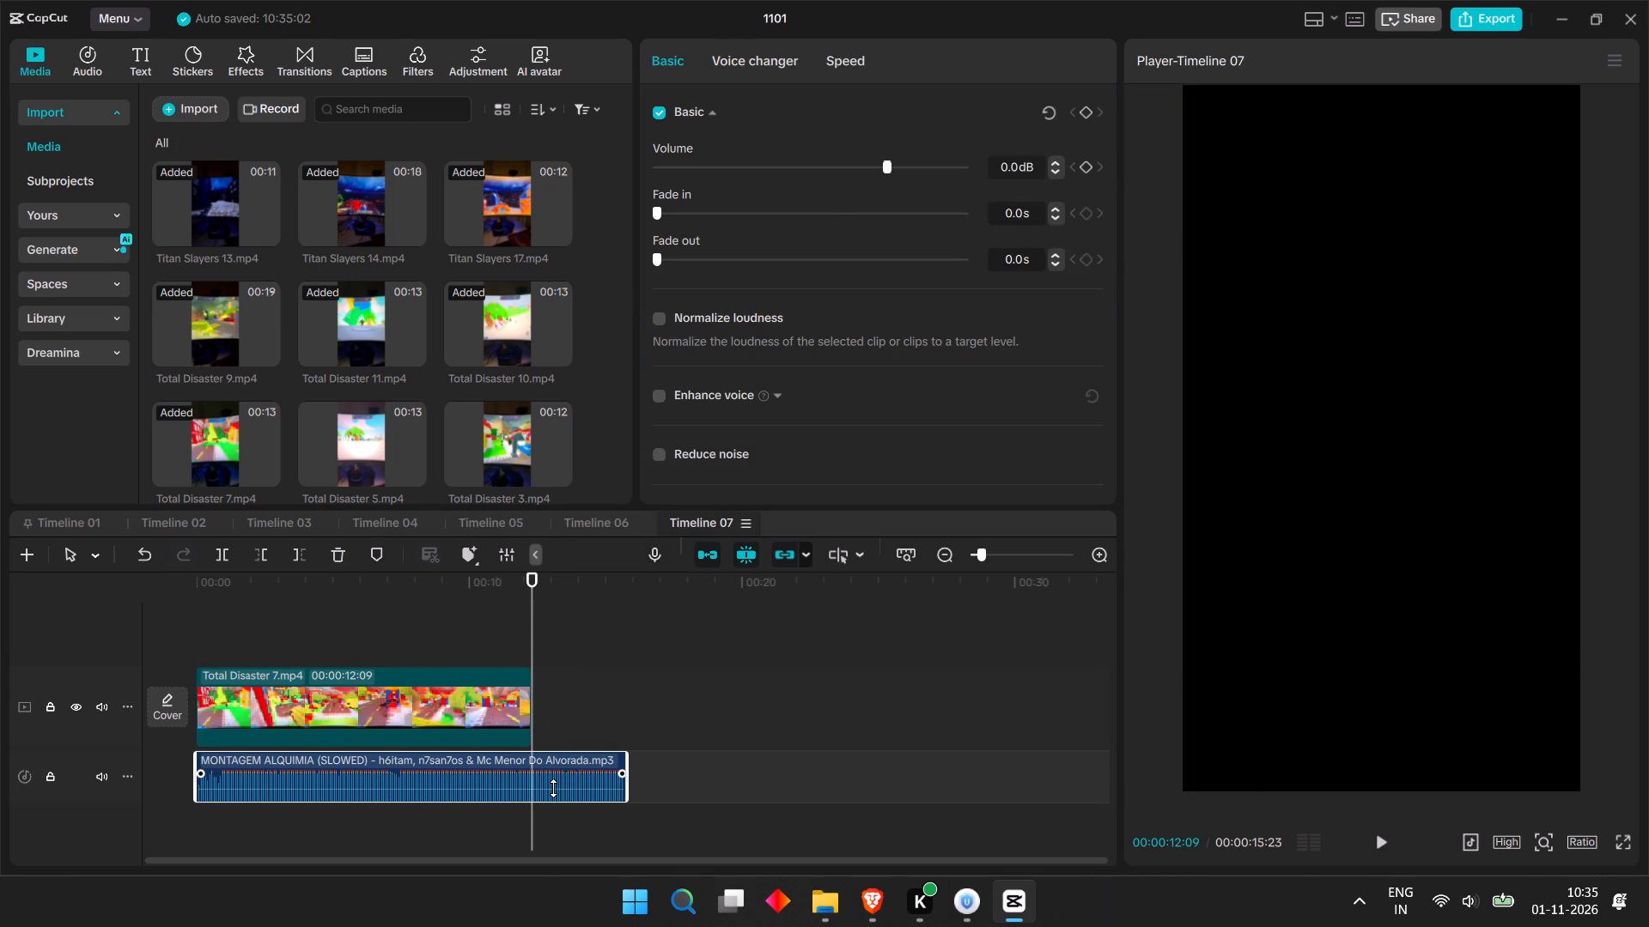
key(ctrl+b)
key(BackSpace)
Copy the hook text clip from Timeline 06 to the start of Timeline 07, above Total Disaster 7.mp4.
drag(538, 599, 496, 603)
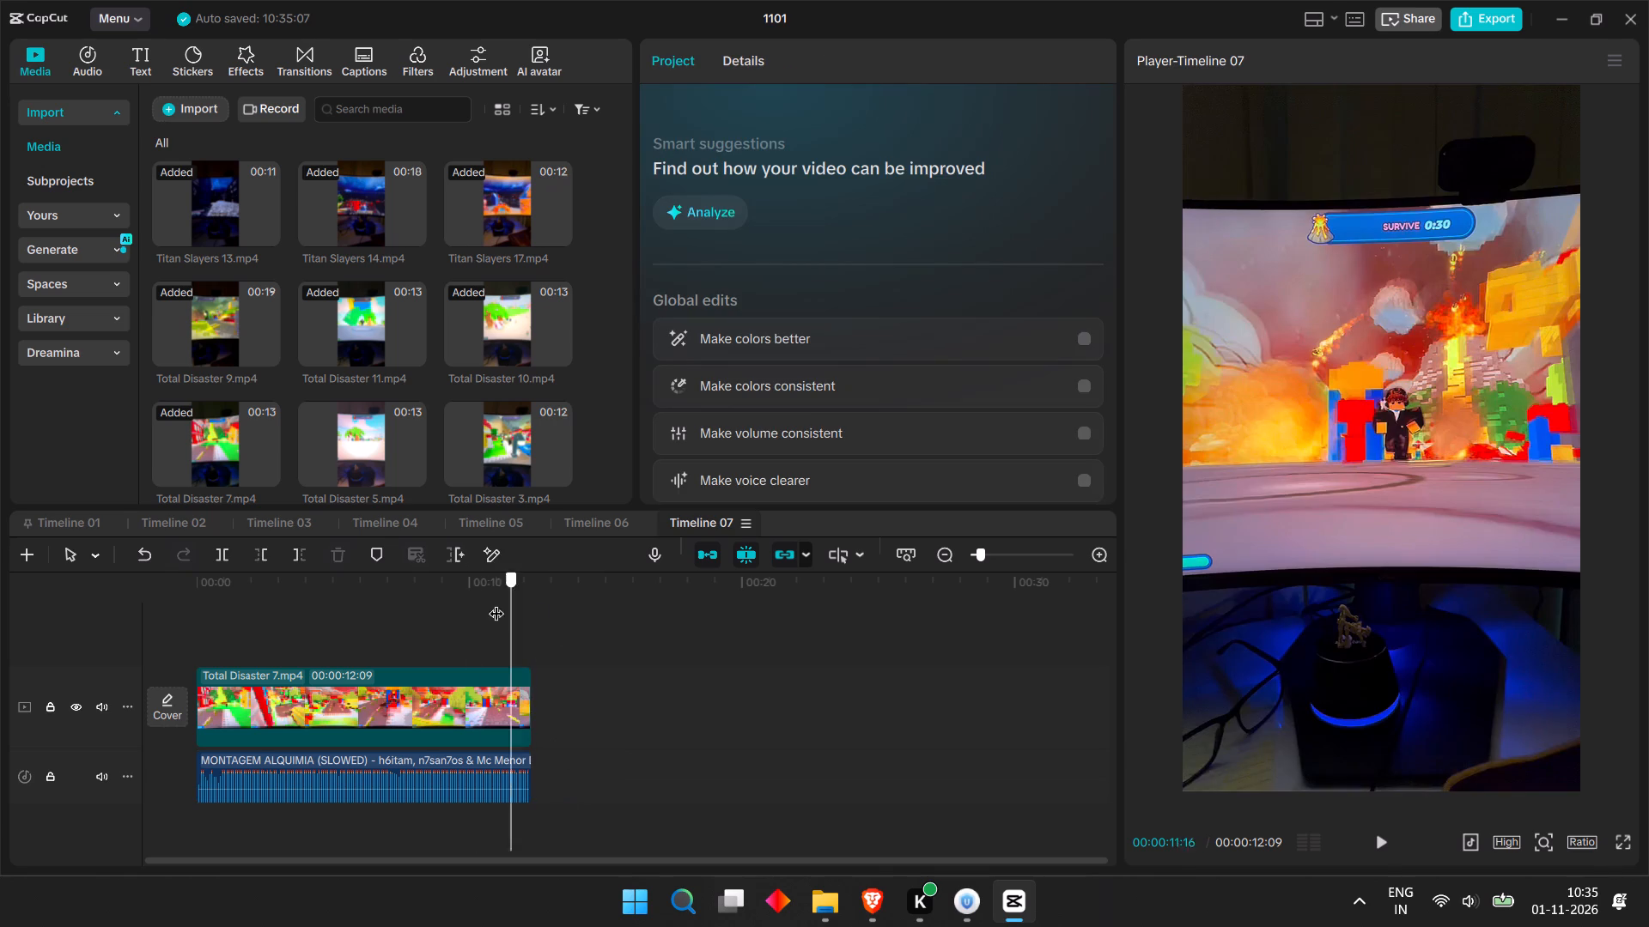
drag(496, 603, 157, 605)
click(581, 524)
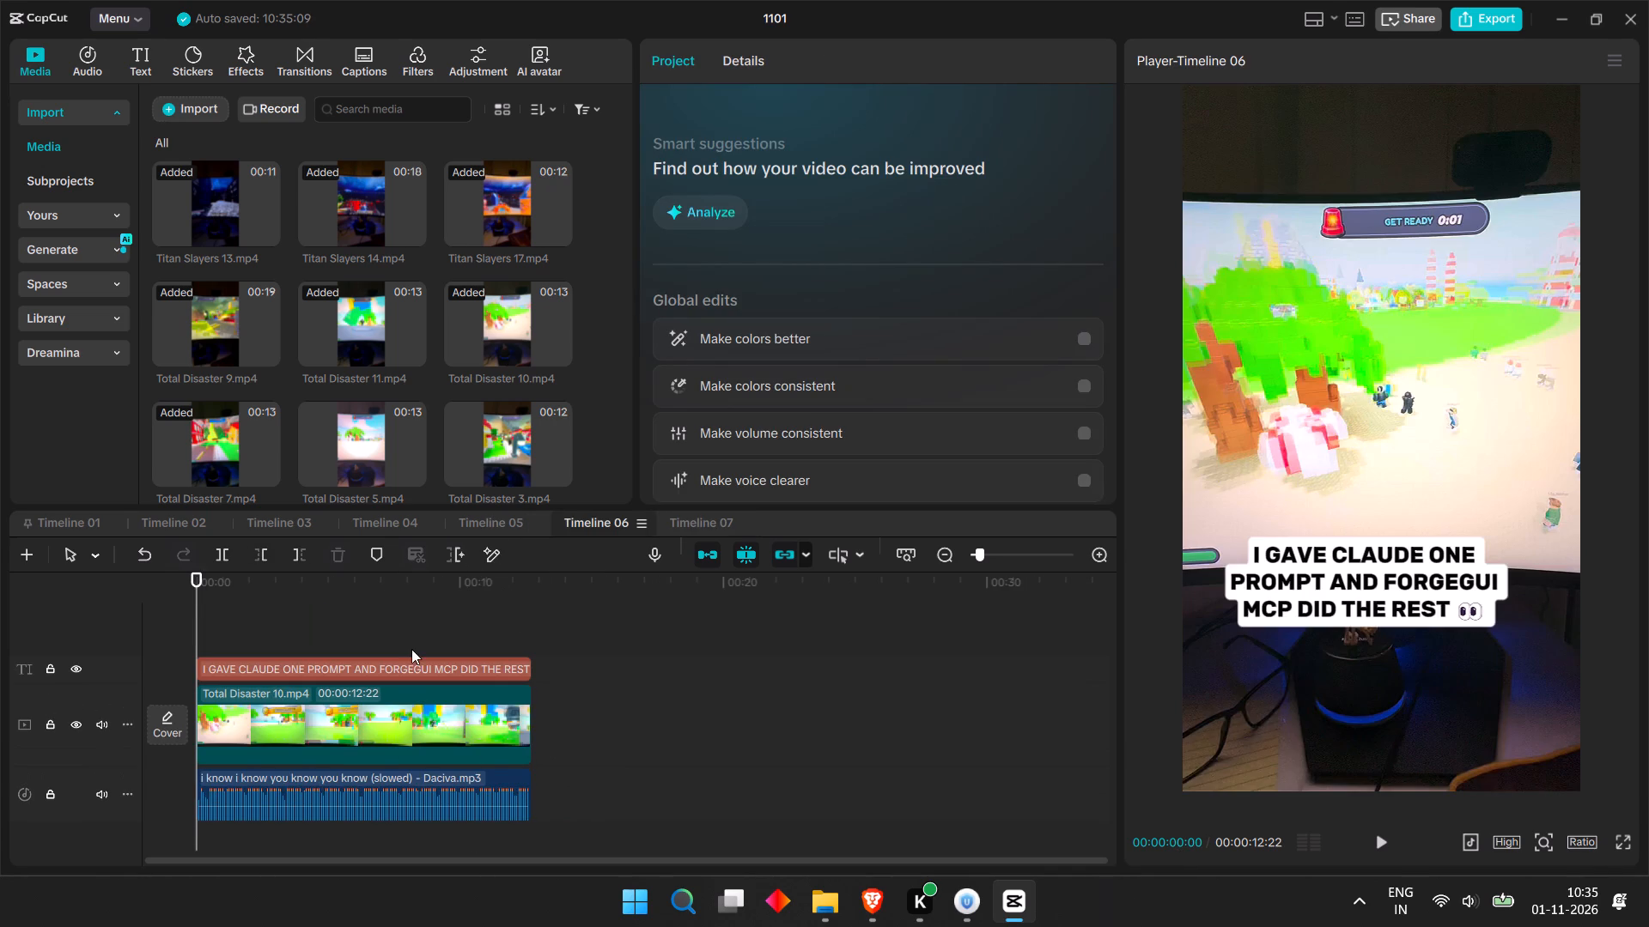
click(405, 657)
click(397, 678)
key(ctrl+c)
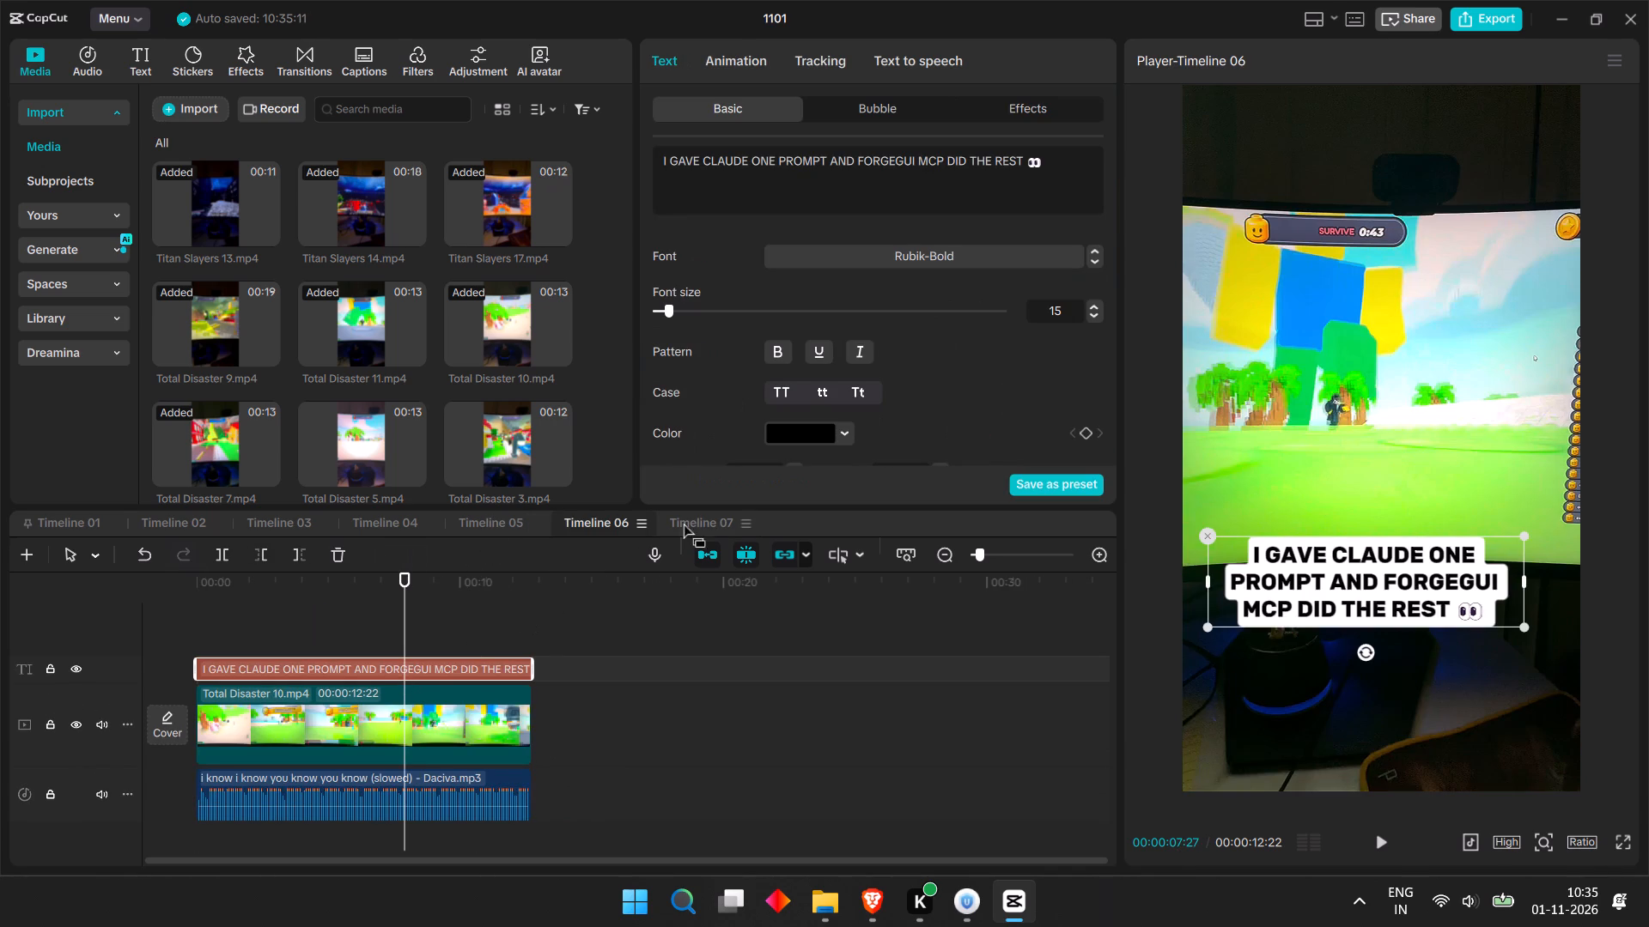
click(686, 519)
key(ctrl+v)
Split the Timeline 07 hook text clip at the video's end, 00:00:12:09, and delete the excess part.
key(space)
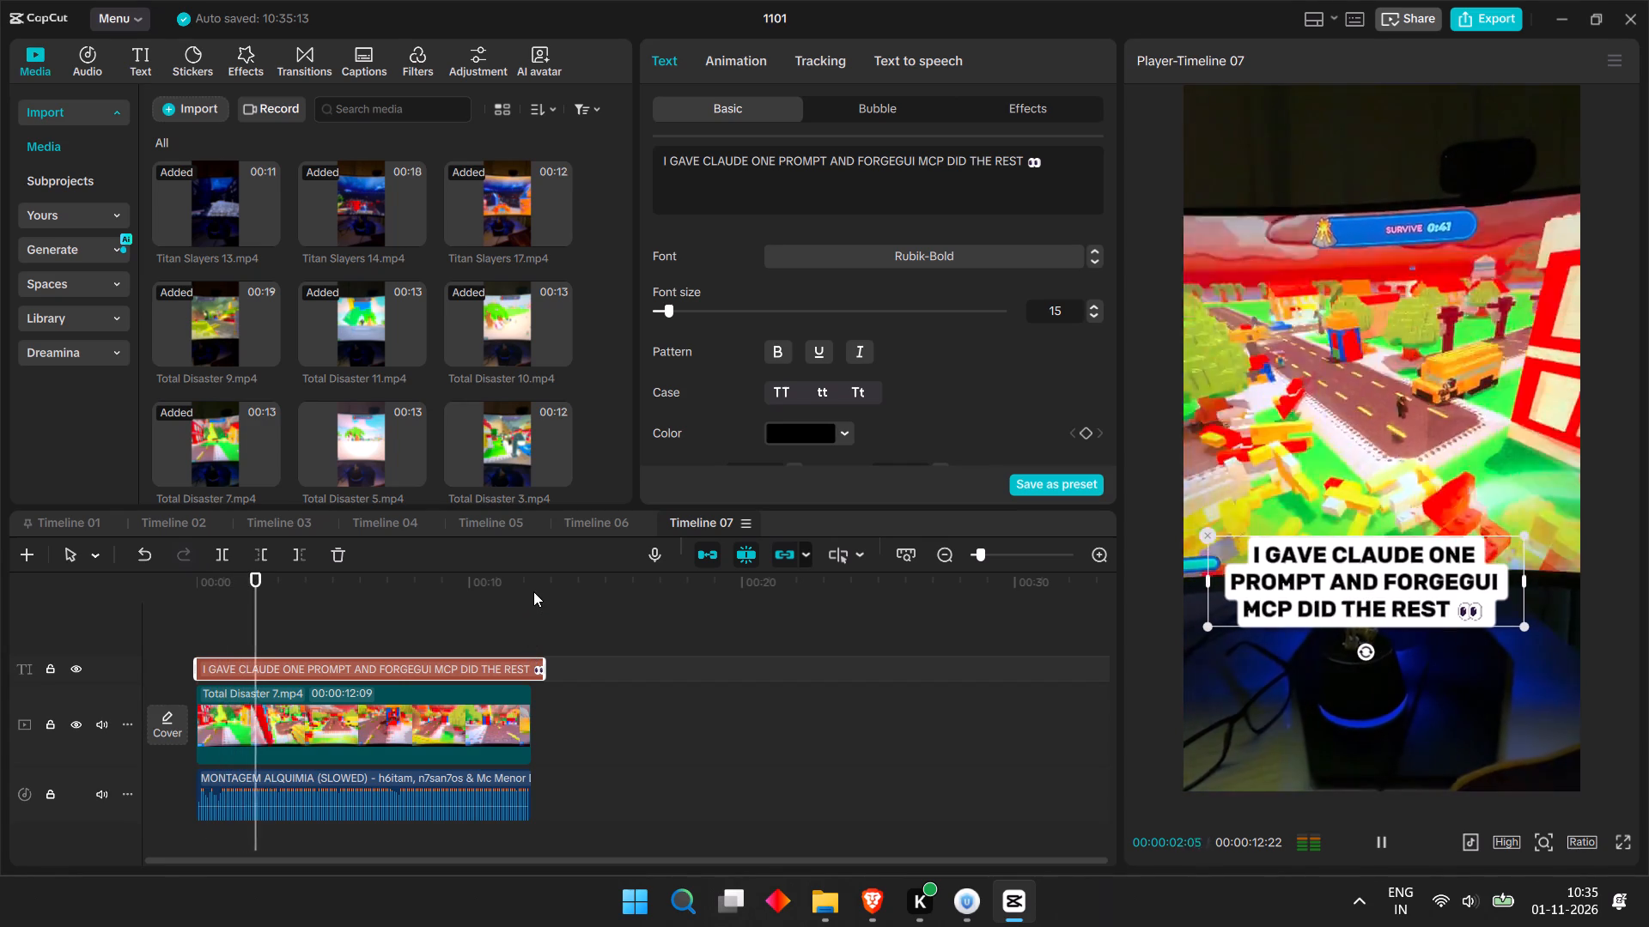
drag(533, 591, 524, 591)
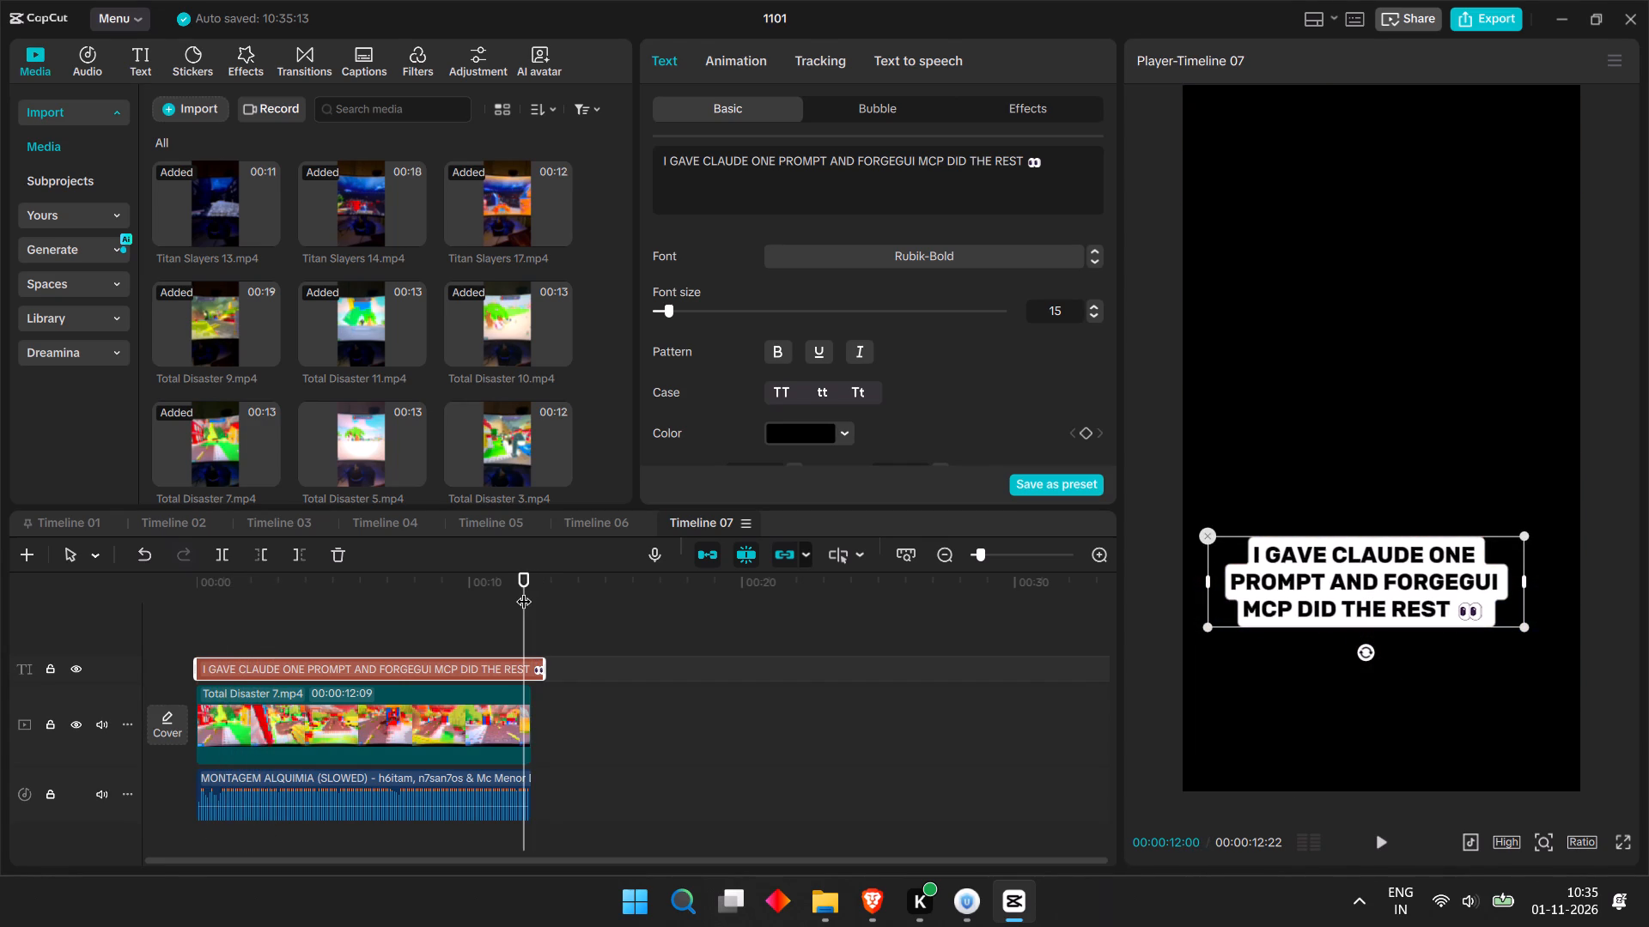
drag(529, 591, 539, 590)
drag(539, 590, 529, 594)
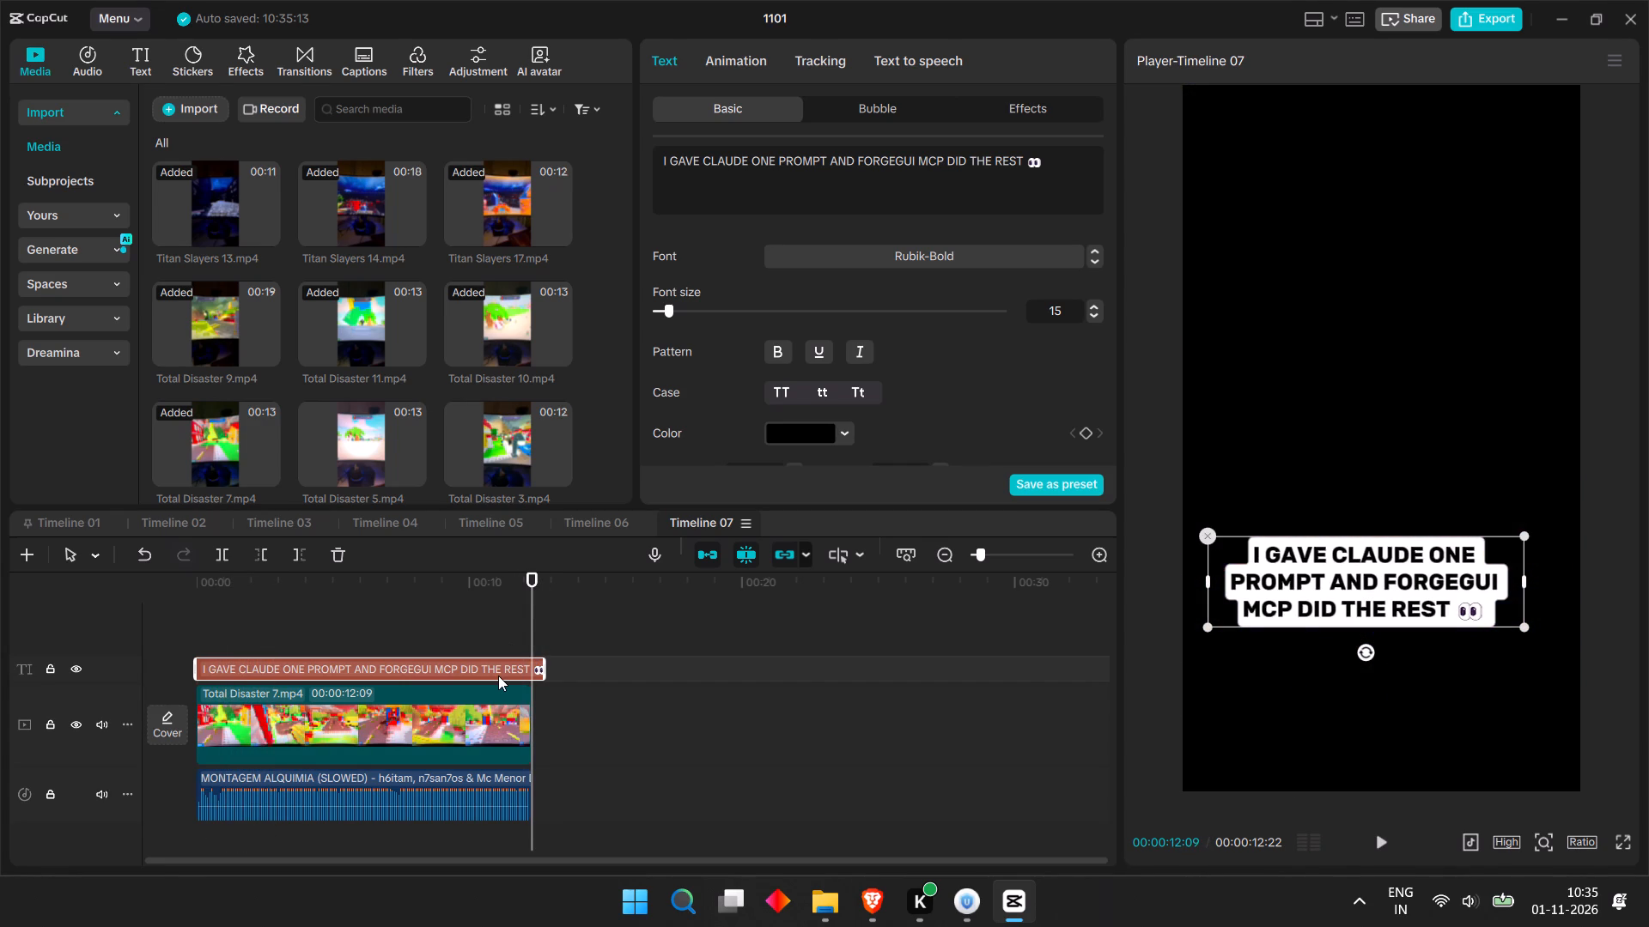
click(498, 676)
key(ctrl+b)
key(BackSpace)
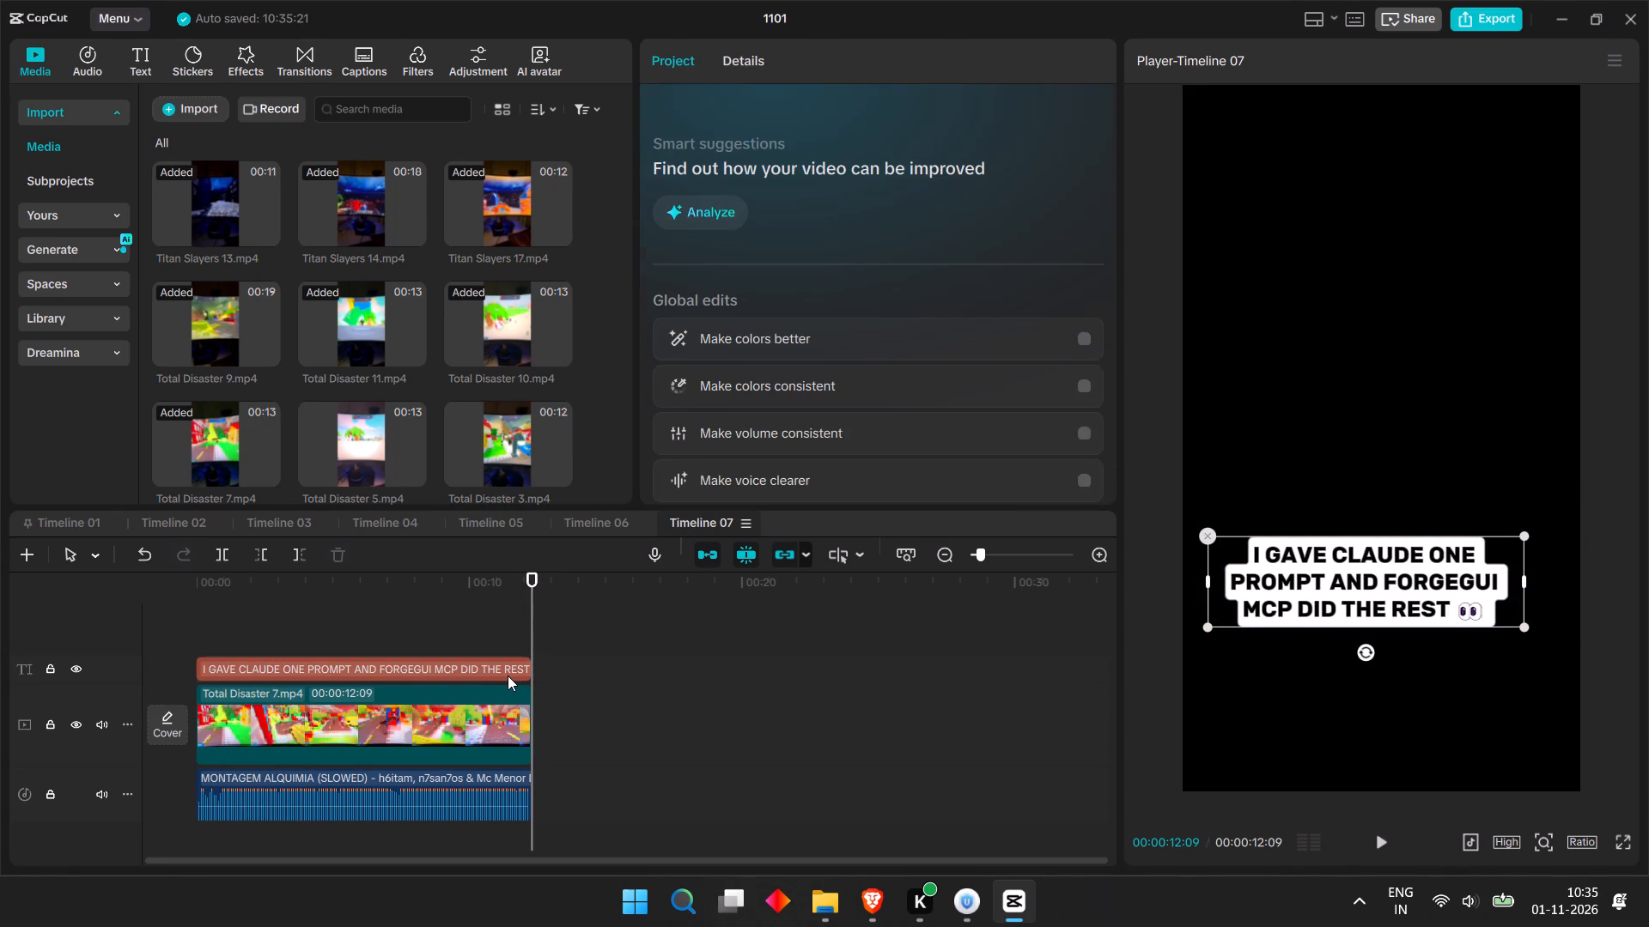
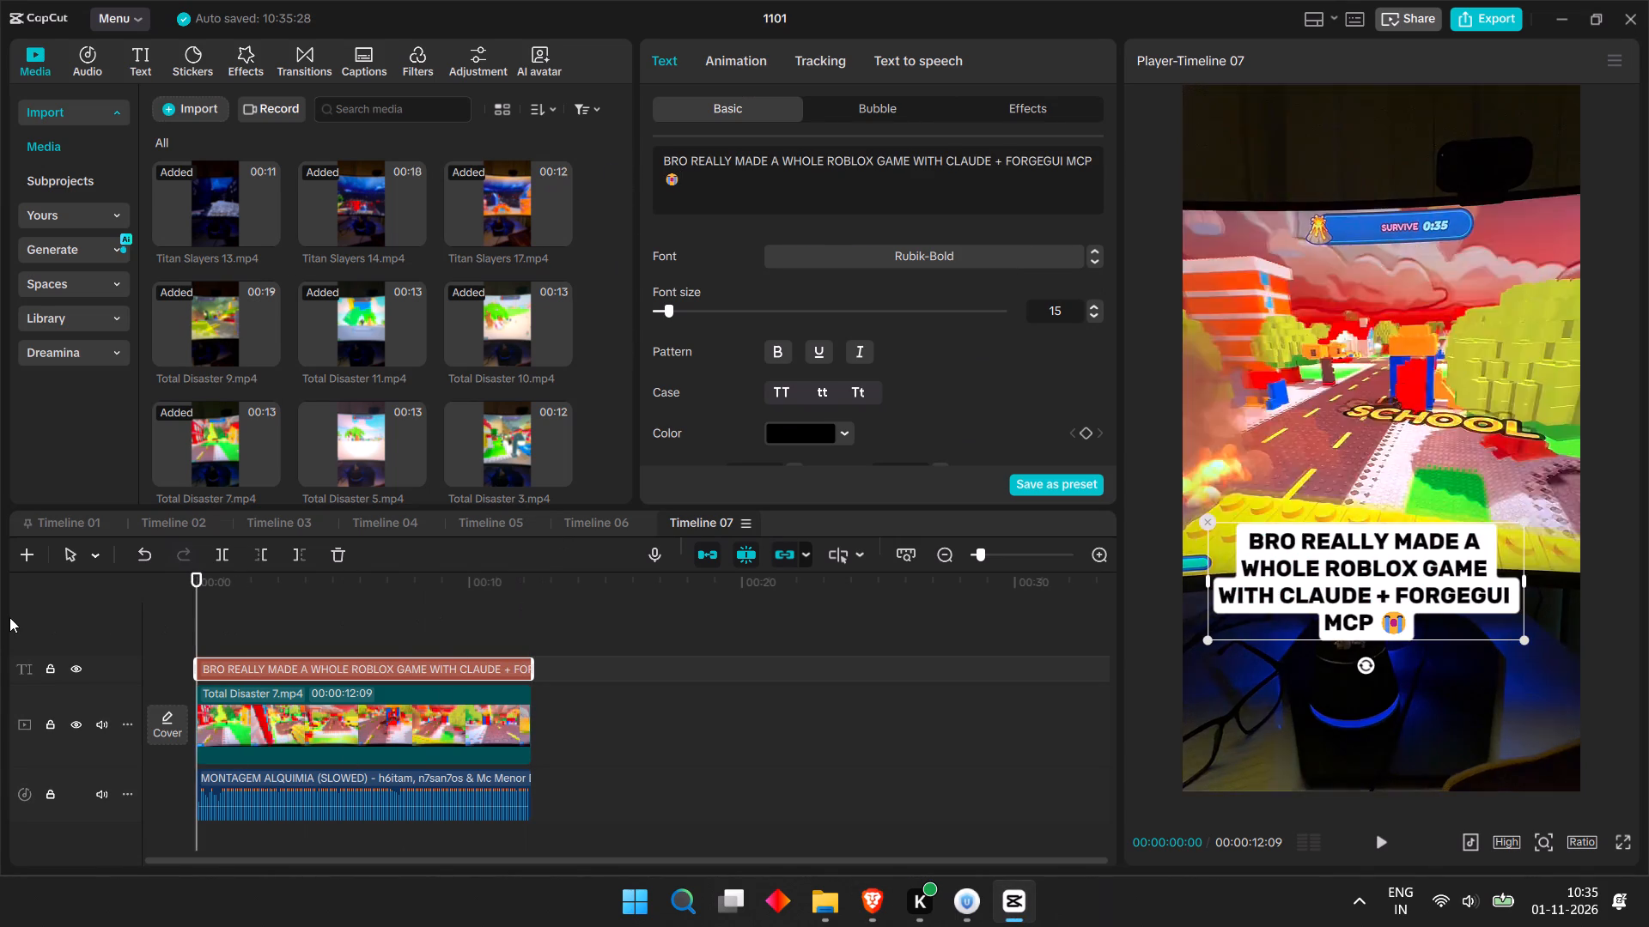
Play Timeline 07 from the start to review the Total Disaster 7.mp4 short with its hook text and music.
key(space)
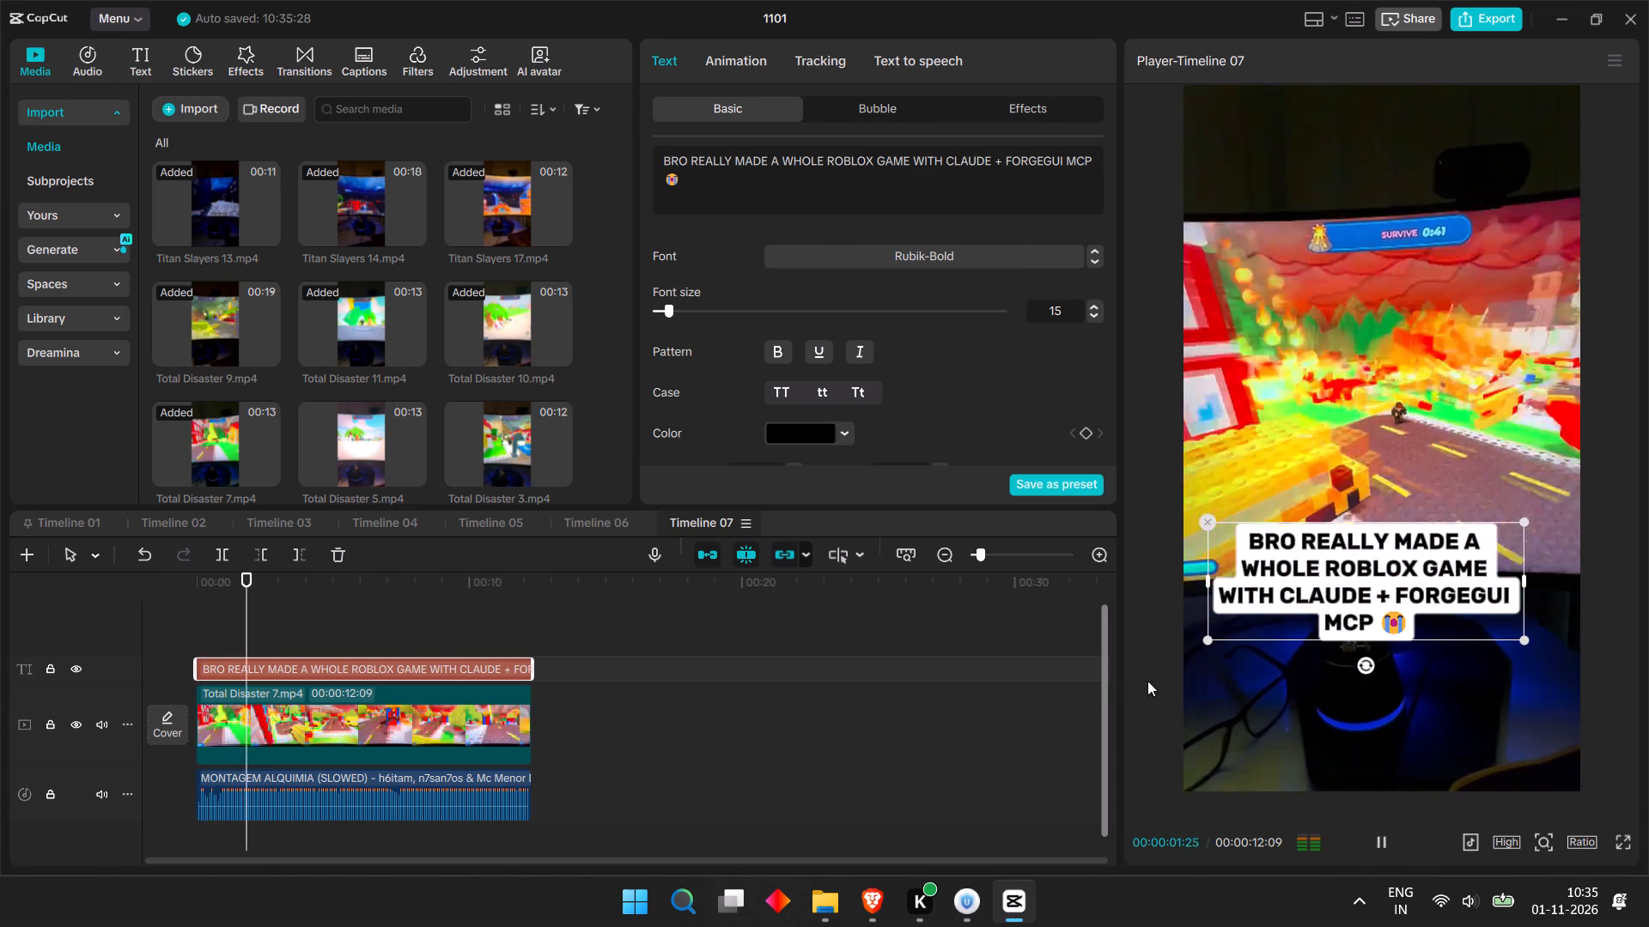
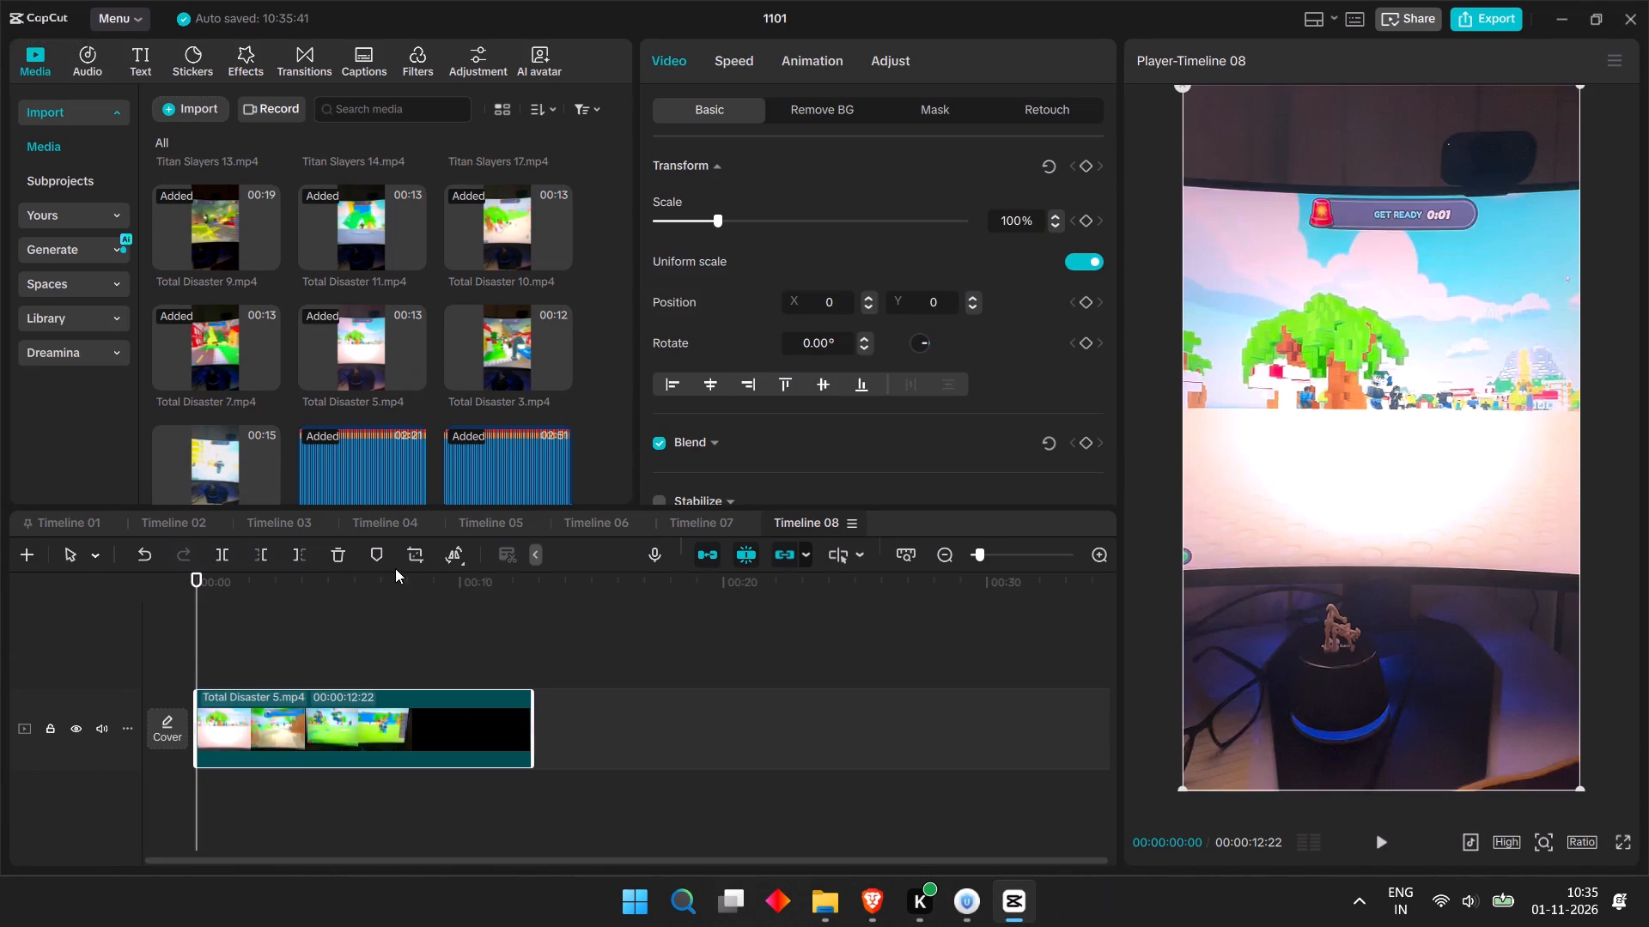
Copy the WE ON GO - BIA.mp3 music clip from Timeline 02 into the start of Timeline 08.
click(678, 531)
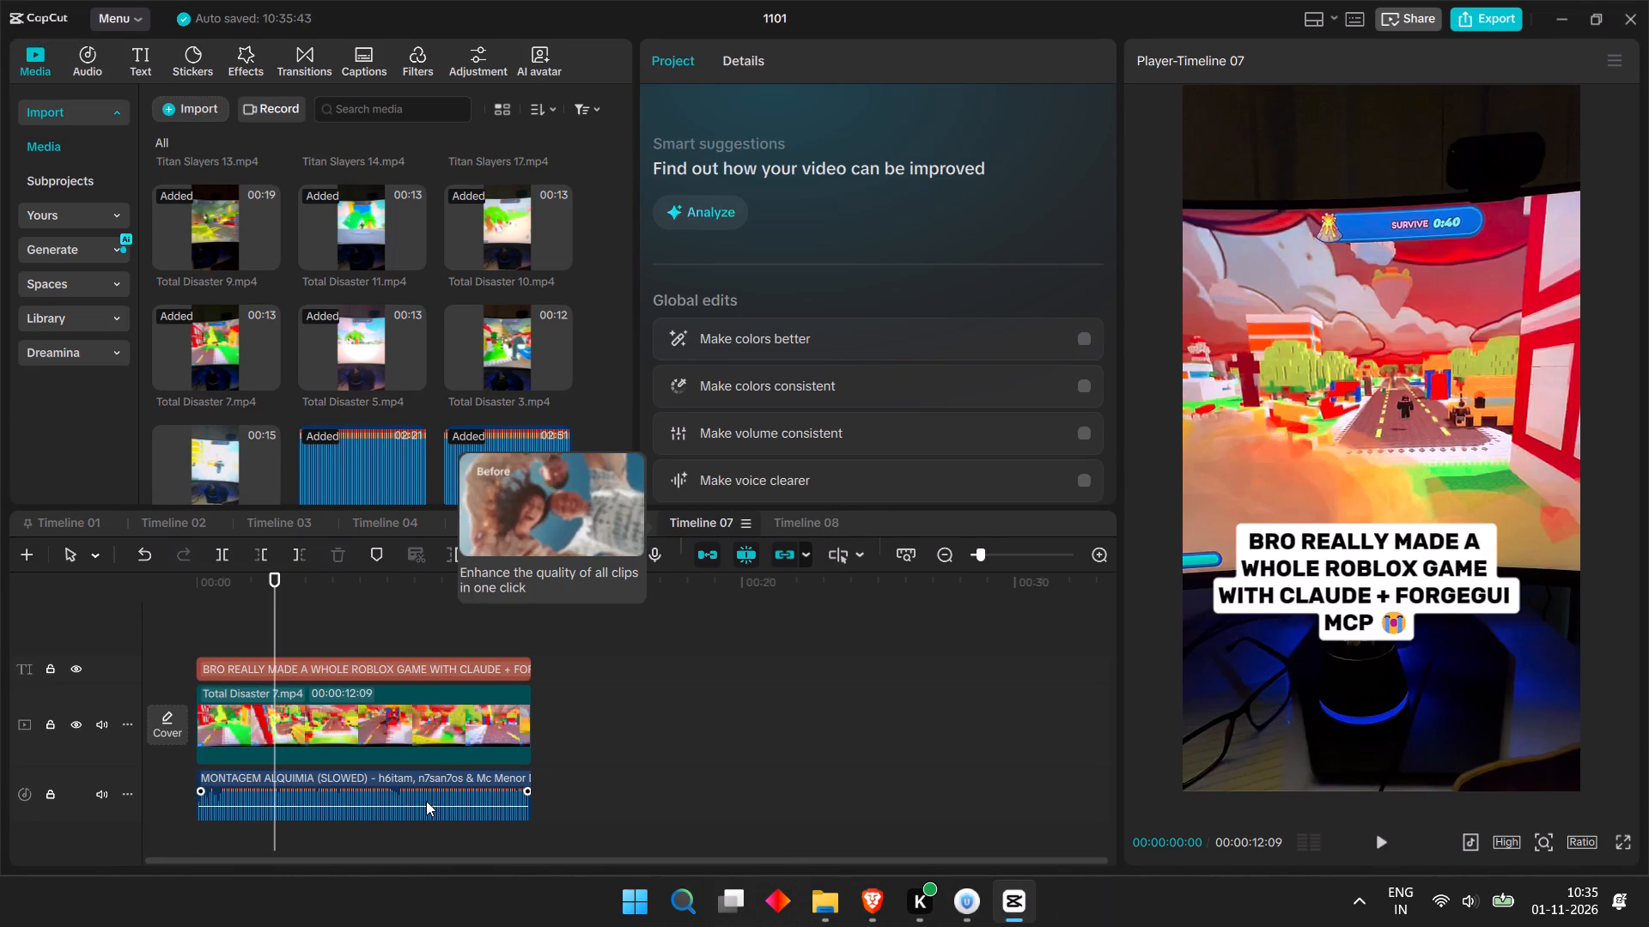
click(168, 530)
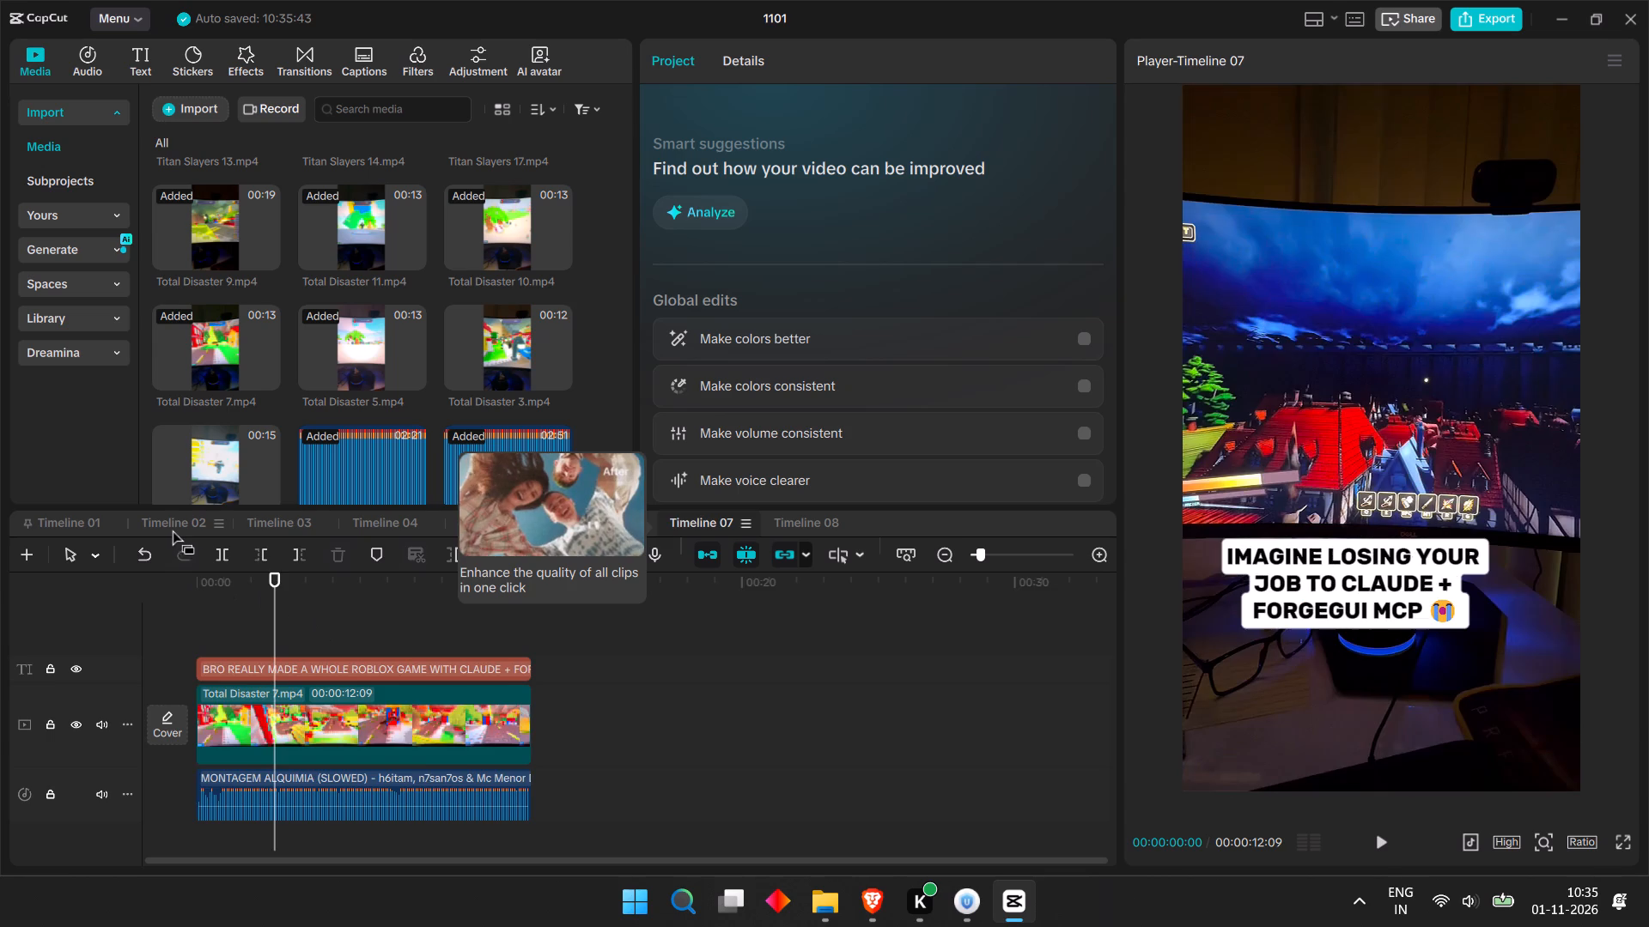
click(345, 776)
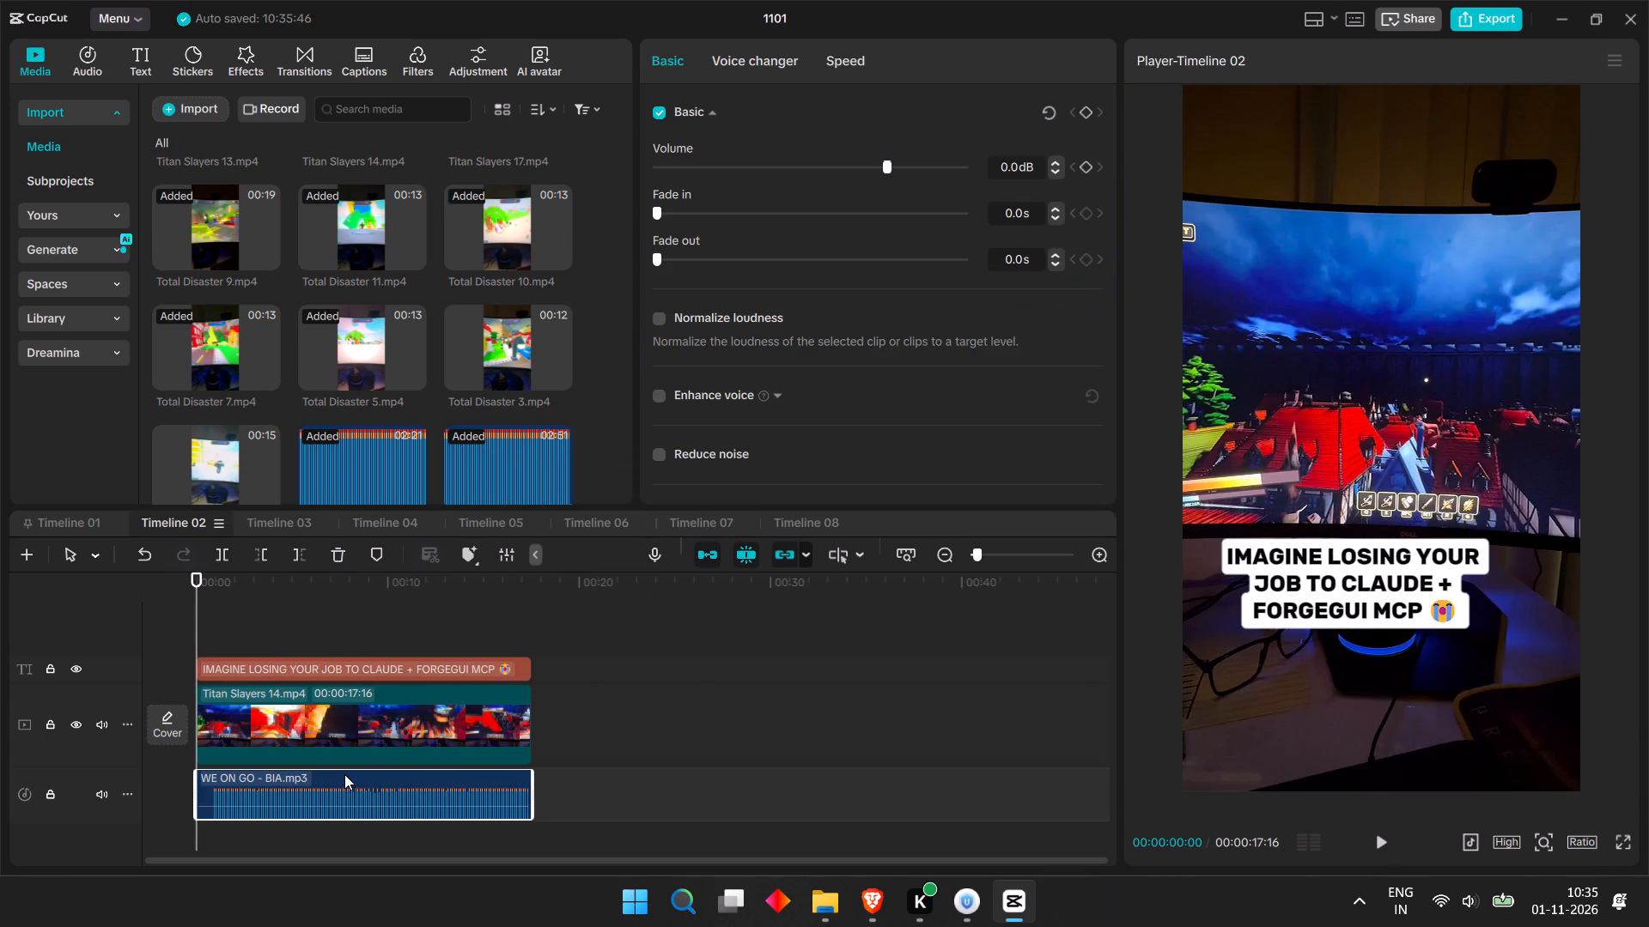
key(ctrl+c)
click(793, 523)
key(ctrl+v)
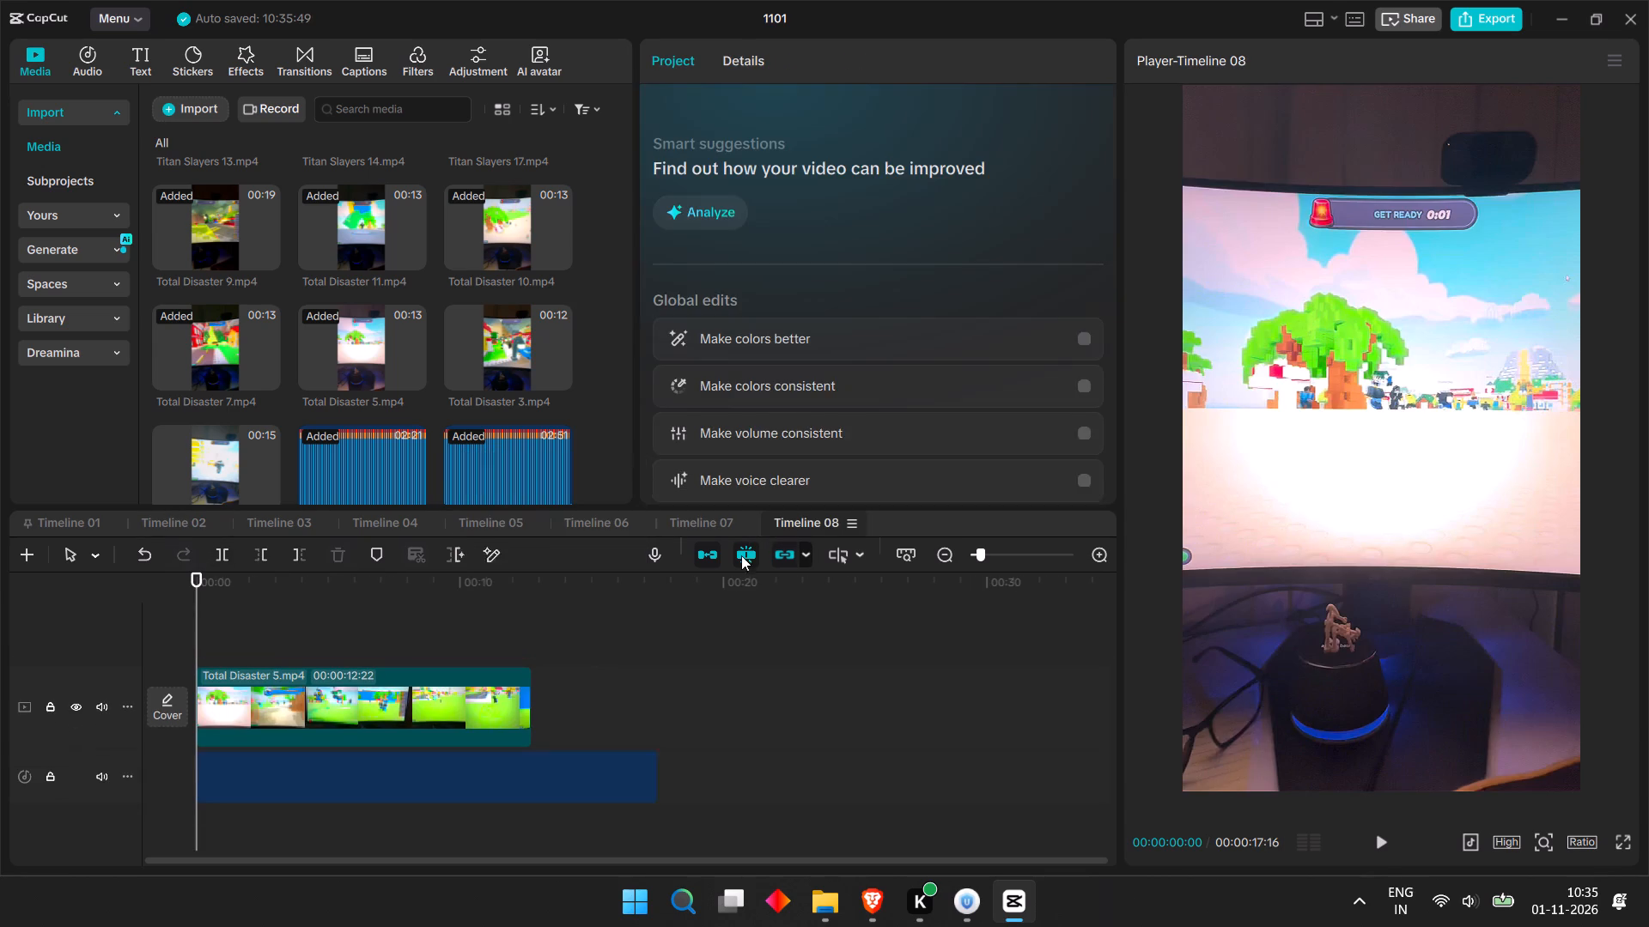
Split the WE ON GO - BIA.mp3 music at the end of Total Disaster 5.mp4 and delete the excess.
drag(554, 577, 526, 584)
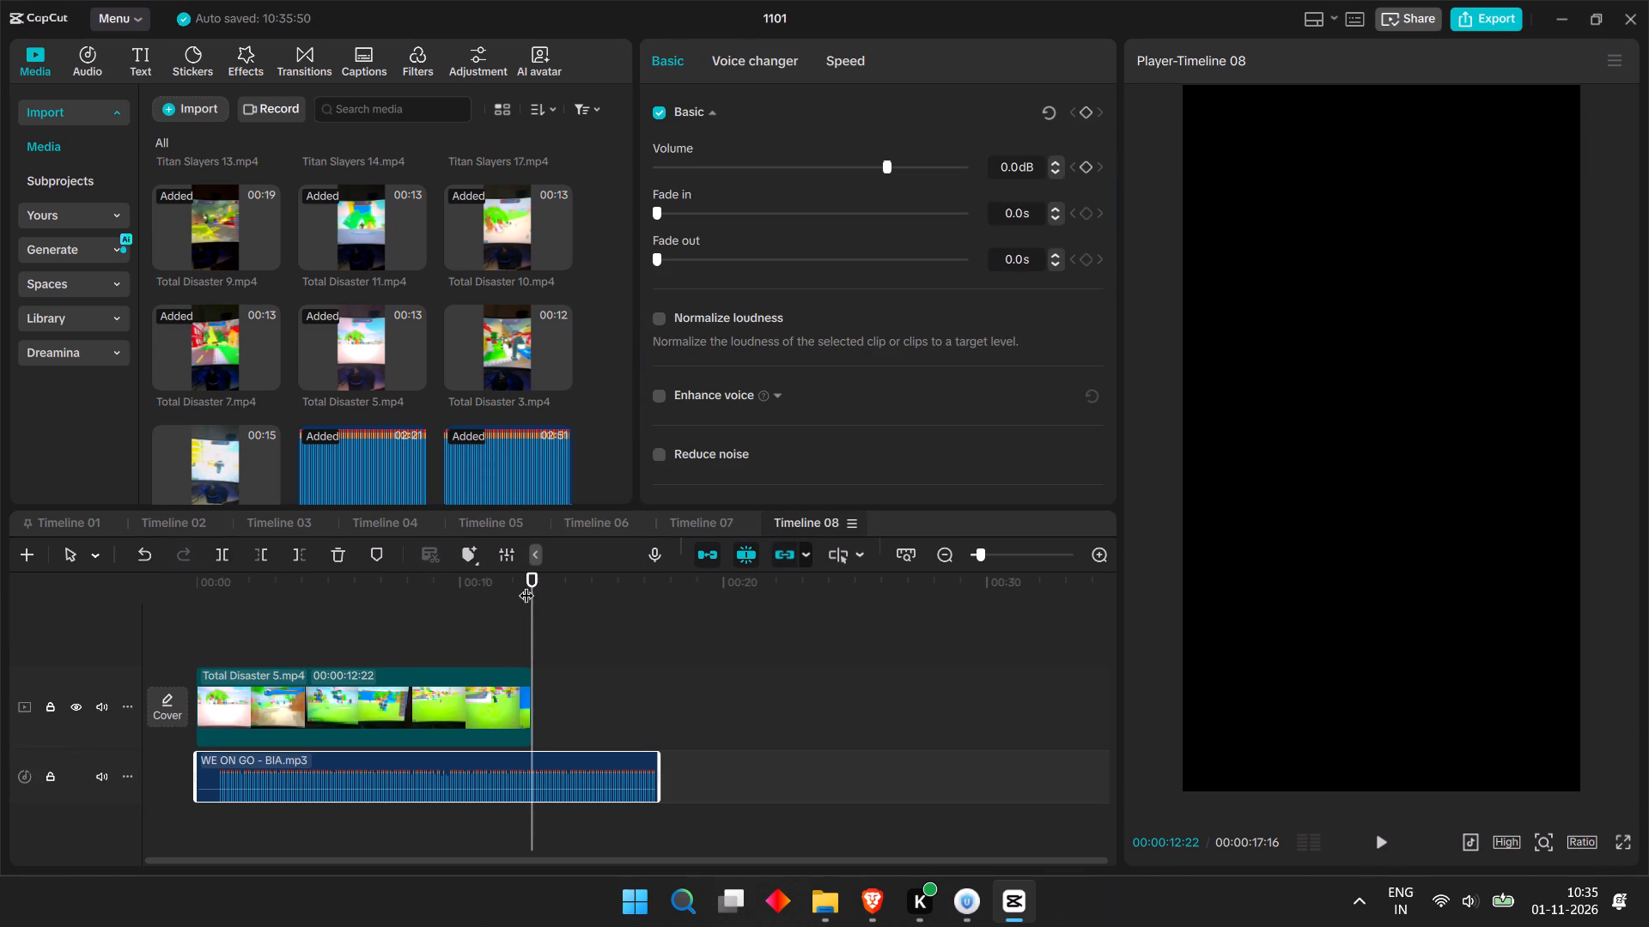
key(ctrl+b)
key(BackSpace)
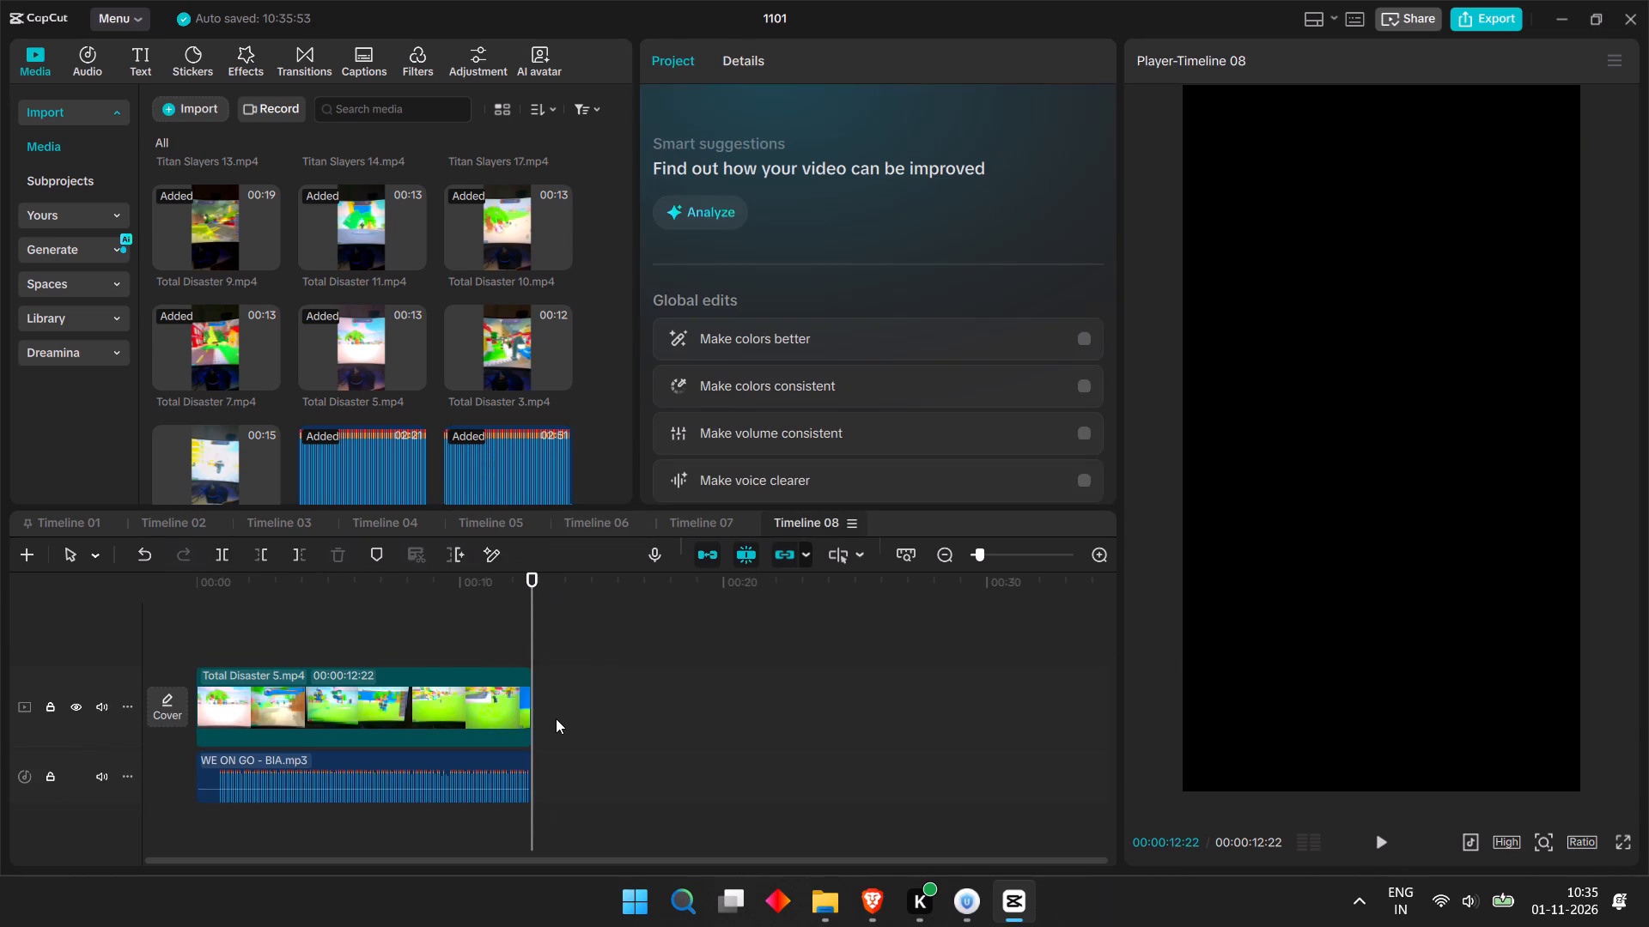
Copy the hook text clip from Timeline 07 to the start of Timeline 08 and extend it to the video clip's end.
drag(529, 588, 68, 587)
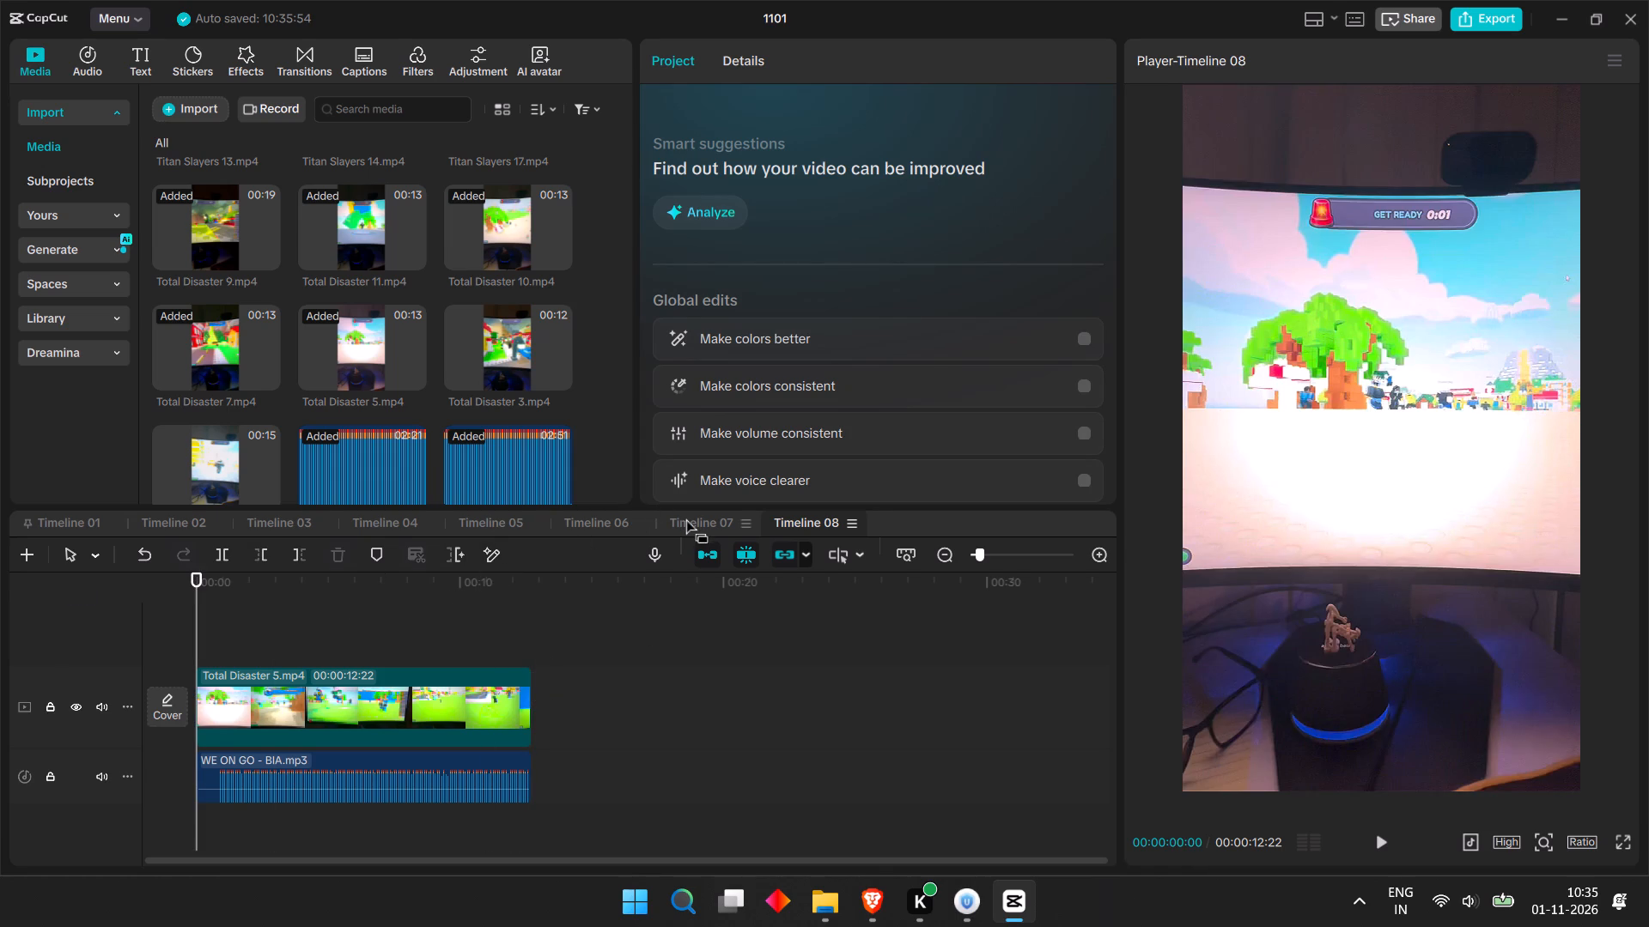
click(685, 517)
click(449, 663)
key(ctrl+c)
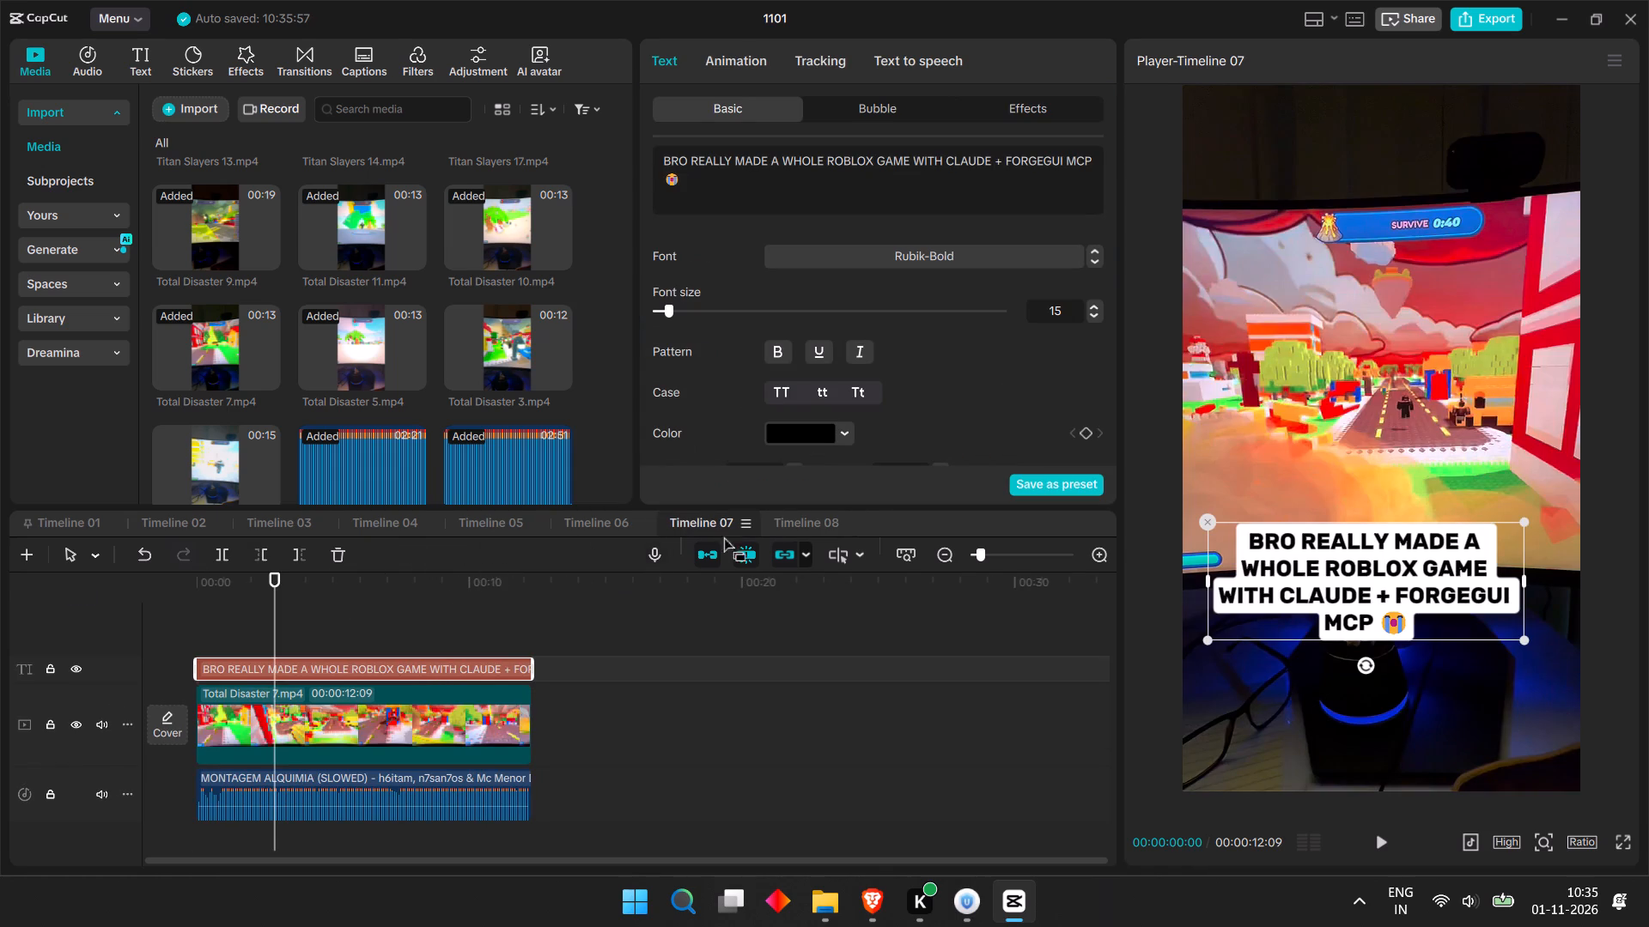
click(778, 526)
key(ctrl+v)
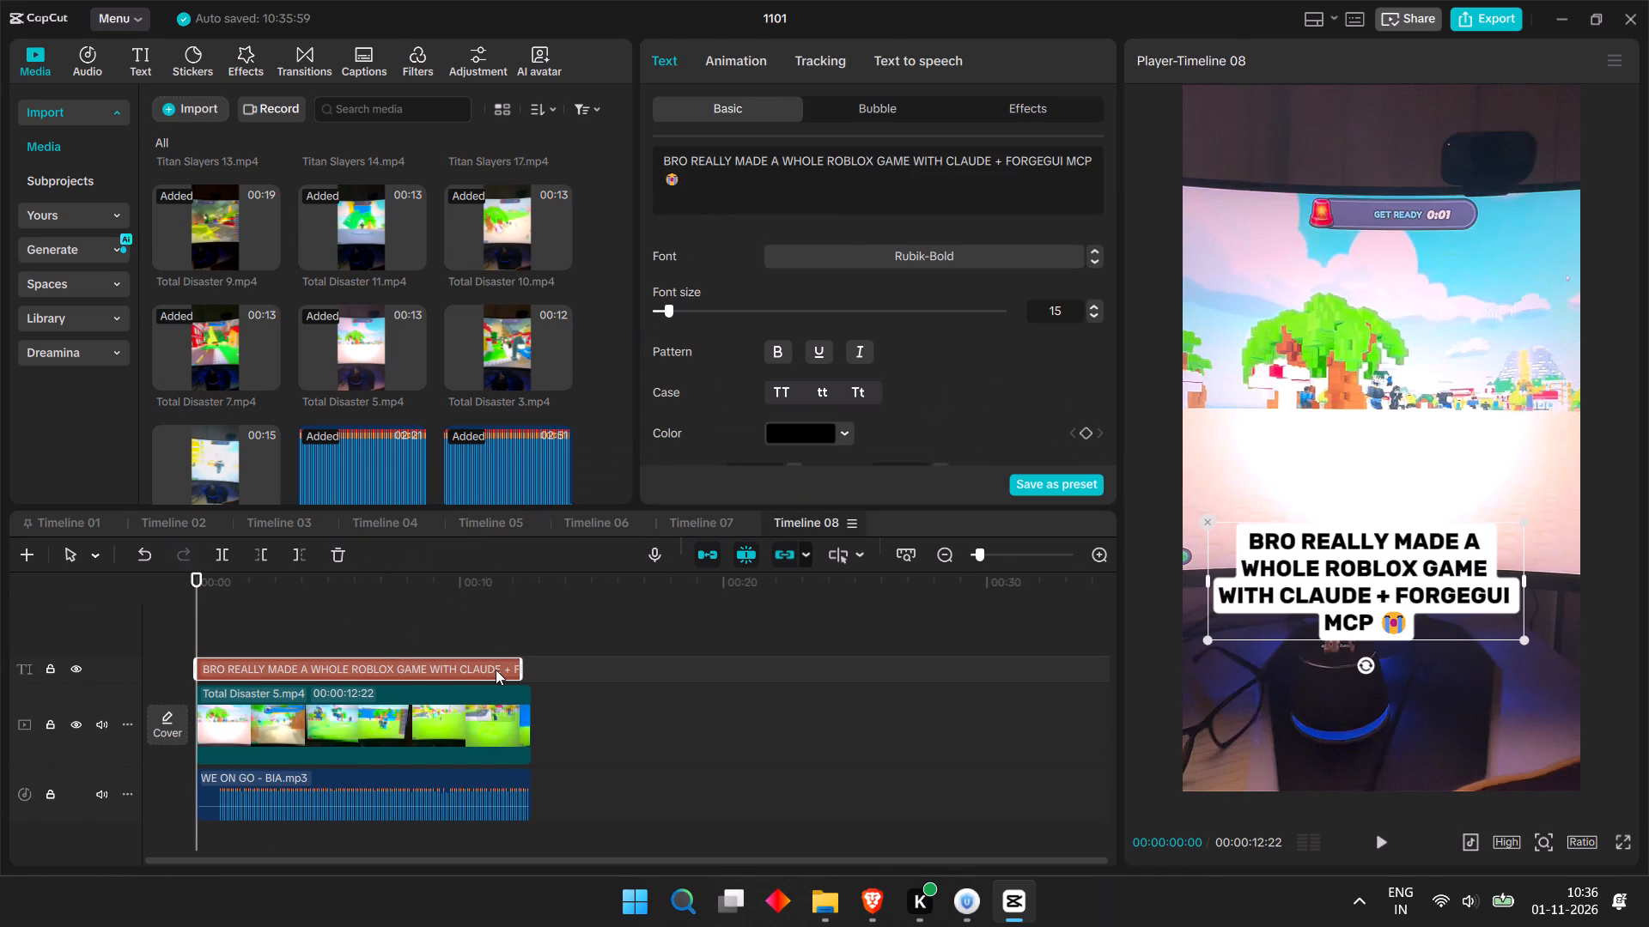
drag(520, 671, 529, 672)
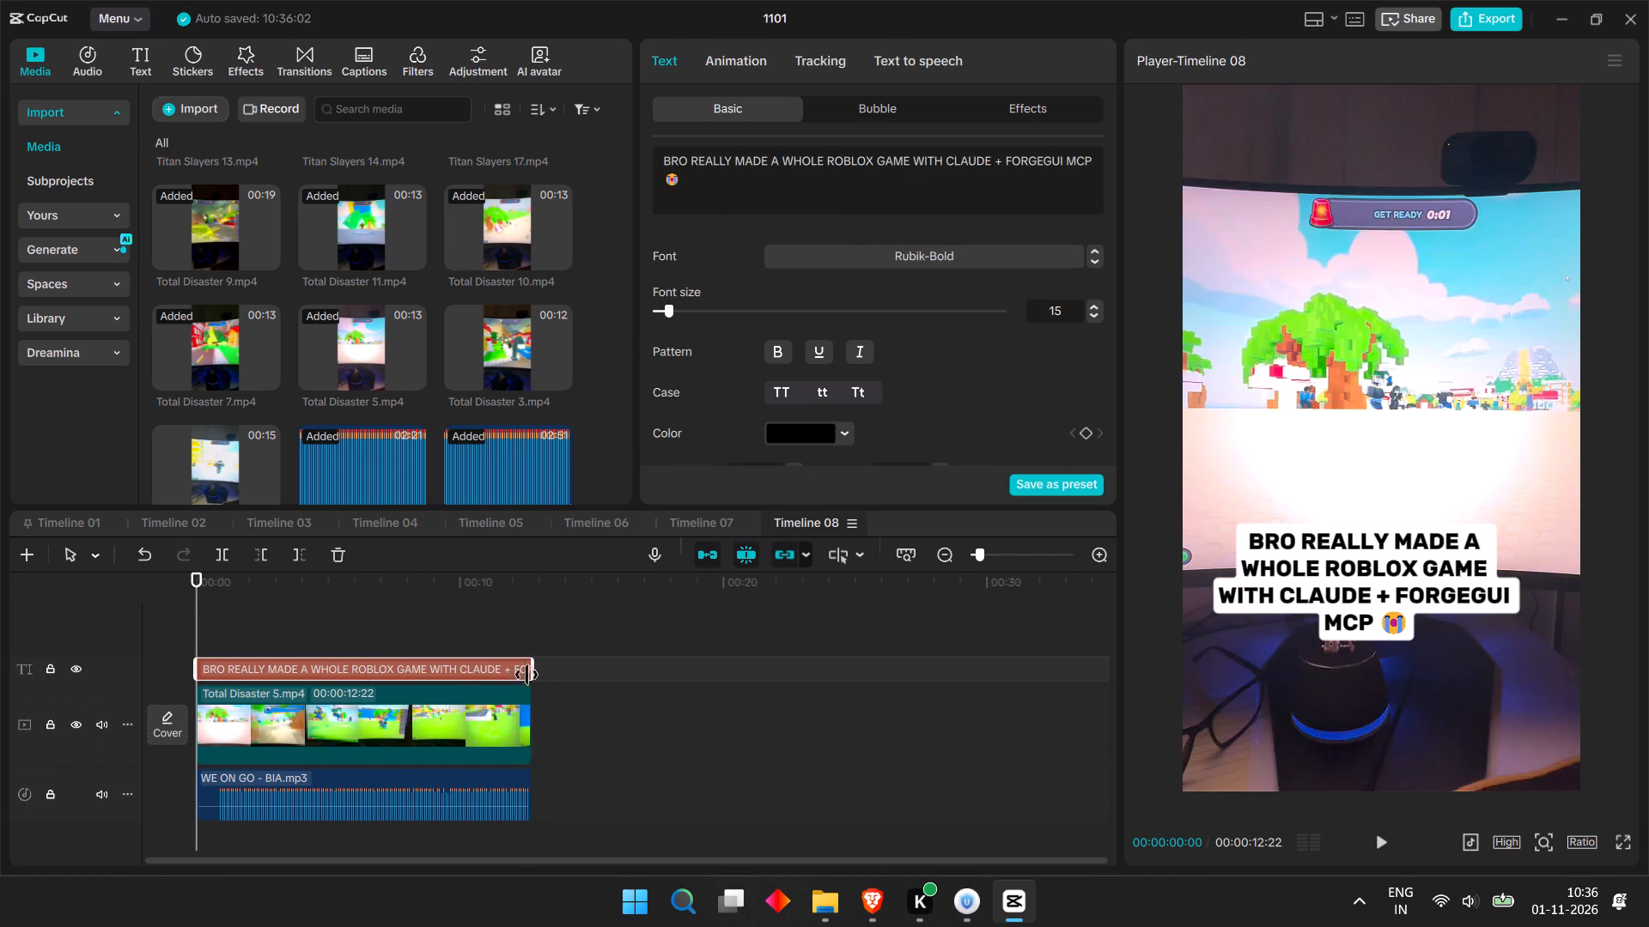
Replace the Timeline 08 hook text with "GAME DEVELOPMENT JUST GOT A CRAZY UPGRADE WITH FORGEGUI MCP 🔥".
drag(771, 178, 606, 153)
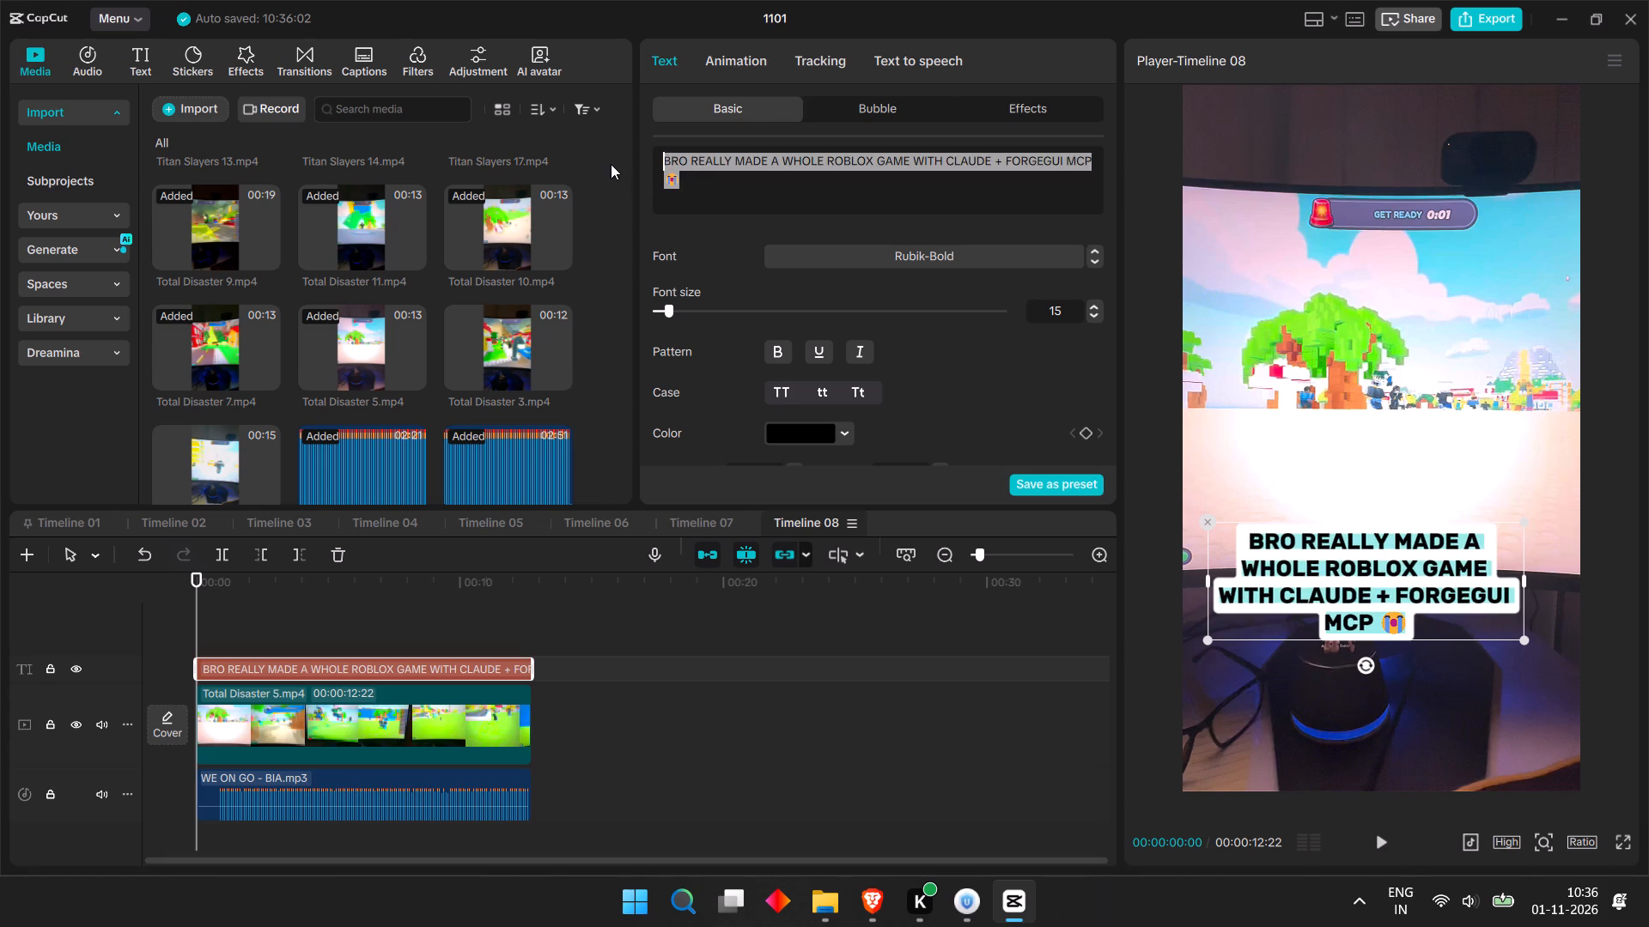
key(ctrl+v)
key(space)
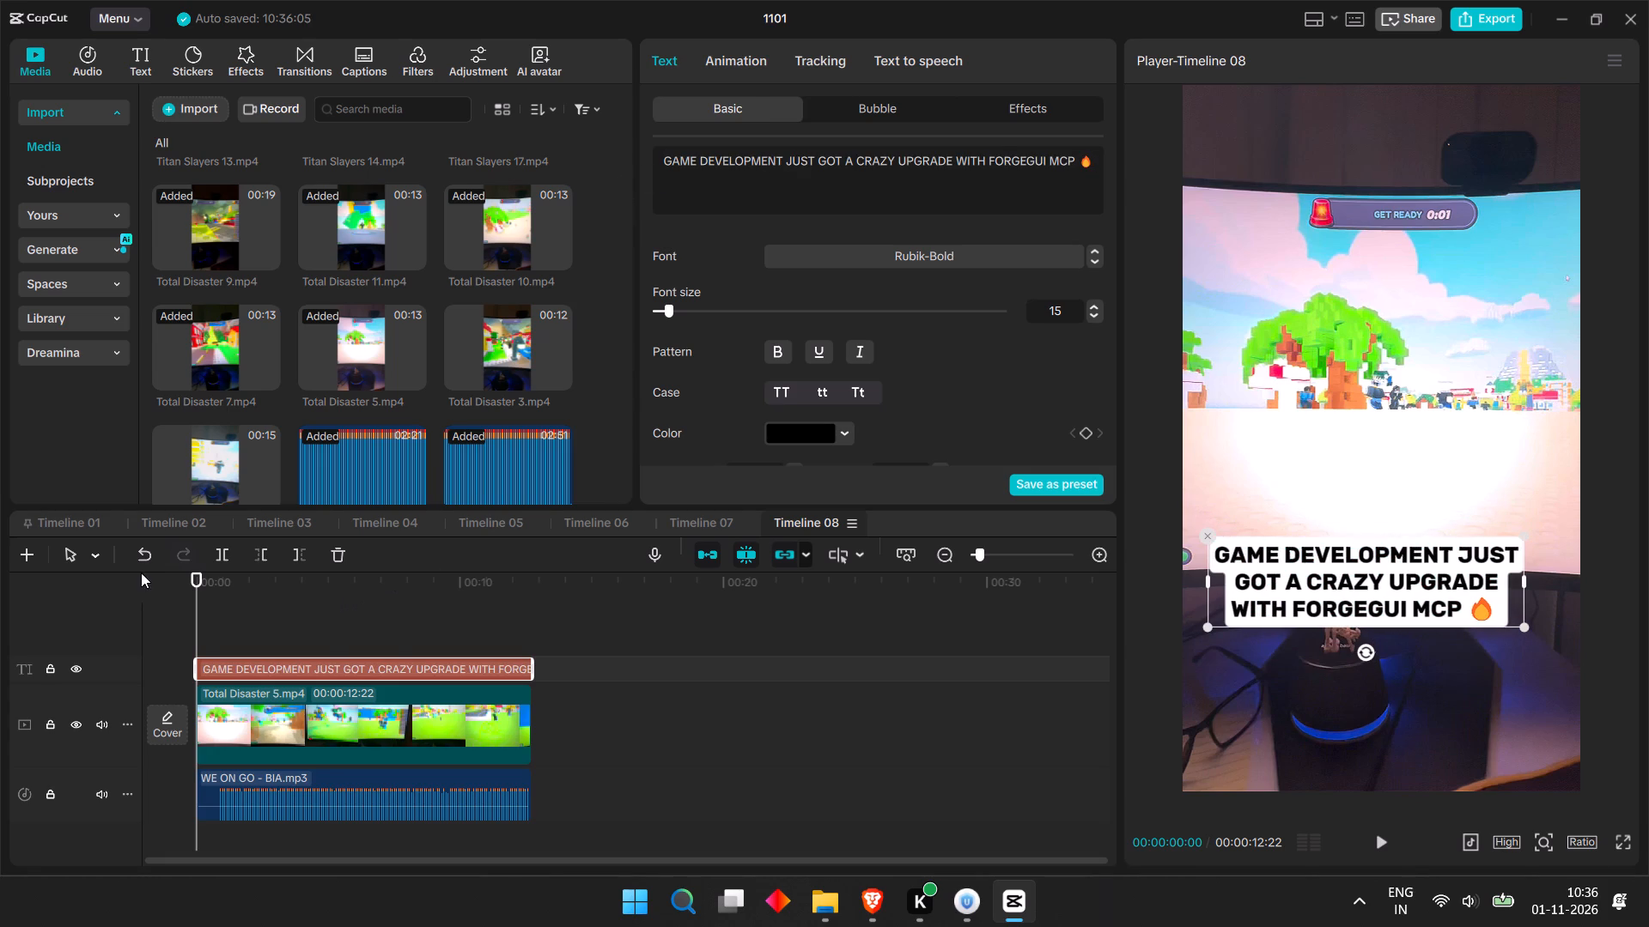
Play Timeline 08 from the start to review the Total Disaster 5.mp4 short with its hook text and music.
drag(198, 581, 164, 581)
key(space)
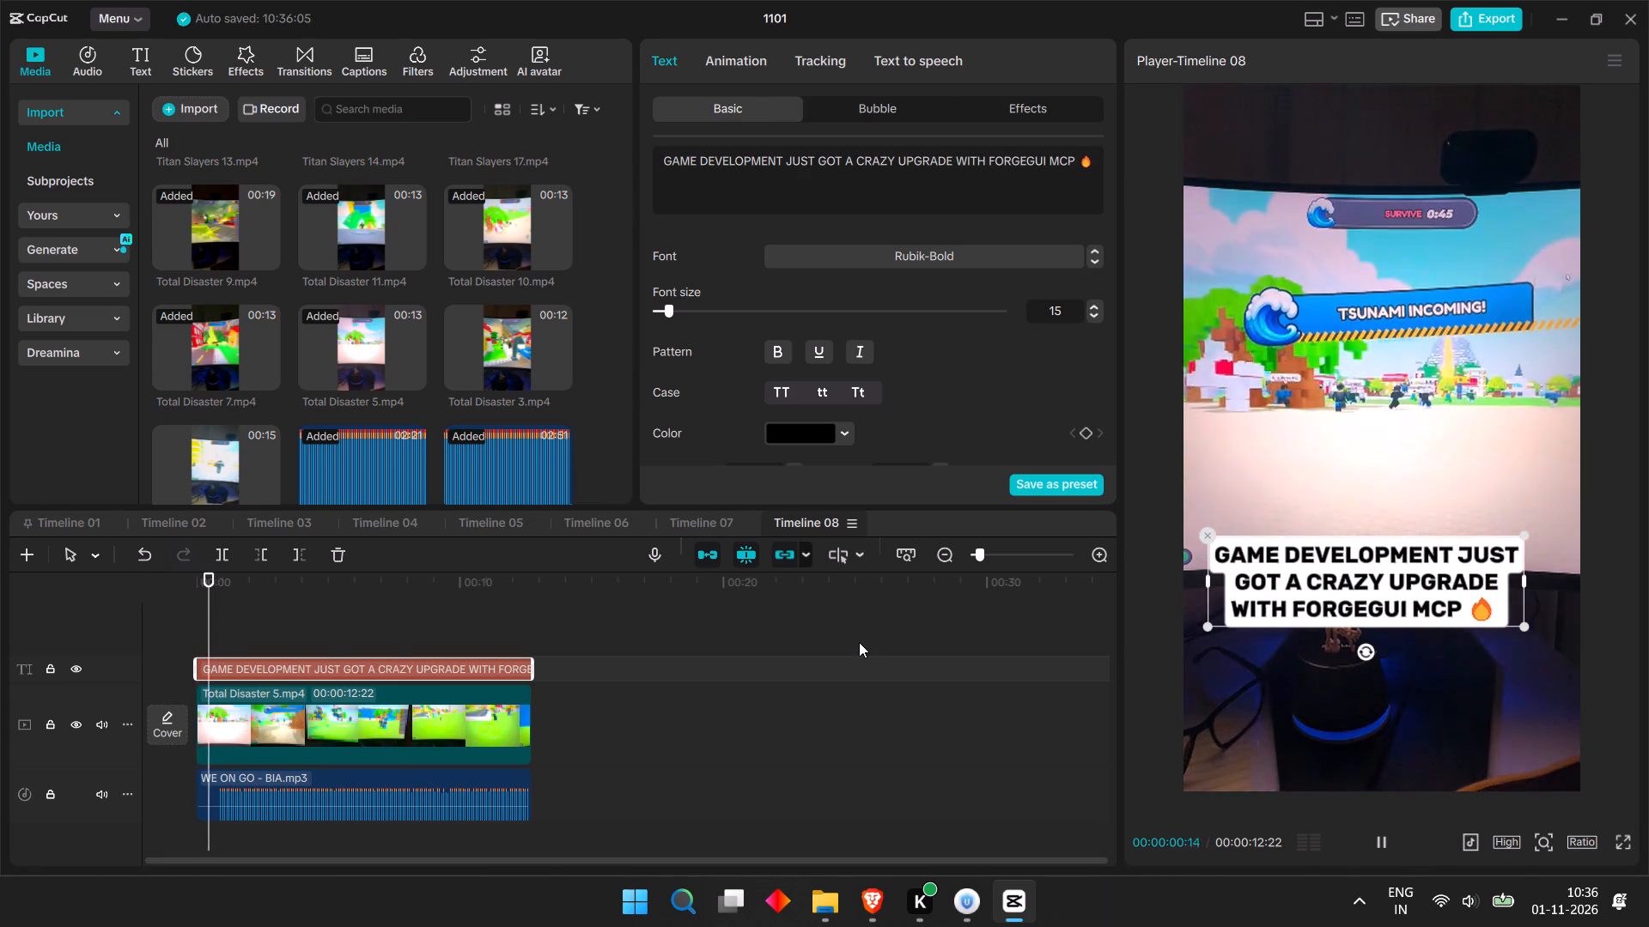
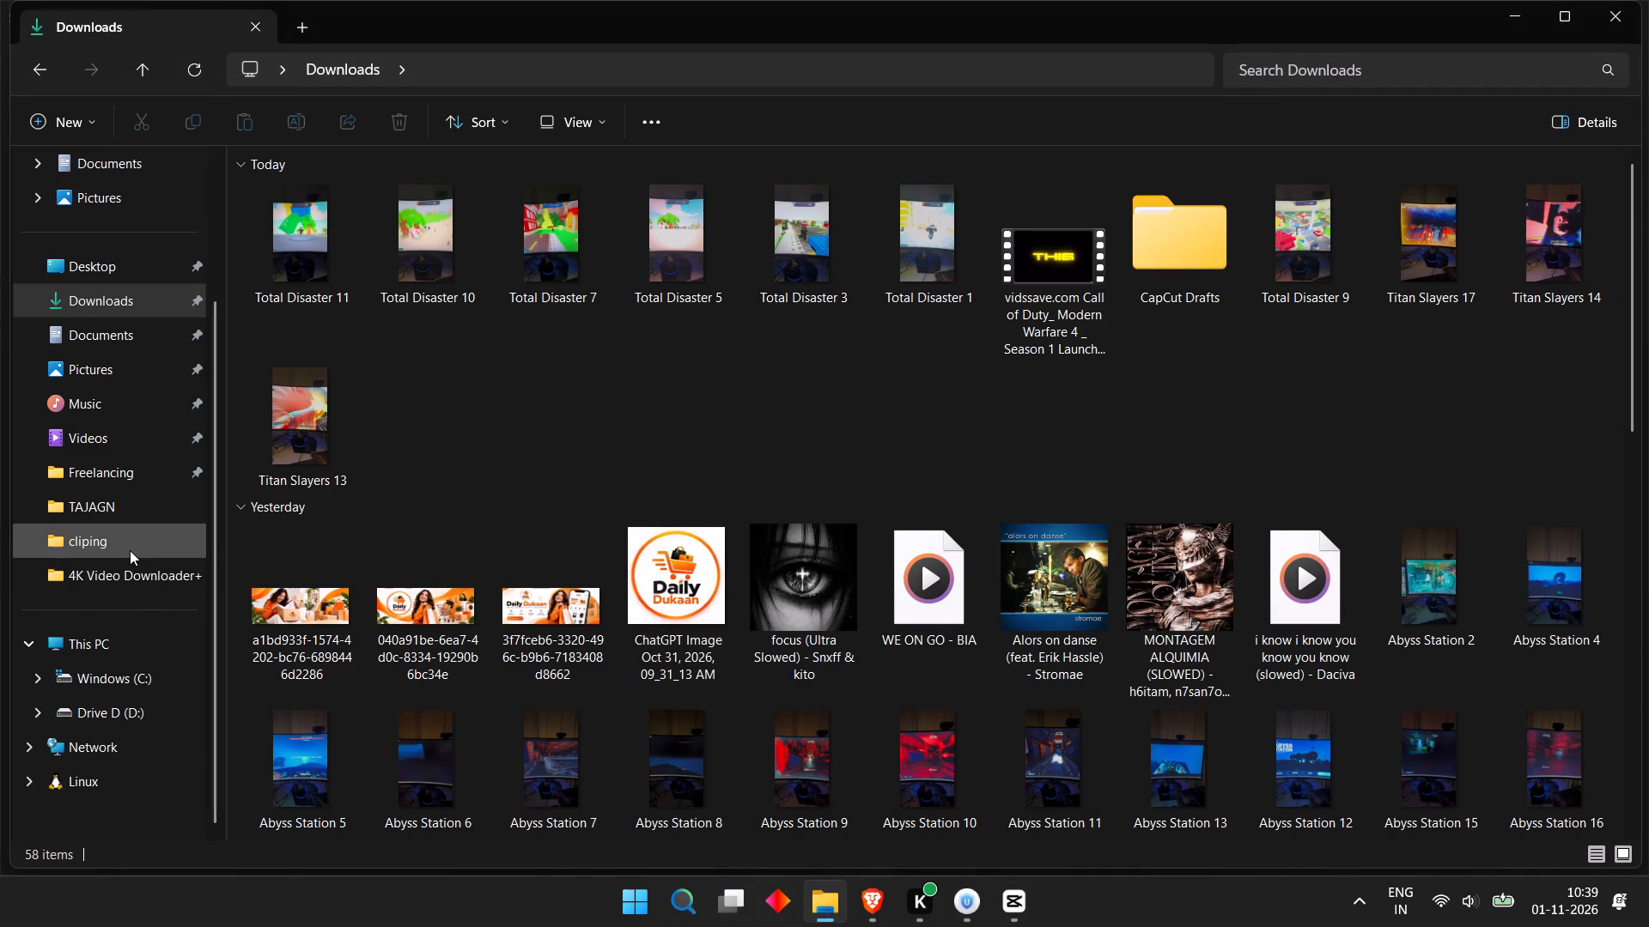
Open the cliping folder in File Explorer and check the name of the last numbered fm video.
click(130, 550)
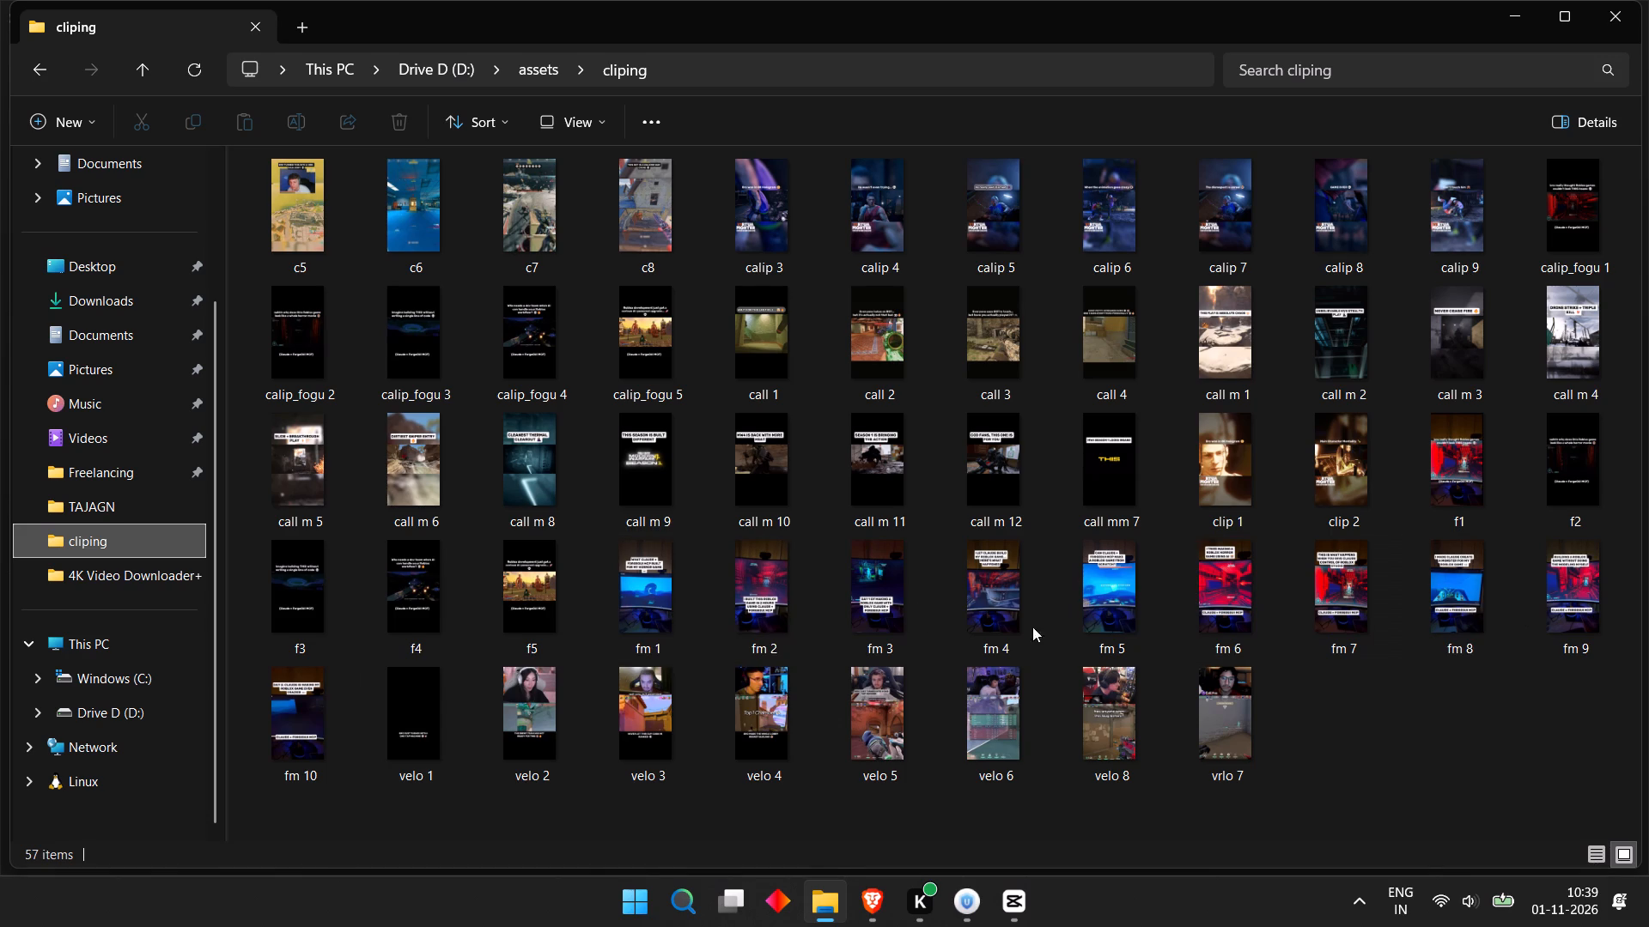
click(314, 736)
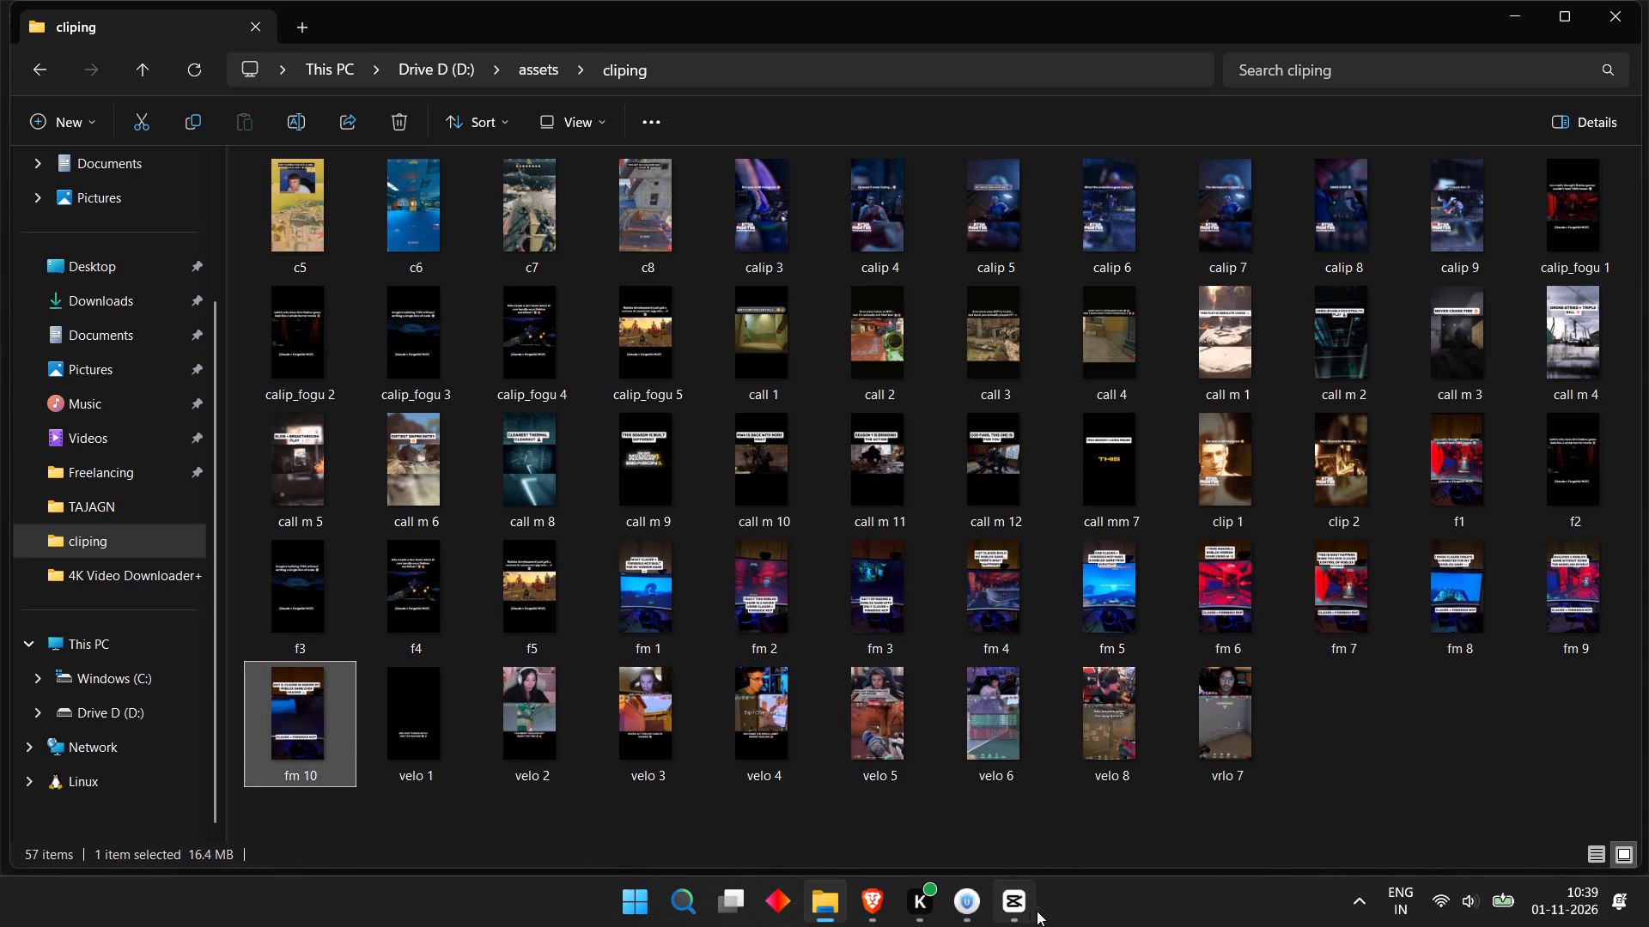
Switch to CapCut, open Timeline 01 and play a short stretch from the middle of the video.
click(1021, 912)
click(107, 527)
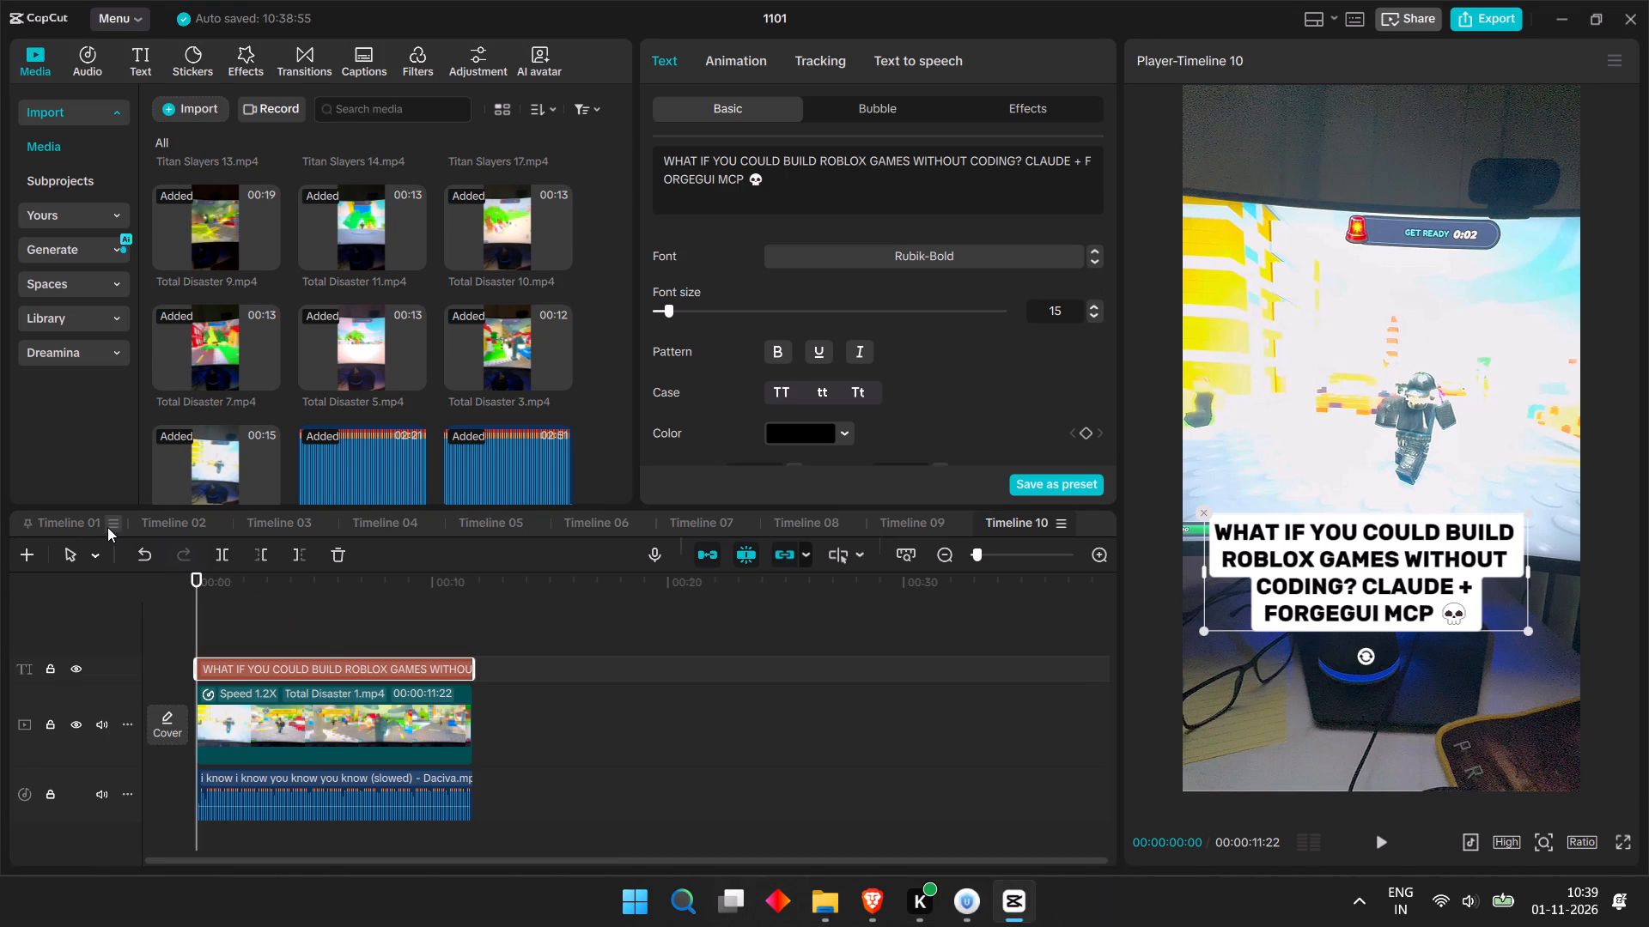
click(89, 527)
click(89, 527)
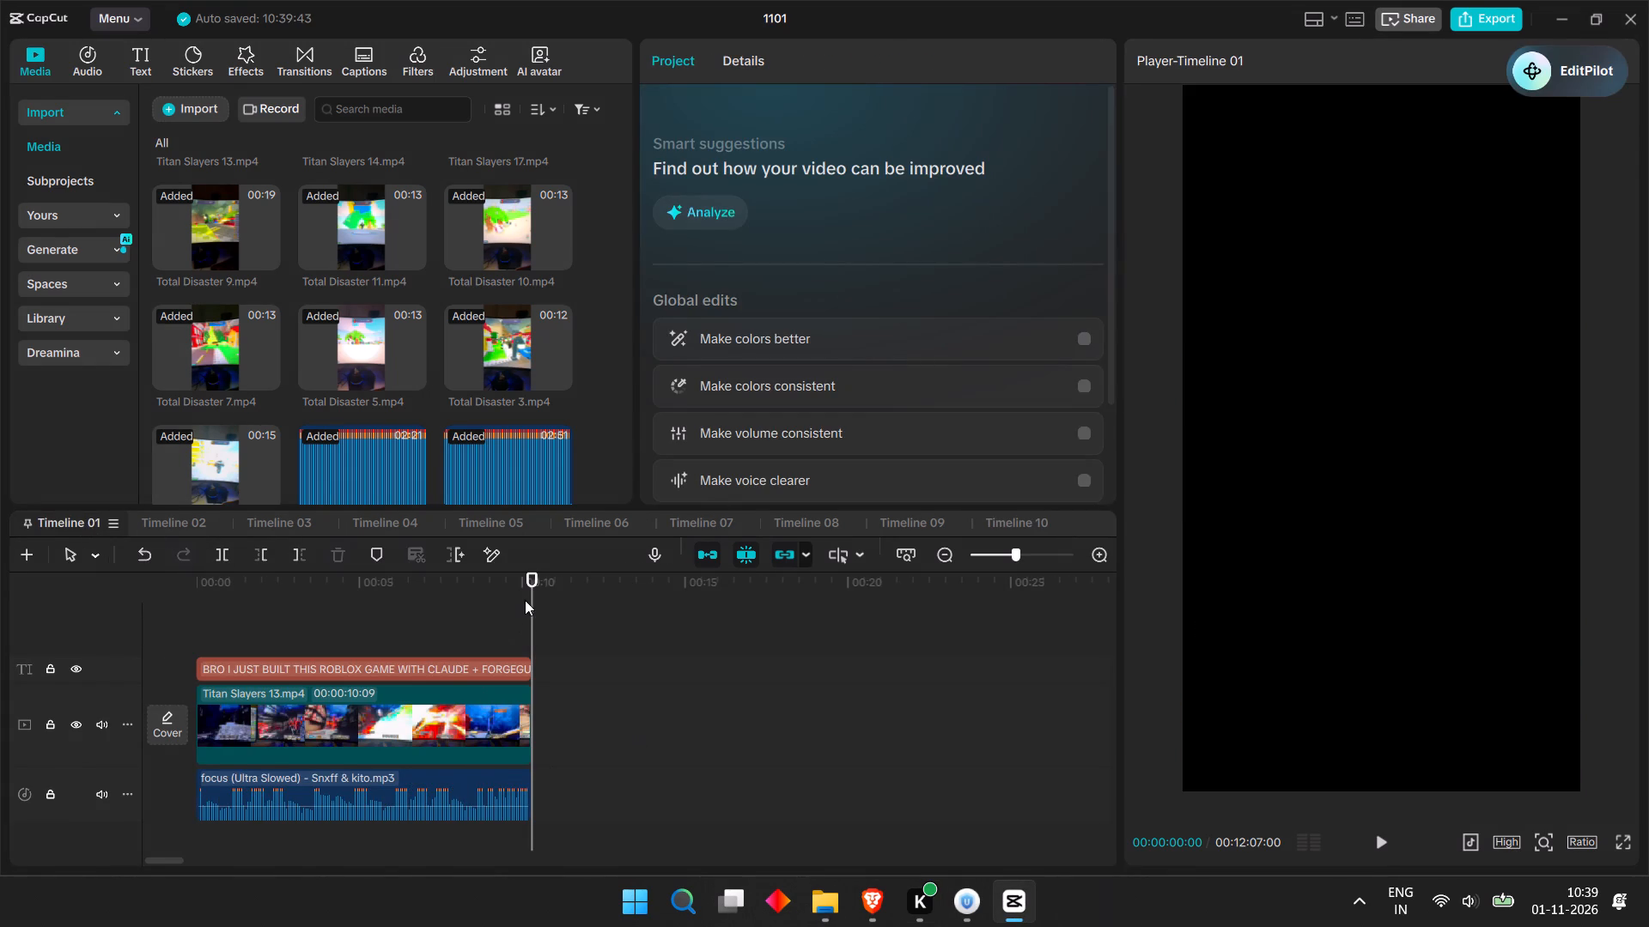
drag(532, 595, 416, 617)
key(space)
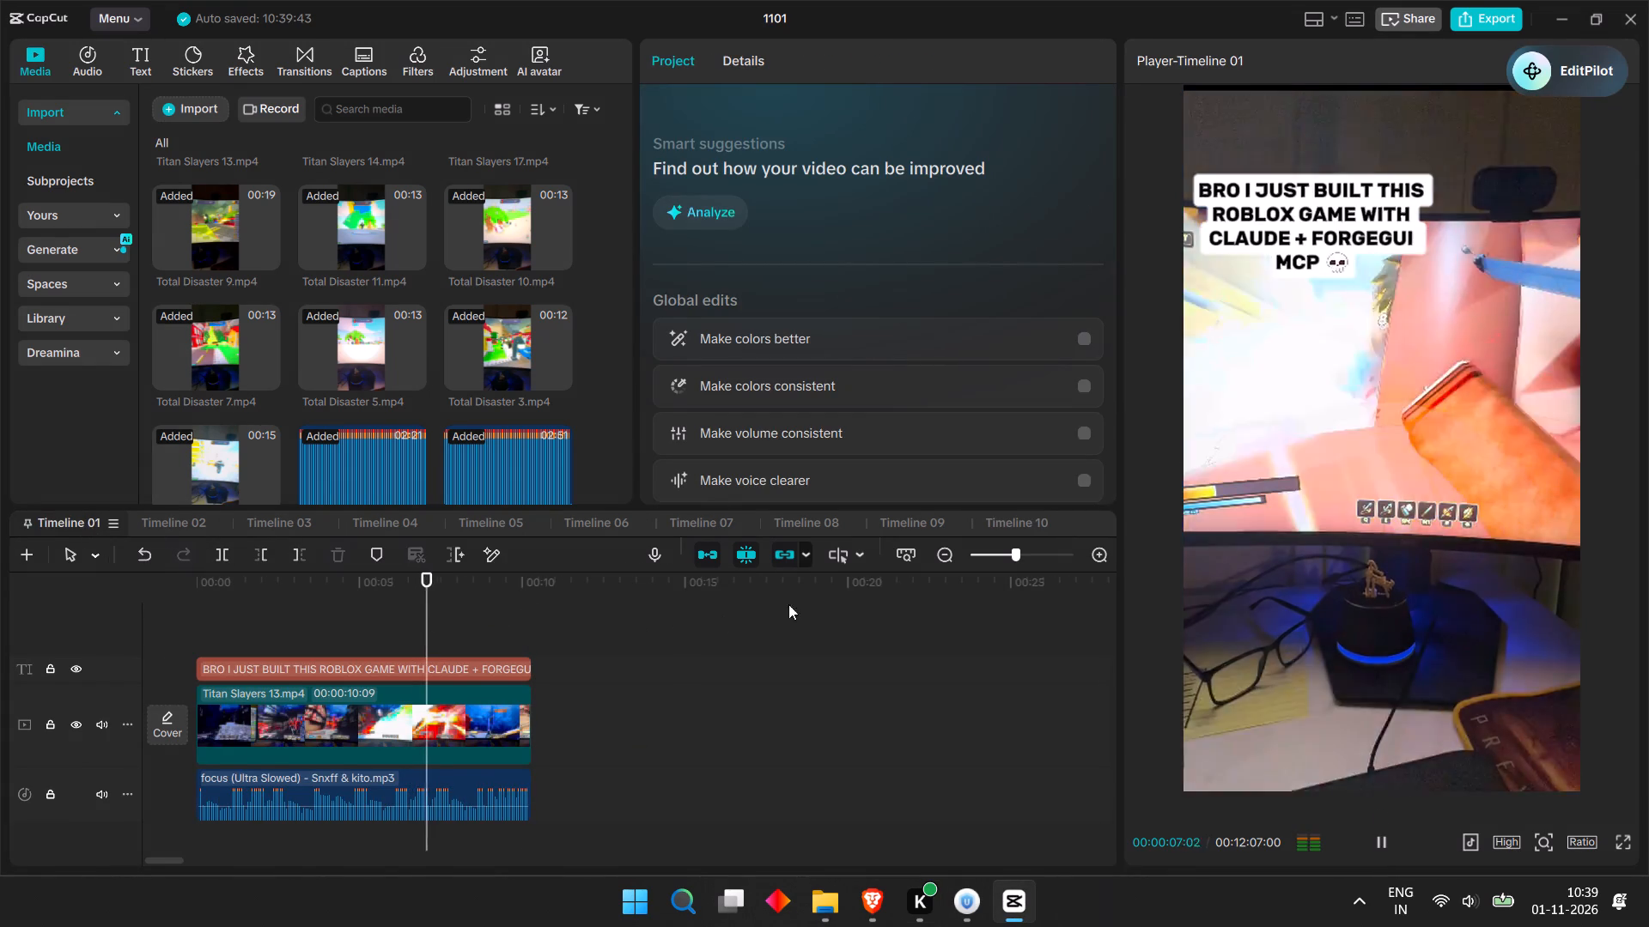
key(space)
Export Timeline 01 as a video named "fm 11" and dismiss the sharing options once it is saved.
click(1485, 18)
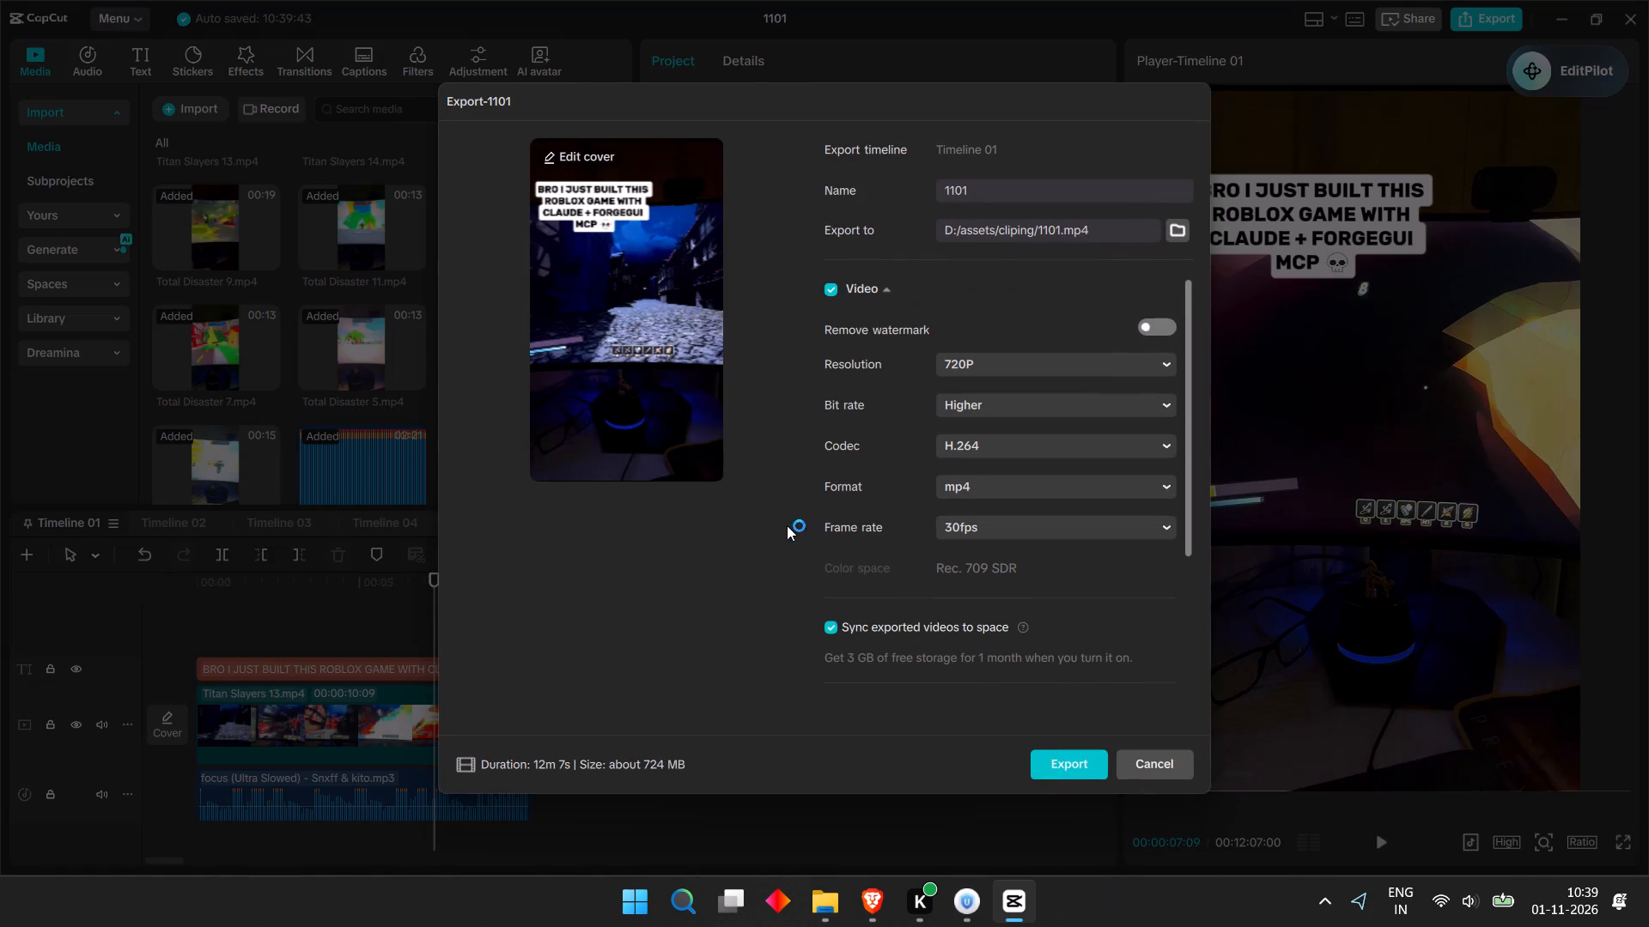
drag(989, 189, 860, 197)
text(fm 11)
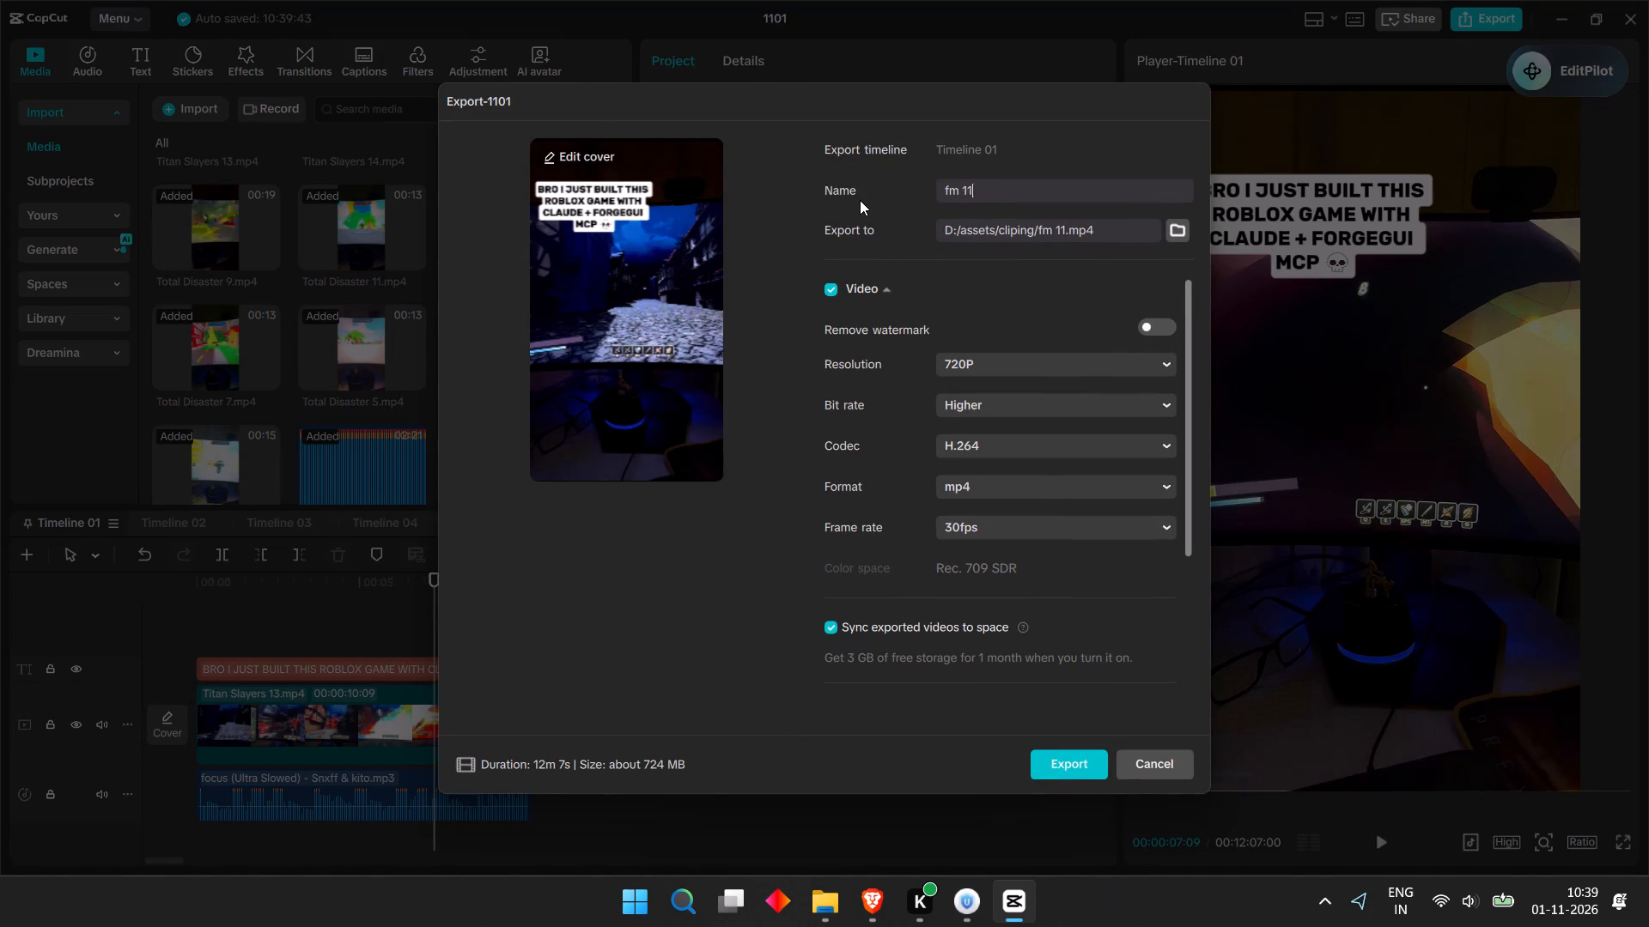
key(Return)
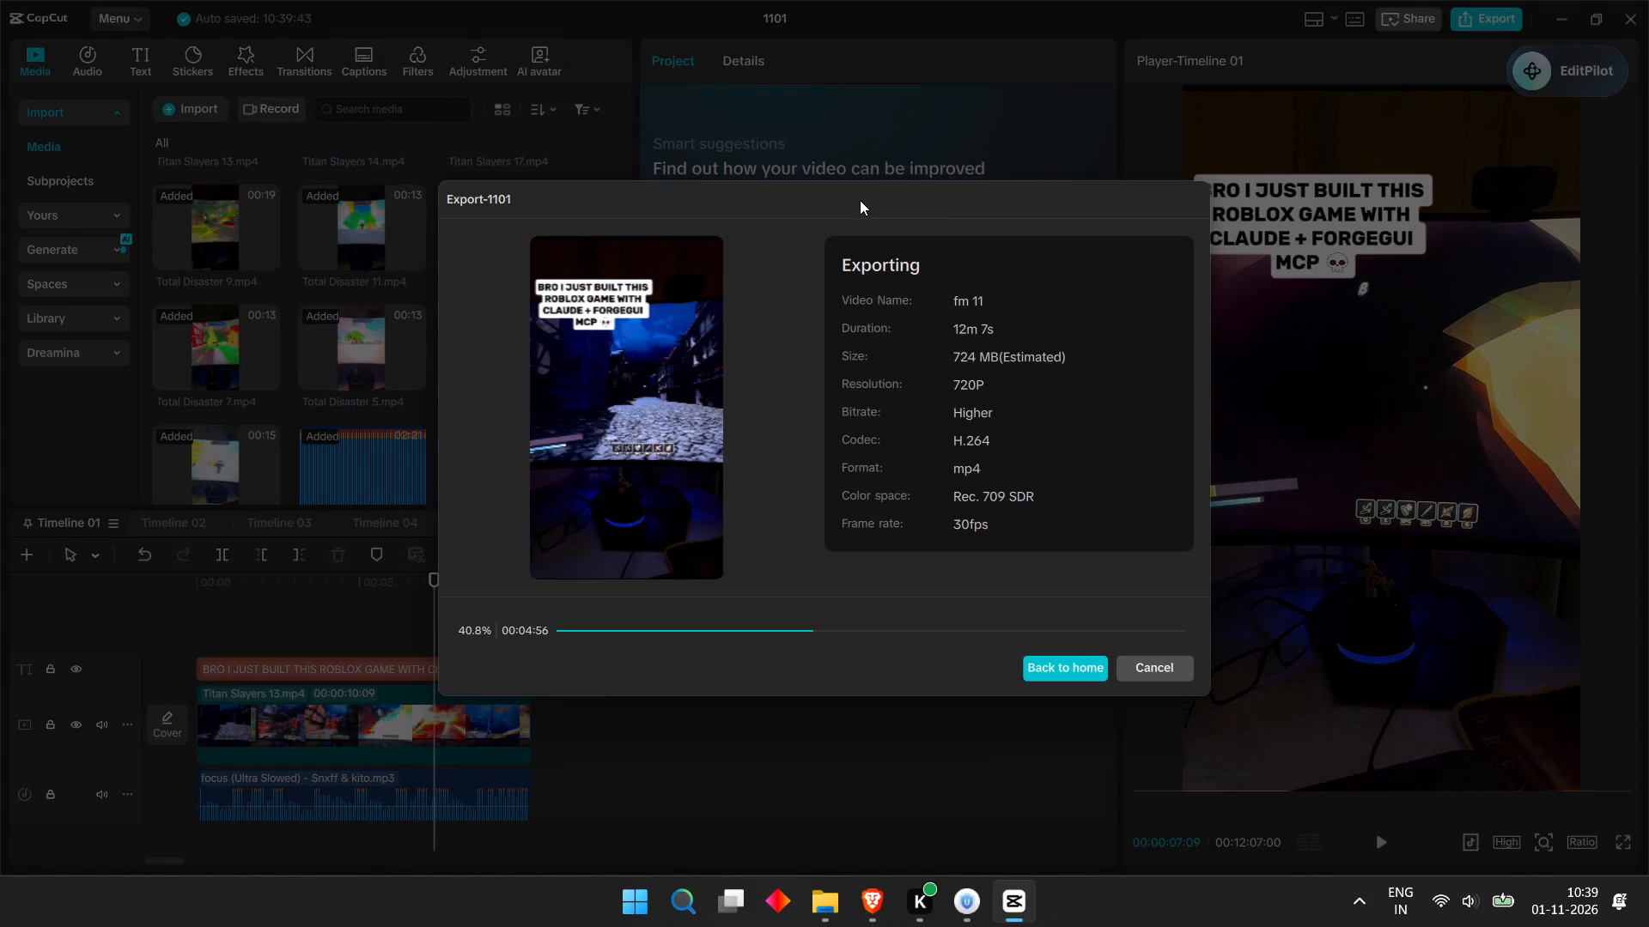
drag(935, 366, 944, 365)
drag(944, 365, 1011, 354)
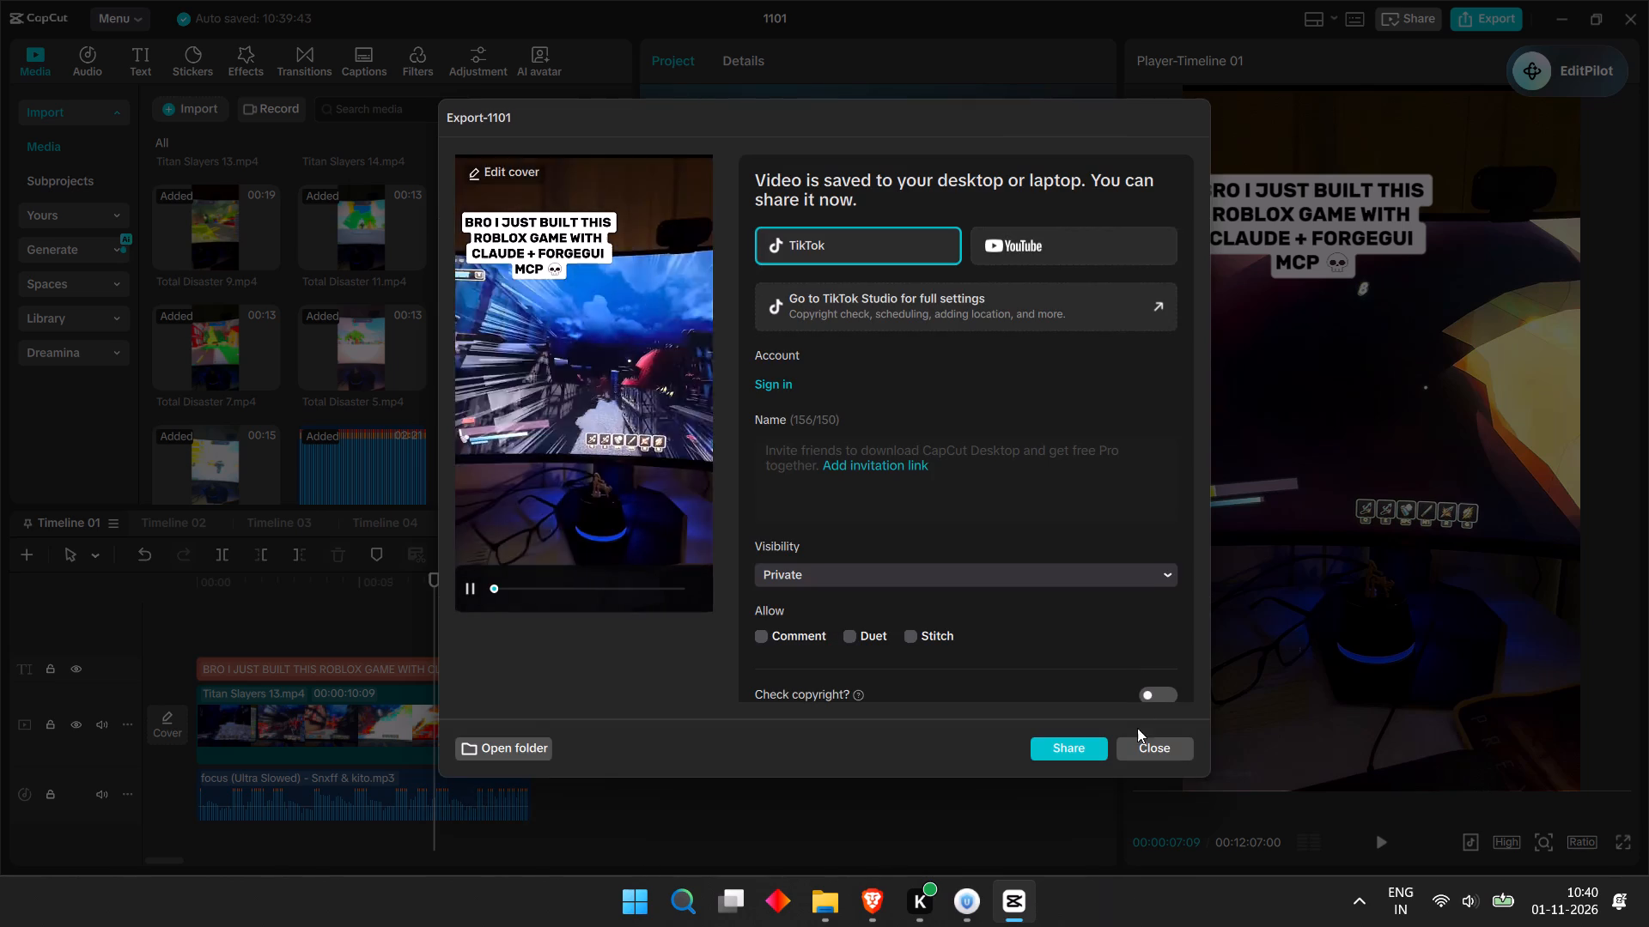
click(1137, 743)
Open Timeline 02, export it as a video named "fm 12", and dismiss the sharing options.
click(163, 516)
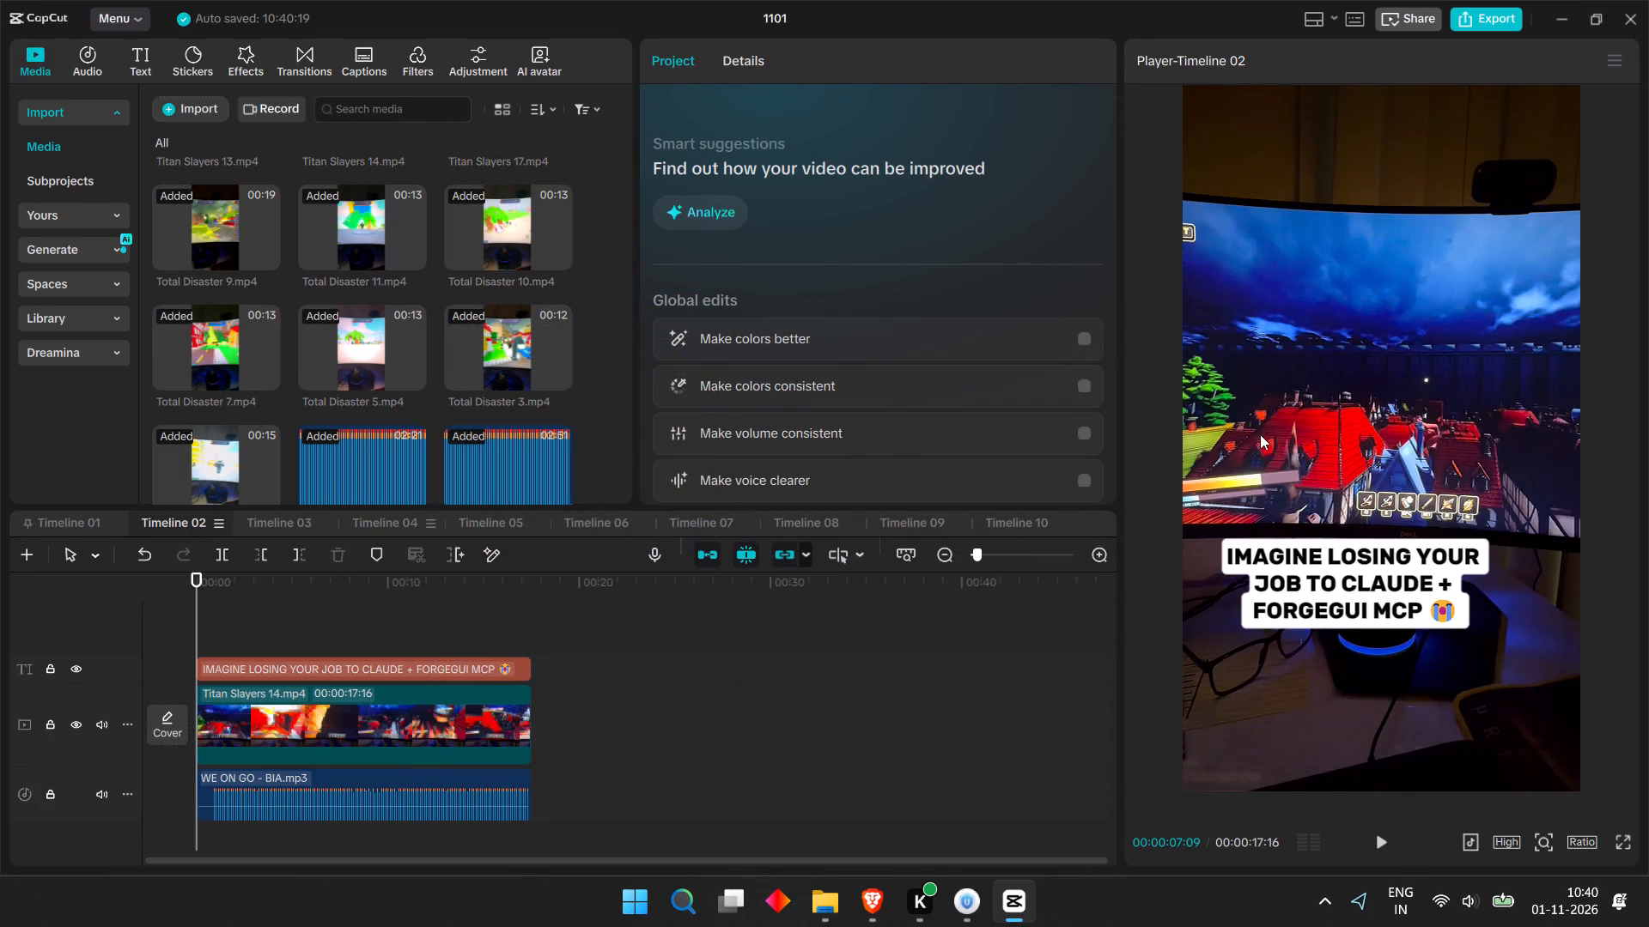
click(1468, 15)
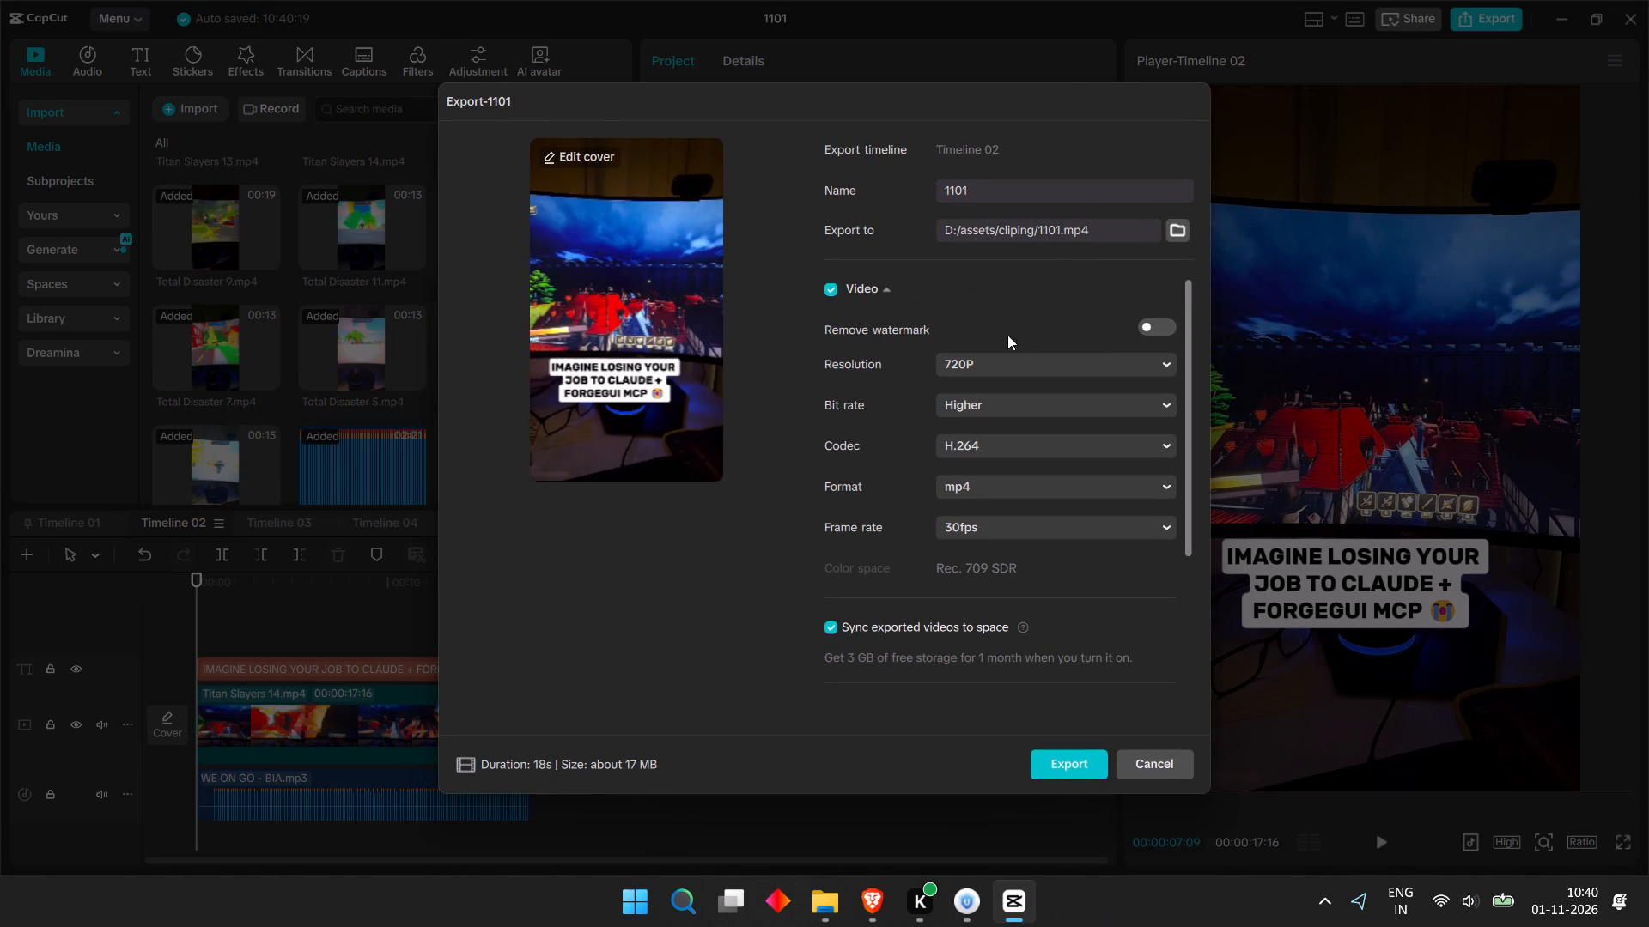
drag(979, 184, 871, 191)
text(fm 1)
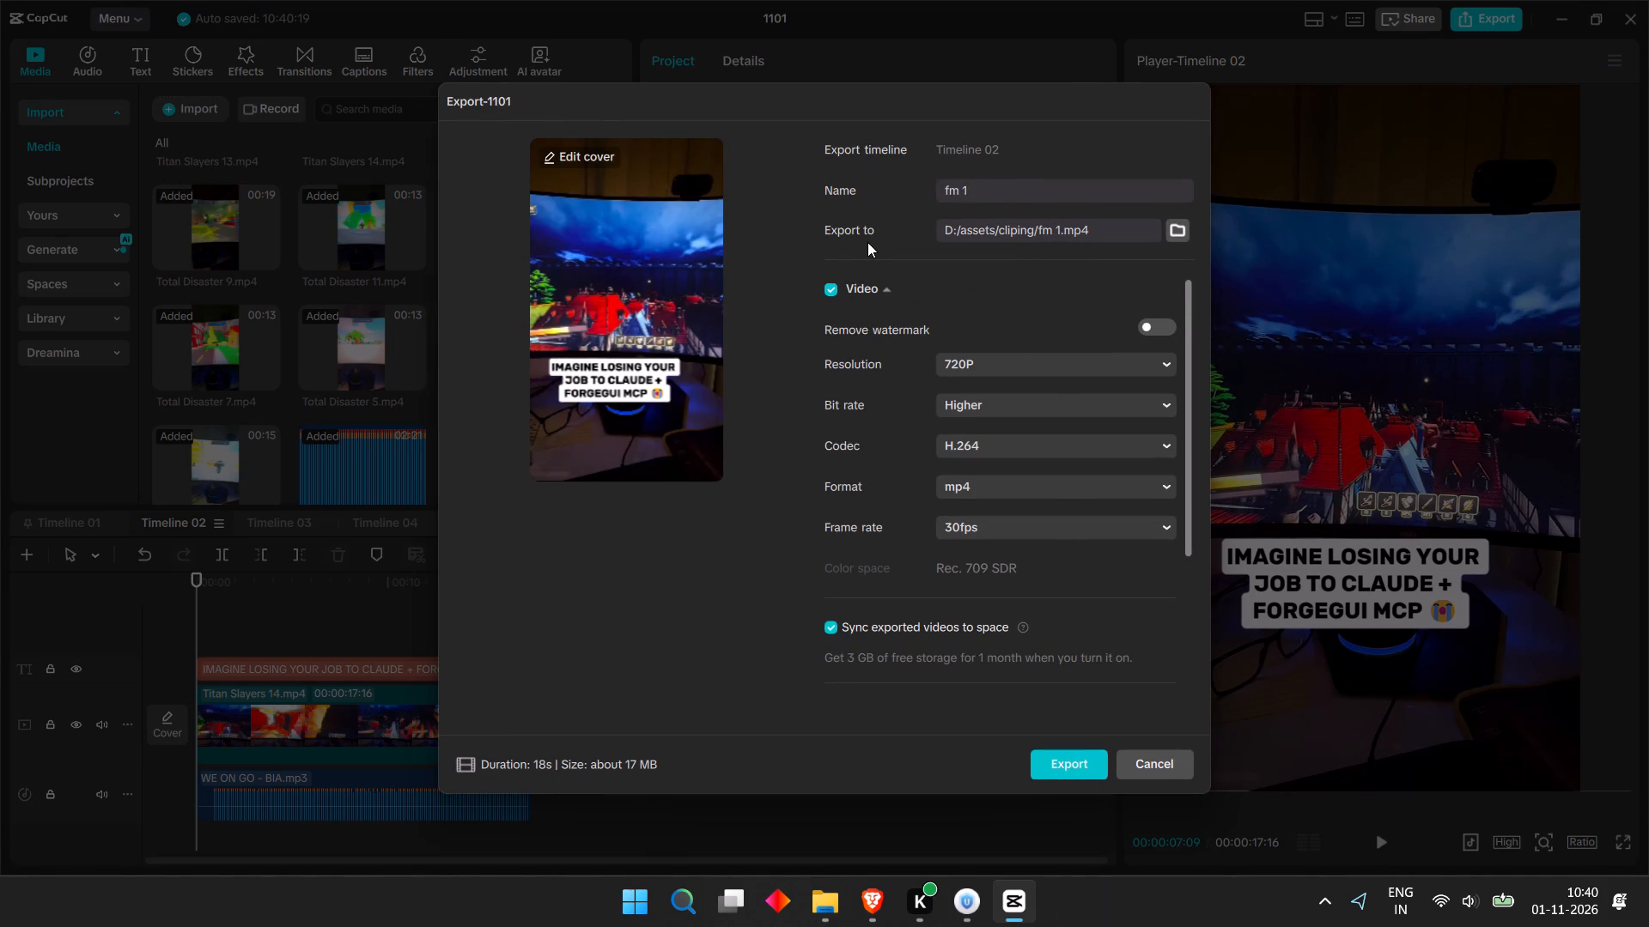
key(2)
key(Return)
click(1135, 758)
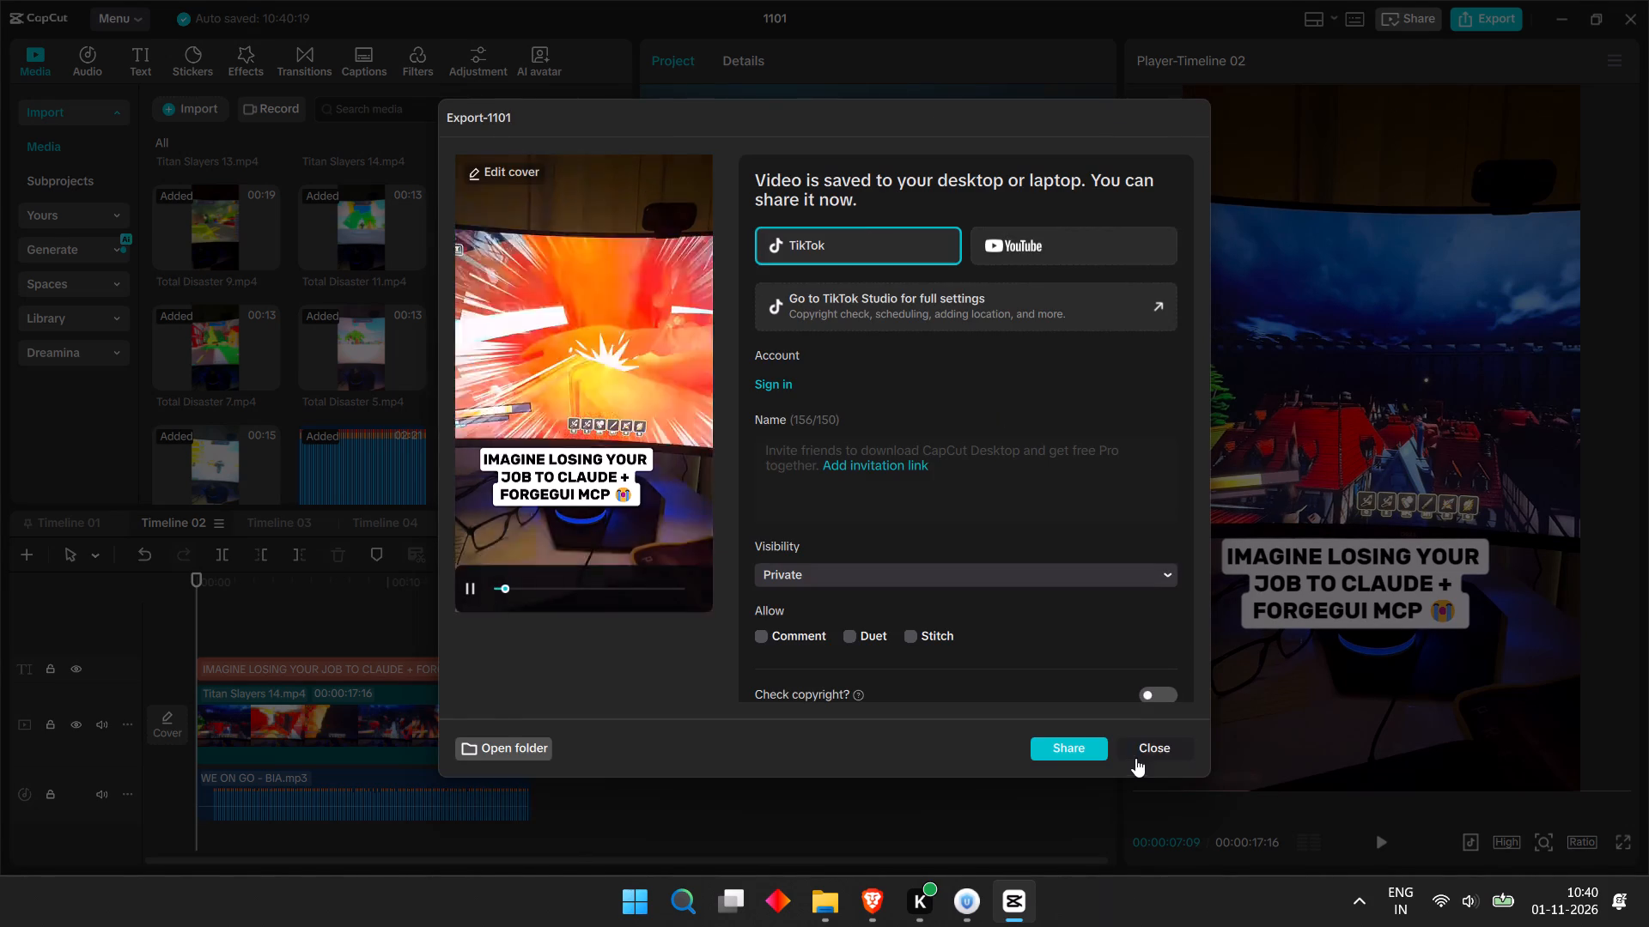
Open Timeline 03, export it as a video named "fm 13", and dismiss the sharing options.
click(252, 520)
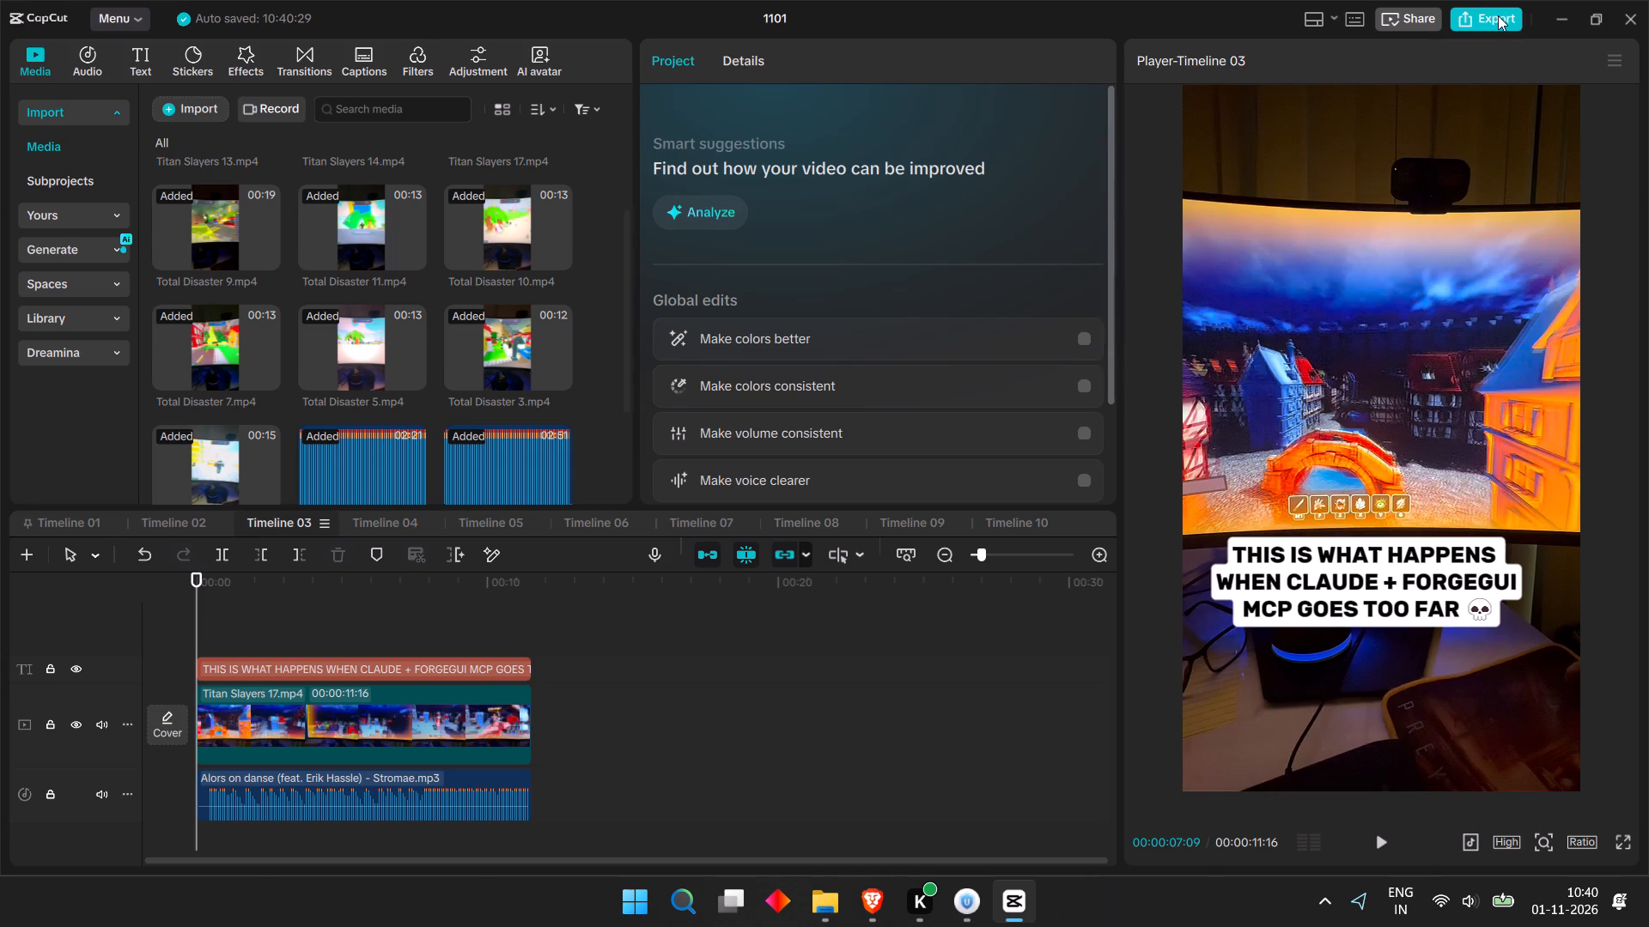
click(1498, 15)
drag(998, 191, 885, 191)
text(fm 13)
key(Return)
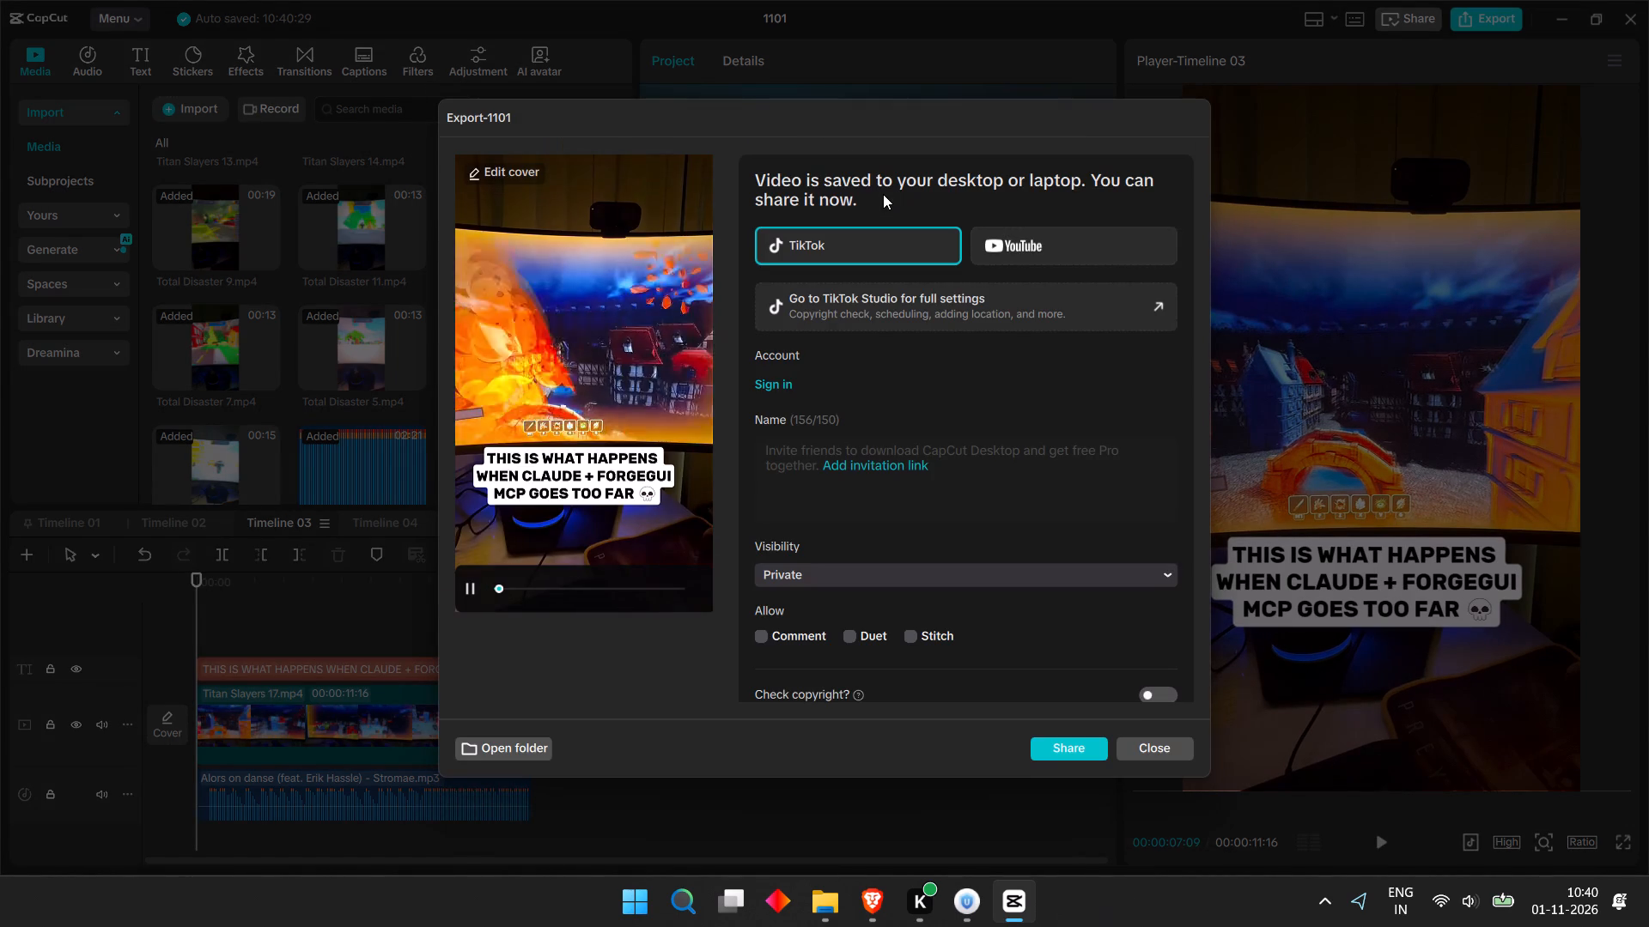
click(1146, 753)
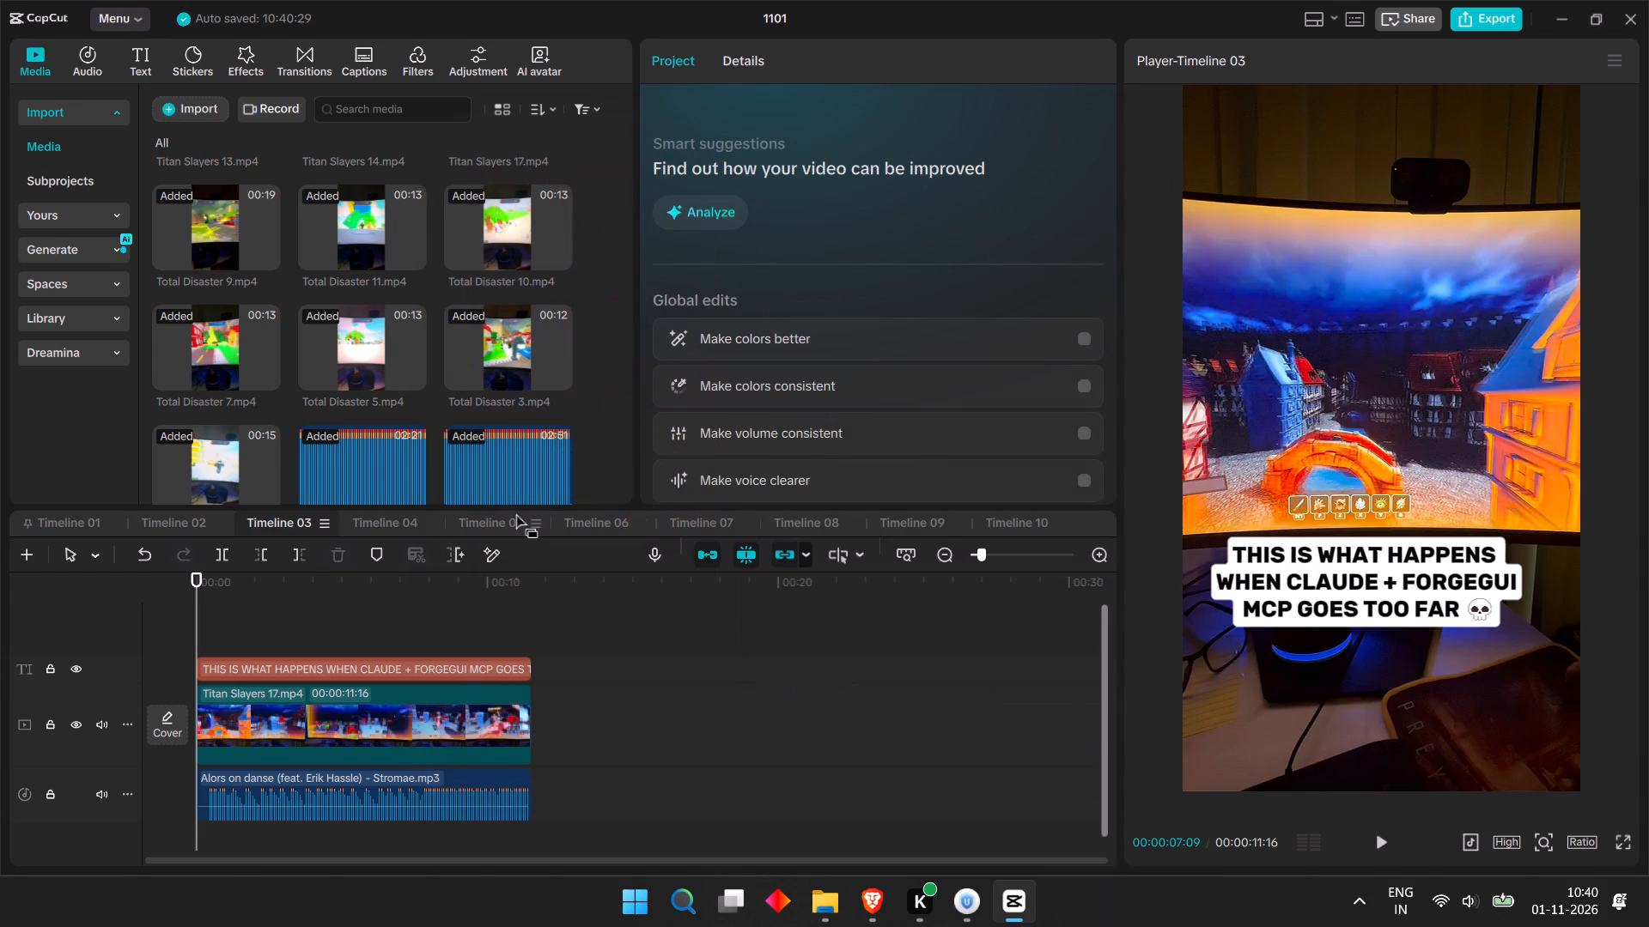
Open Timeline 04, export it as a video named "fm 14", and dismiss the sharing options.
click(394, 518)
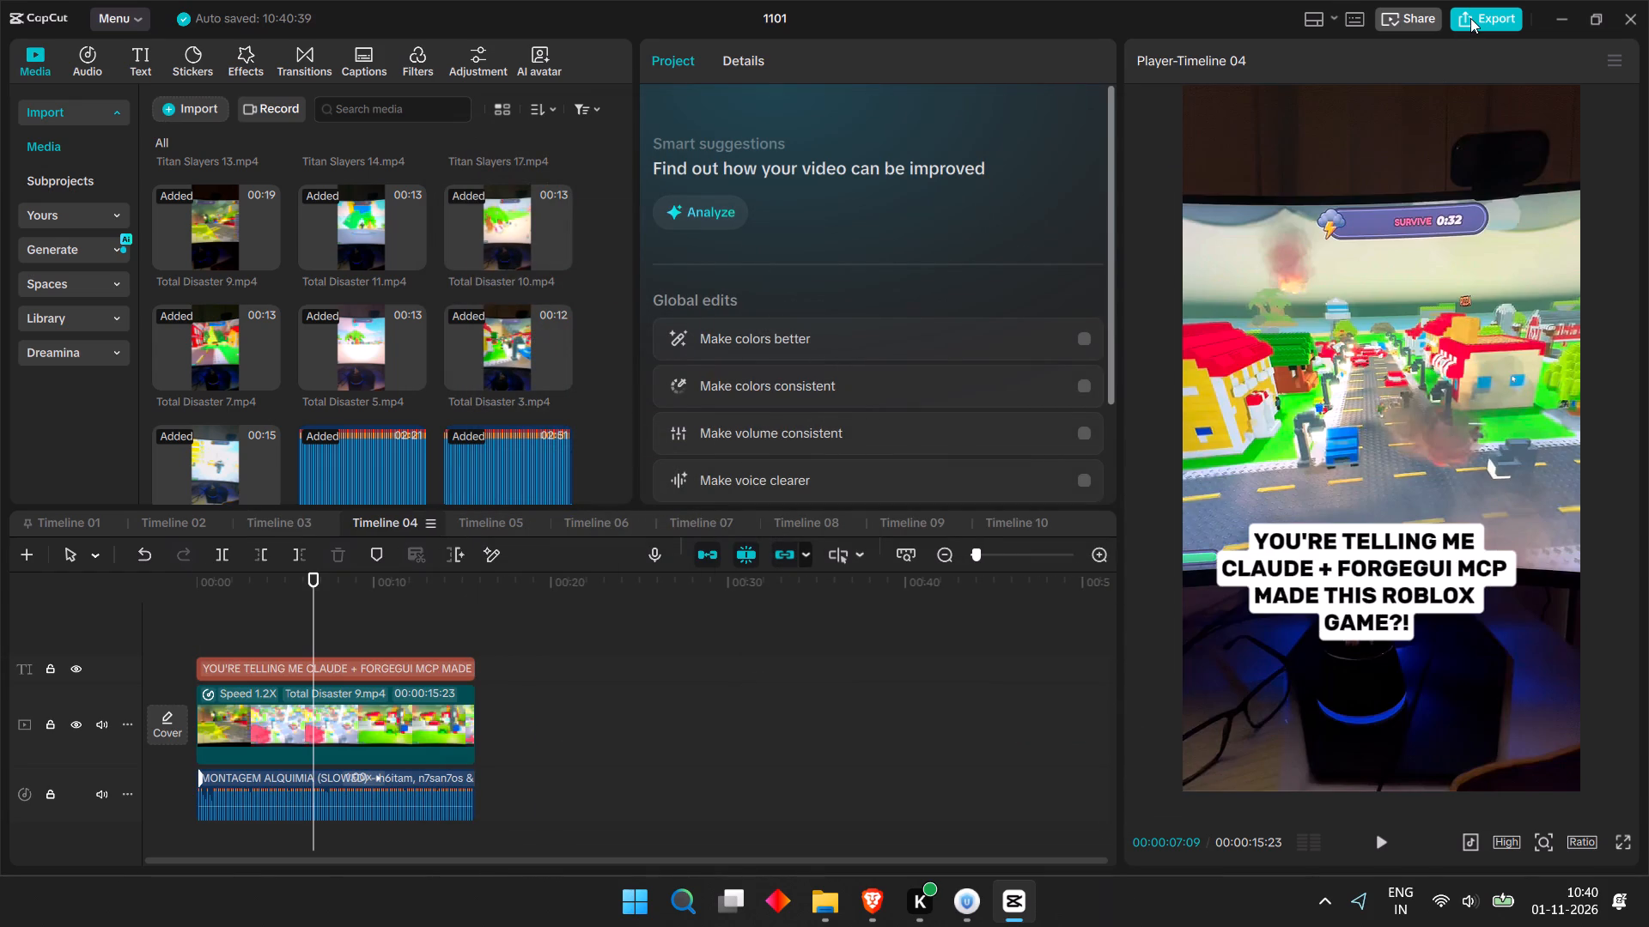
click(1470, 18)
text(fm 14)
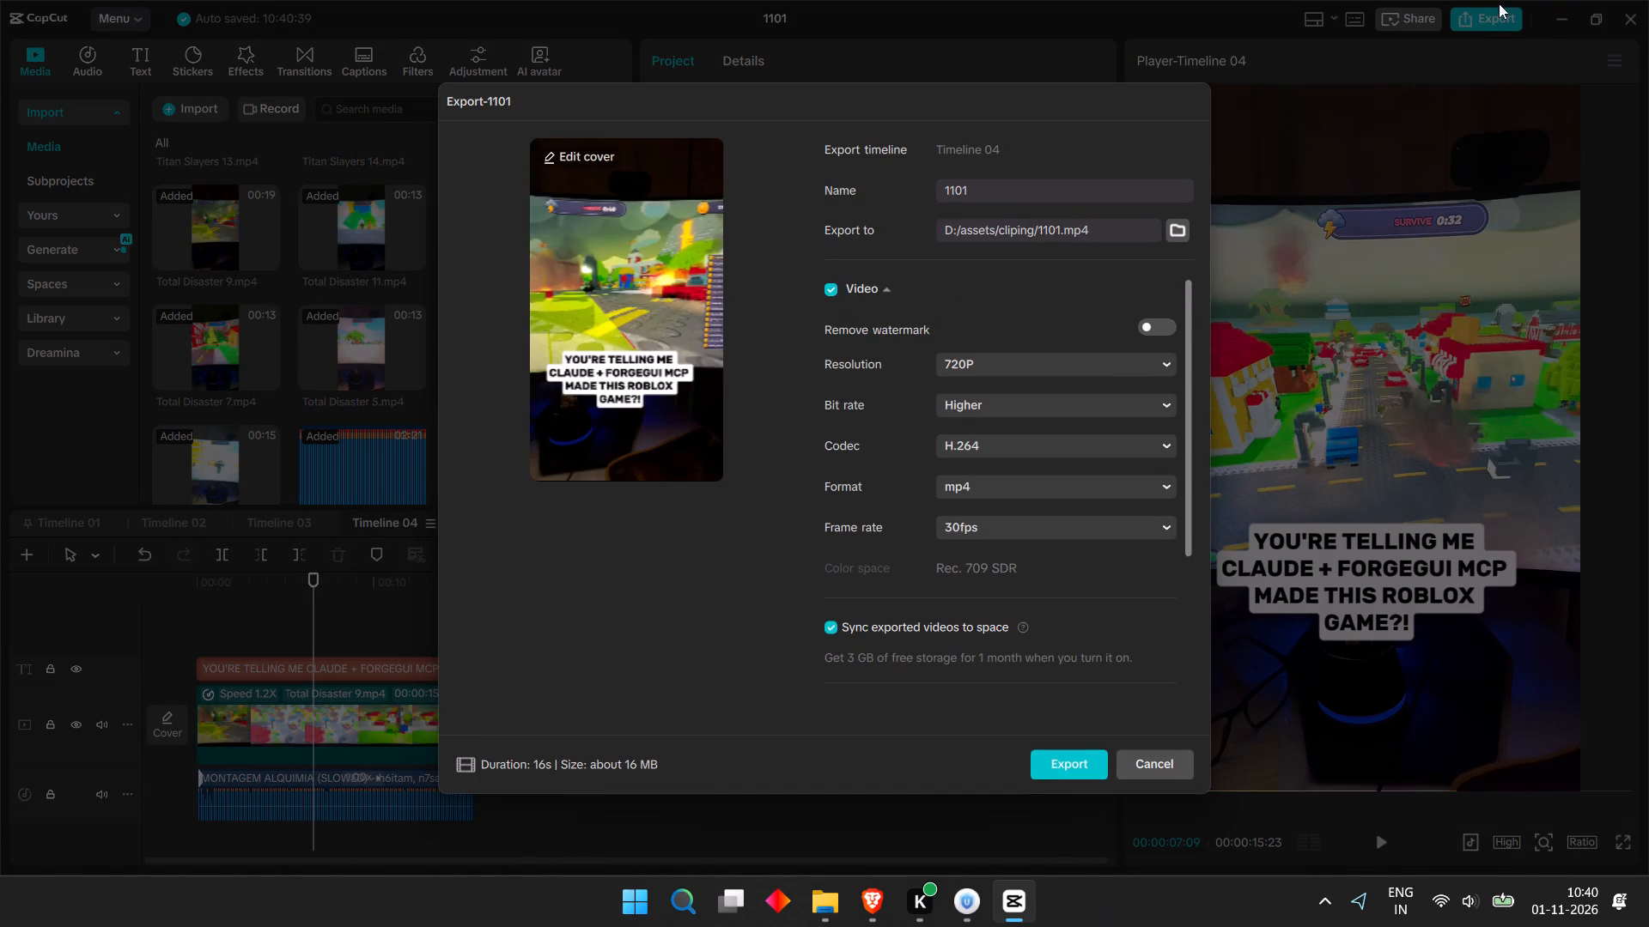
triple_click(973, 191)
text(fm 14)
key(Return)
click(1160, 745)
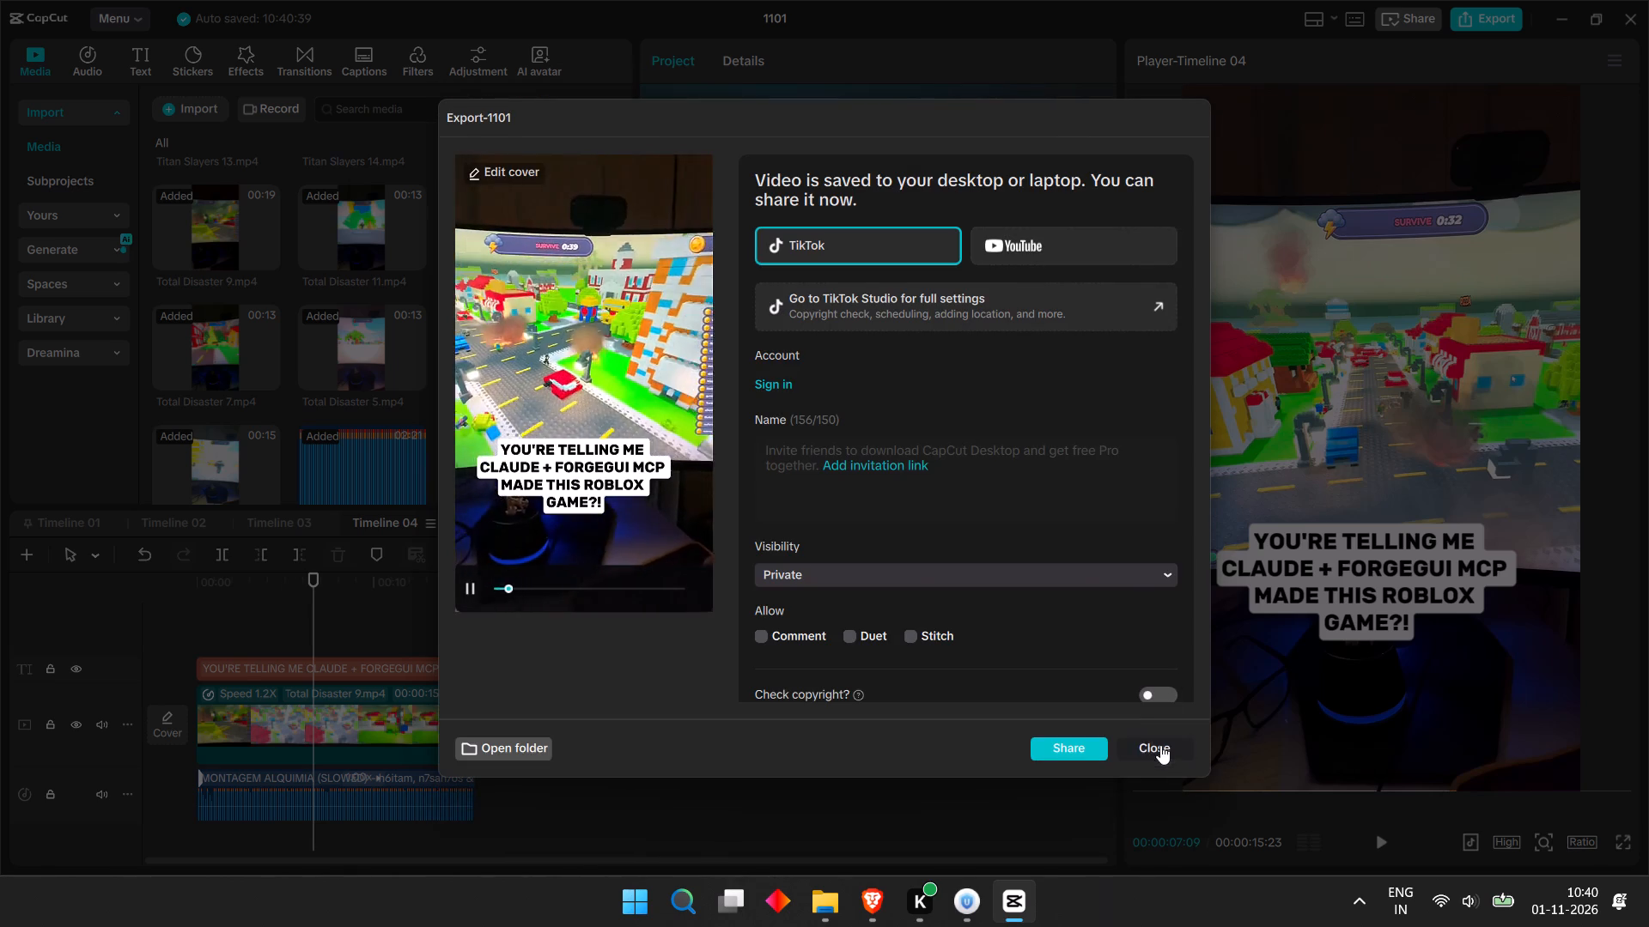
Open Timeline 05, export it as a video named "fm 15", and dismiss the sharing options.
click(488, 528)
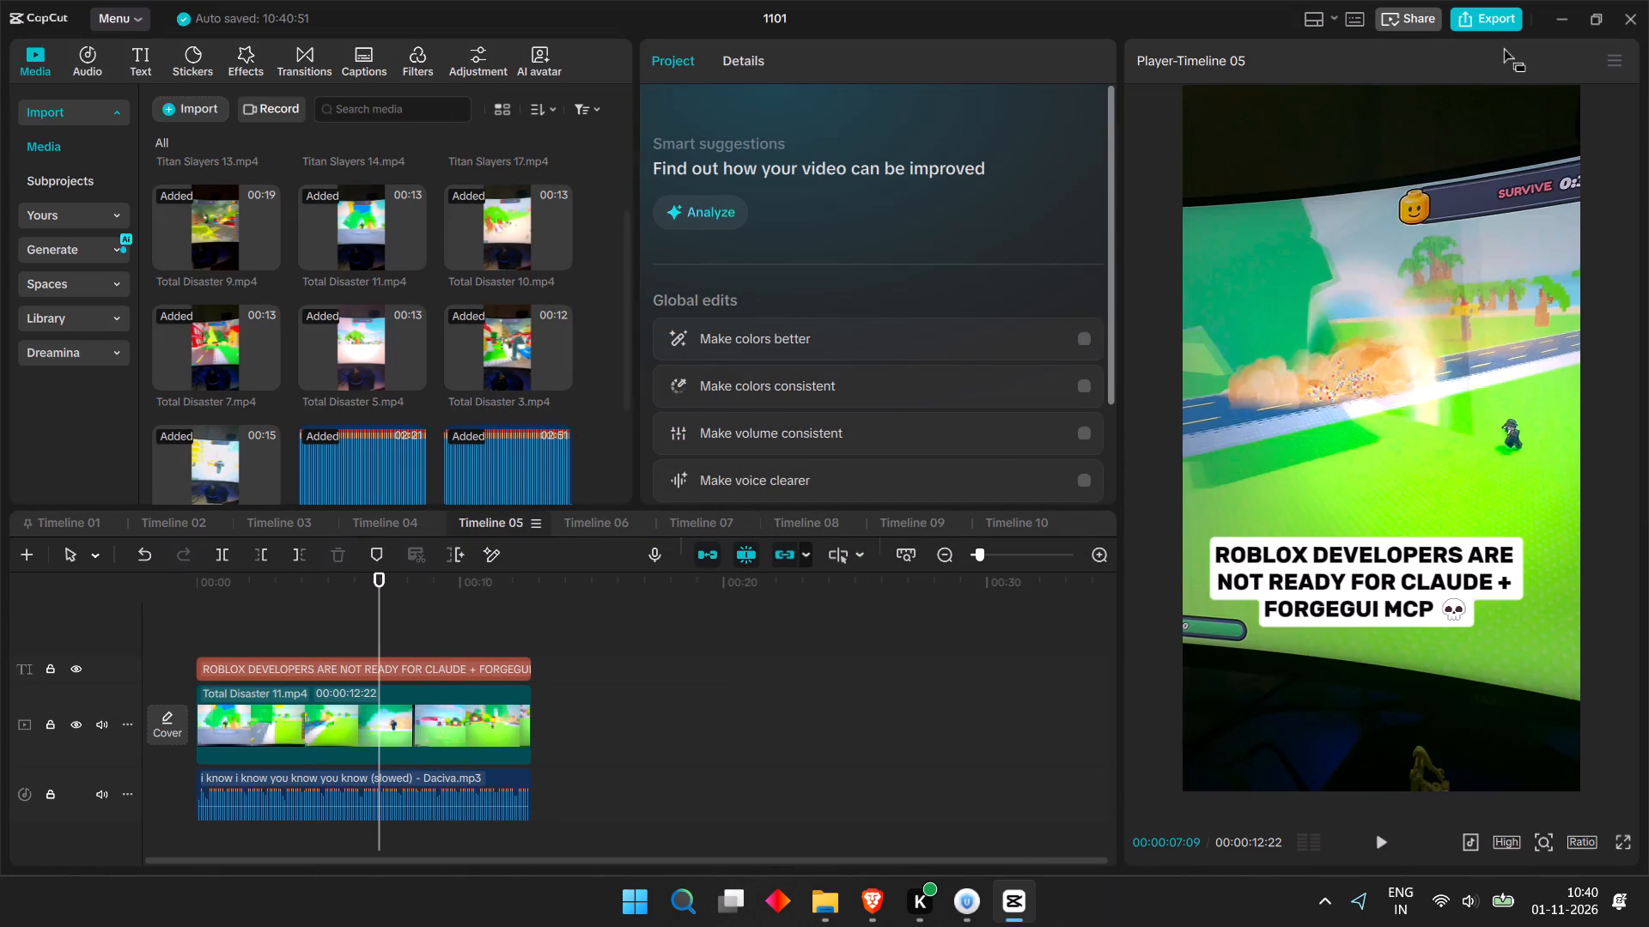
click(1494, 20)
drag(1000, 183, 870, 195)
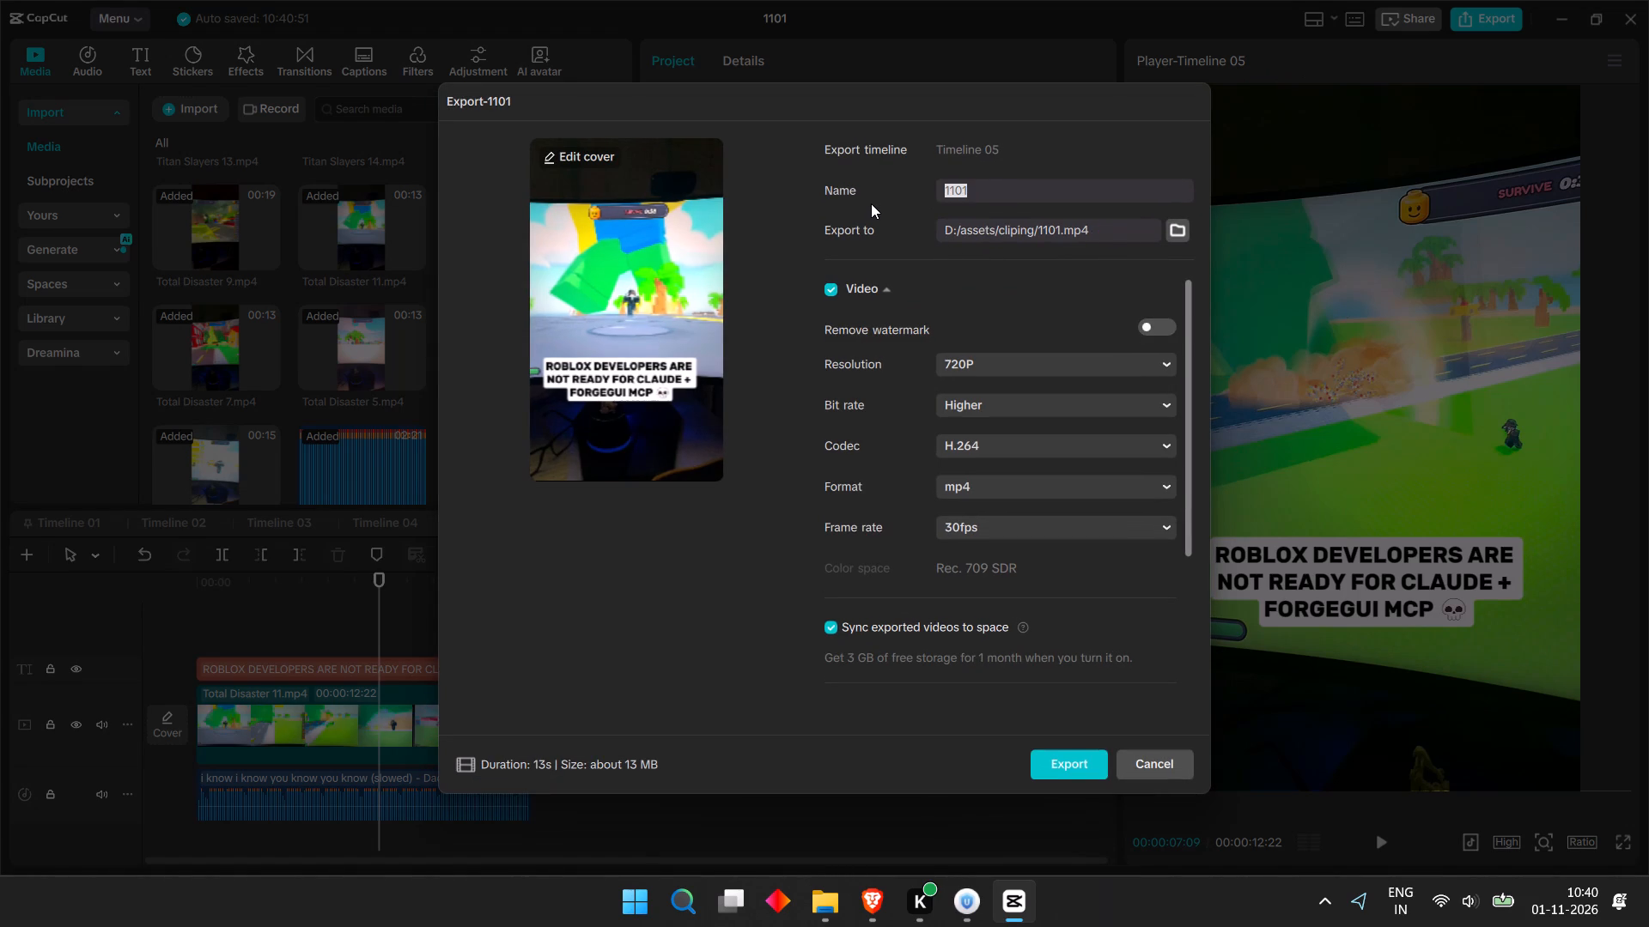
text(fm 15)
key(Return)
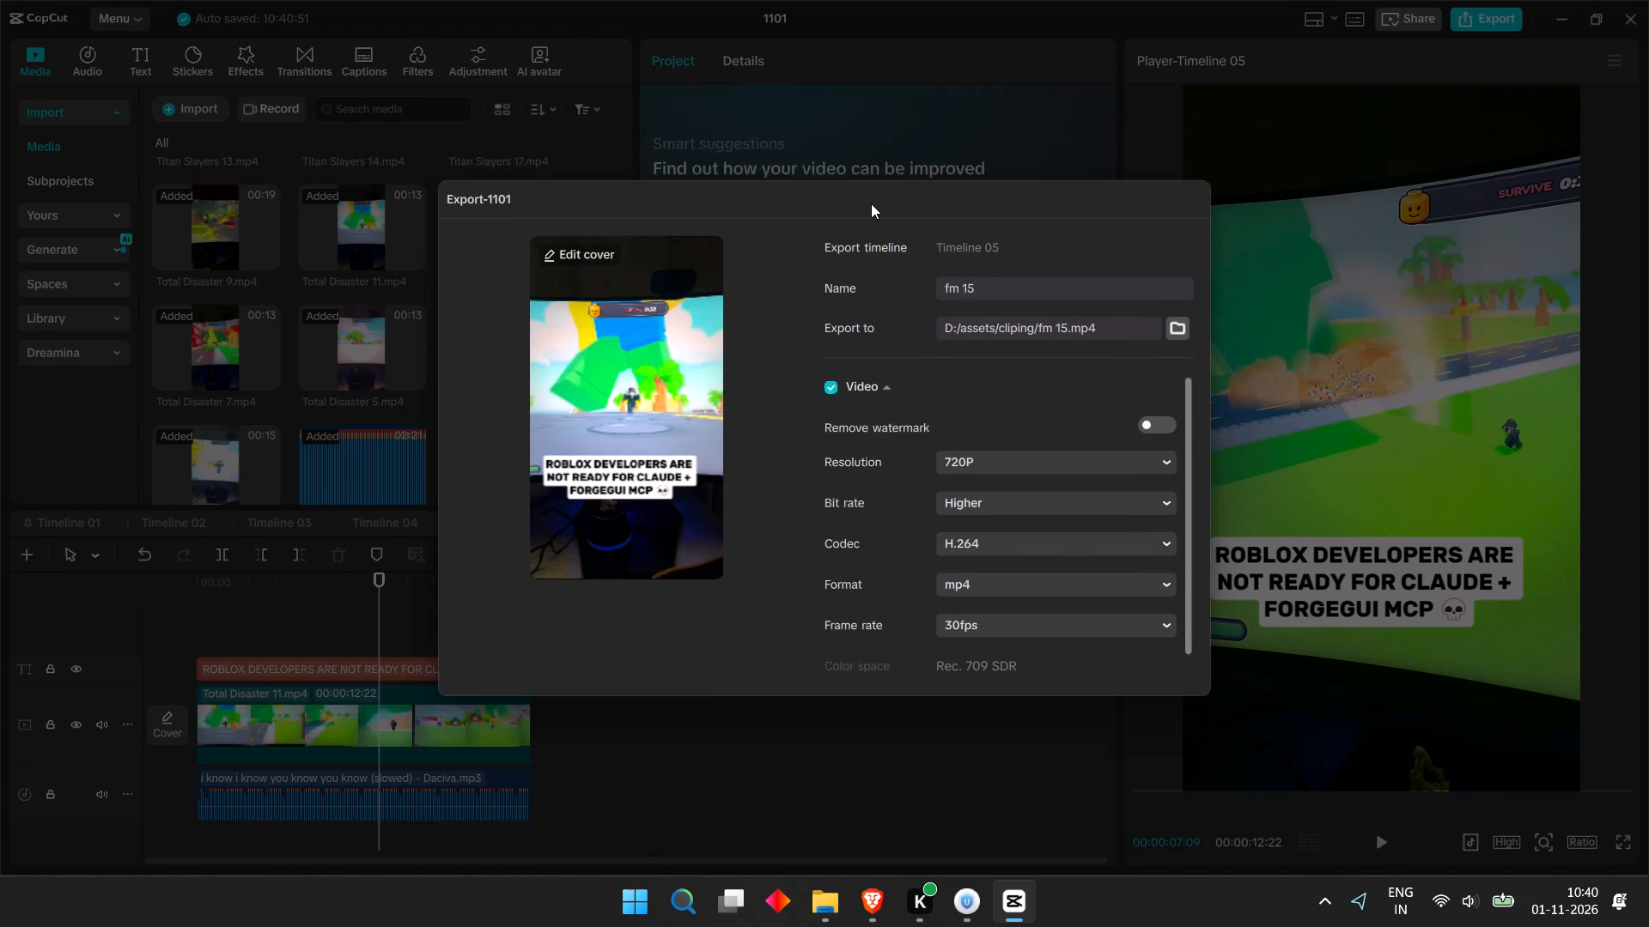
click(1155, 752)
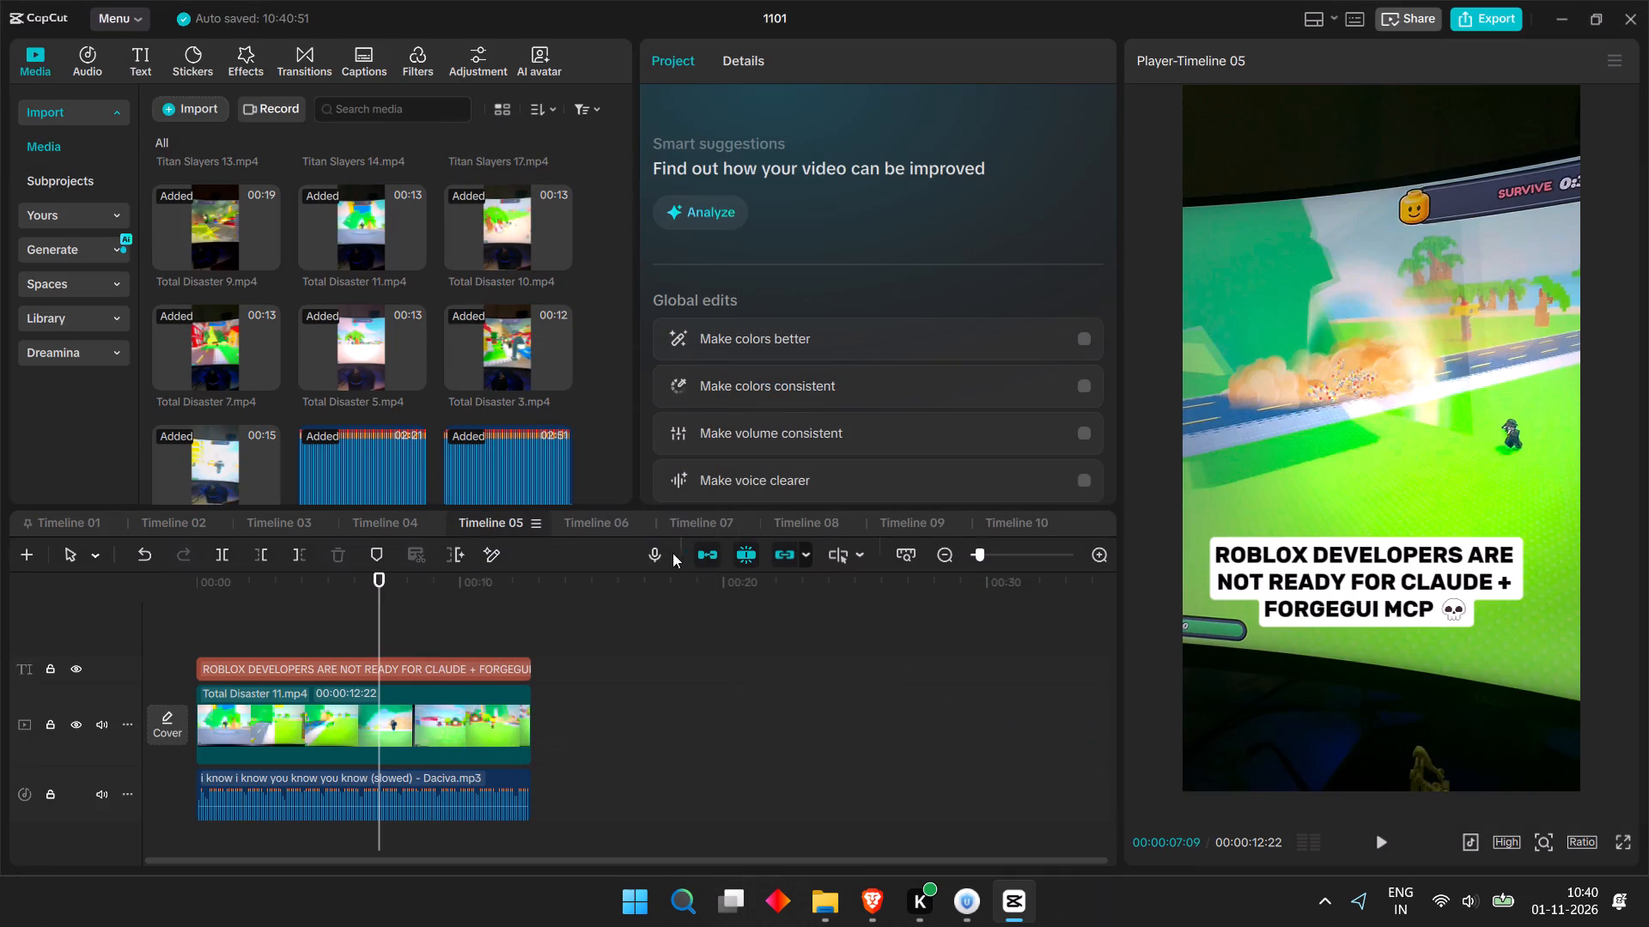
Open Timeline 06, export it as a video named "fm 16", and dismiss the sharing options.
click(589, 522)
click(1480, 15)
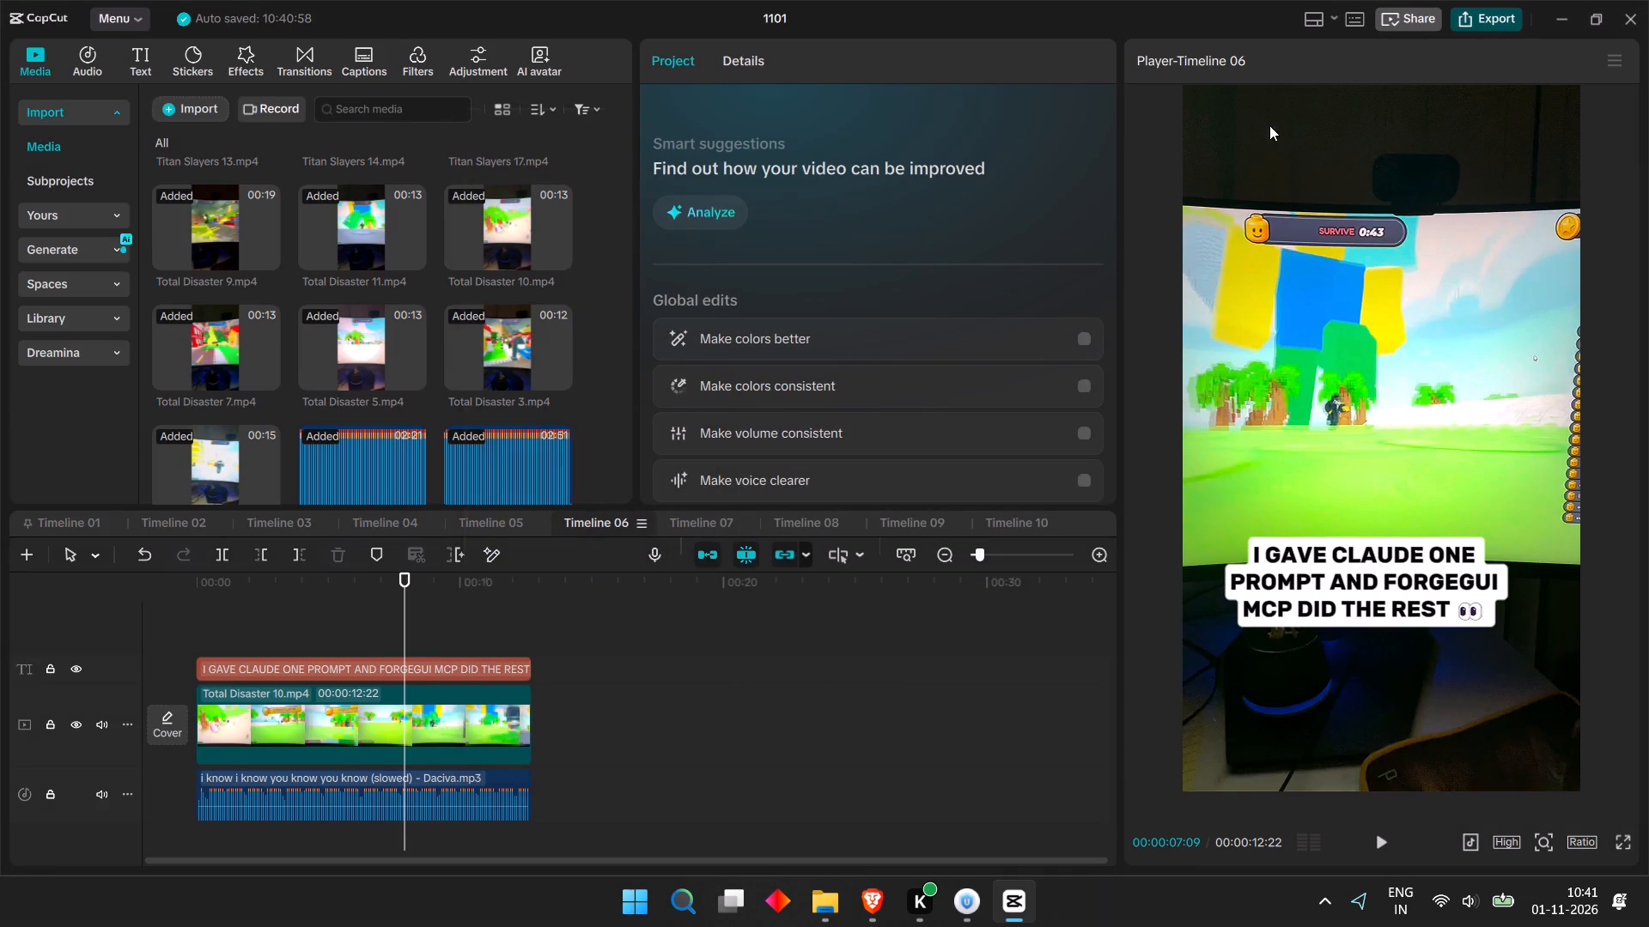
drag(1000, 191, 892, 197)
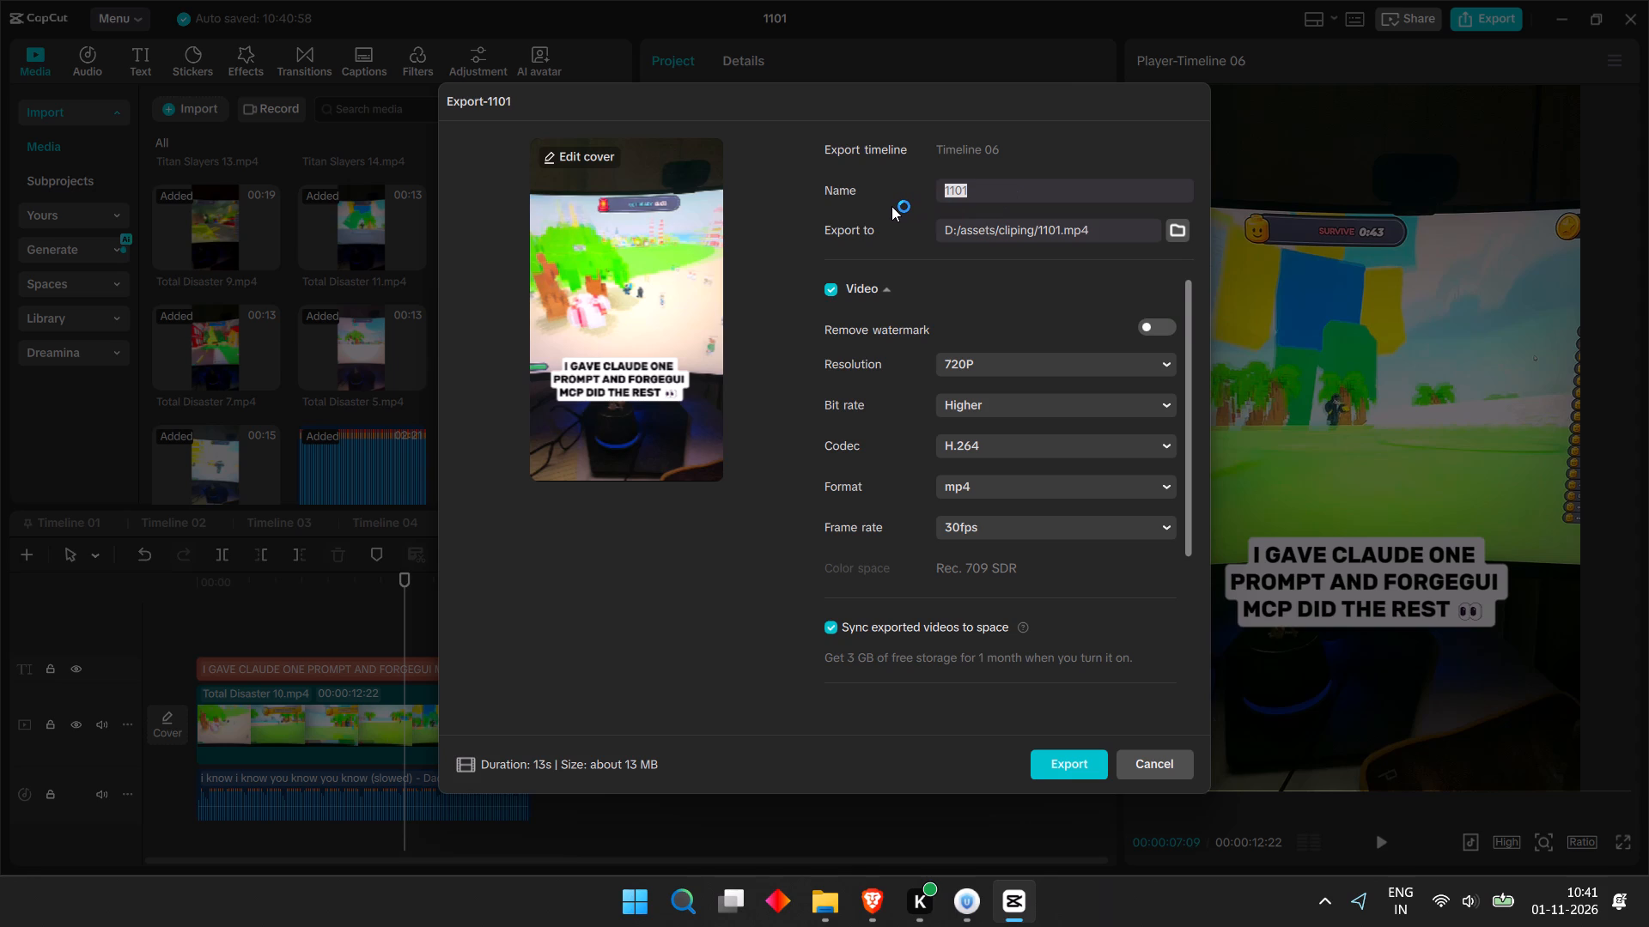
text(fm 16)
key(BackSpace)
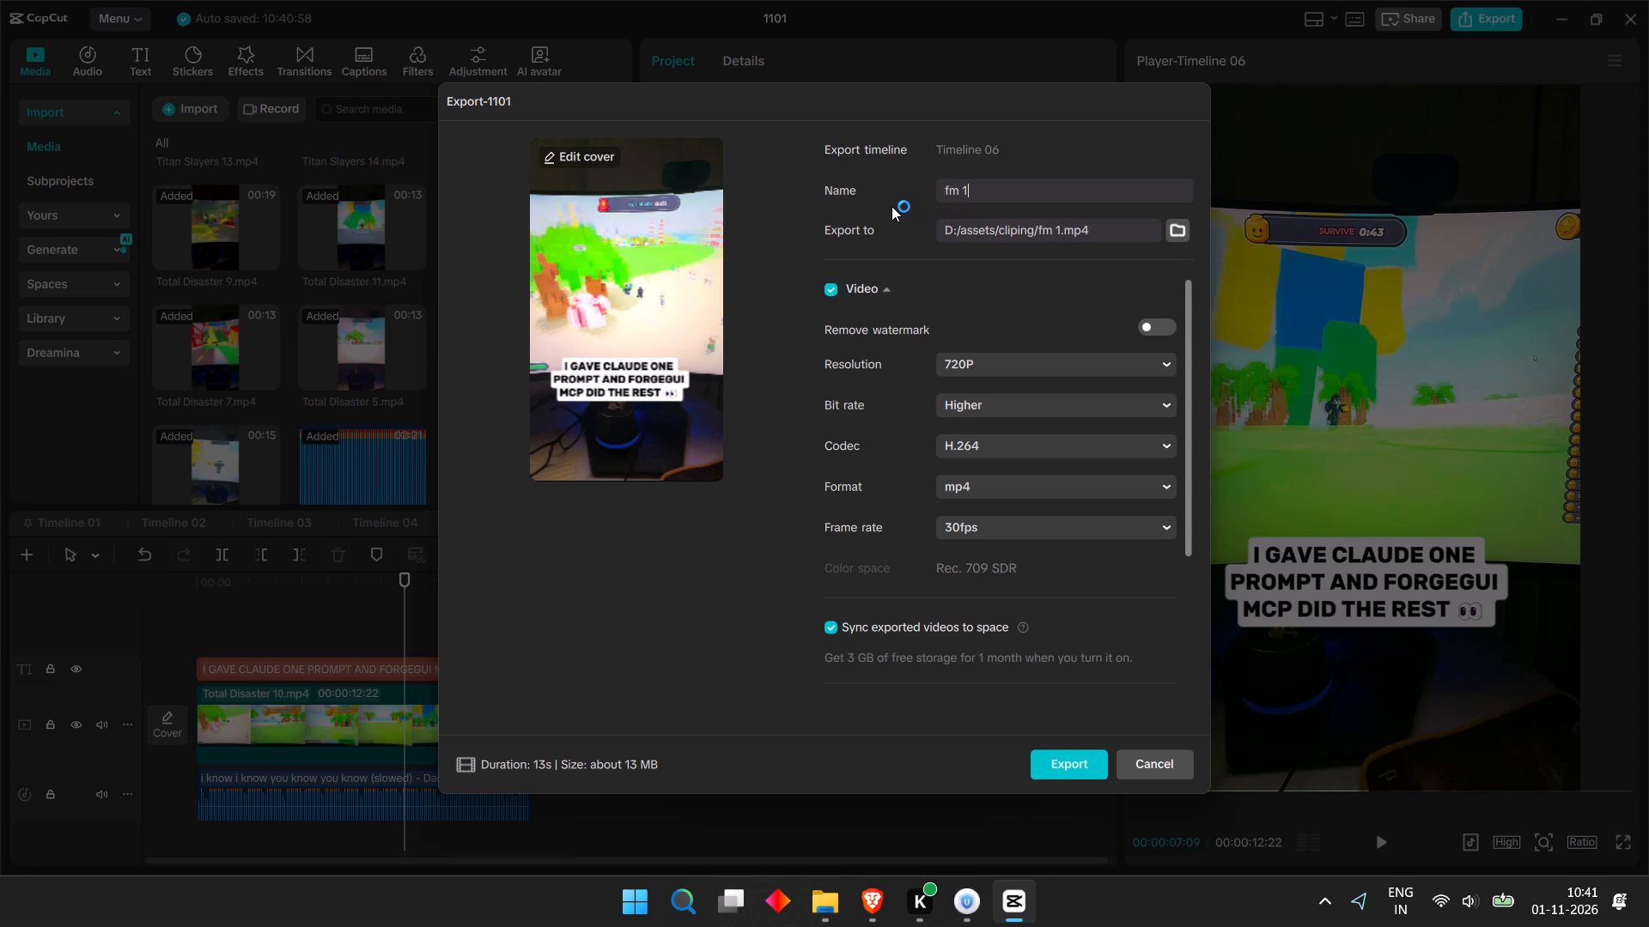
key(6)
key(Return)
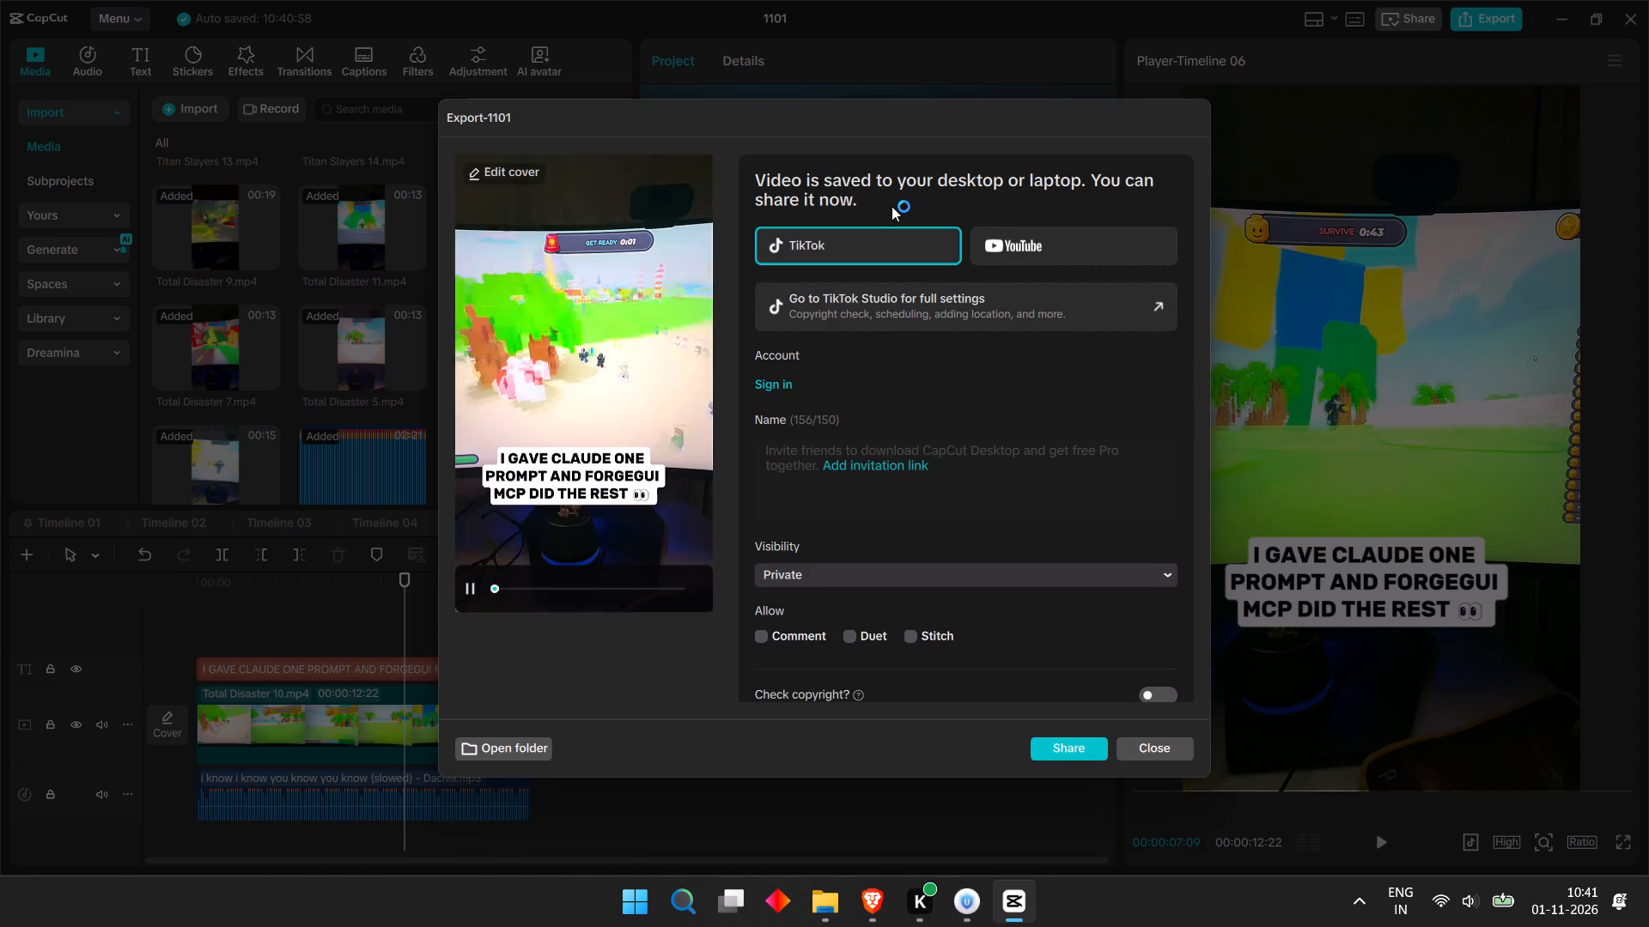
click(1135, 749)
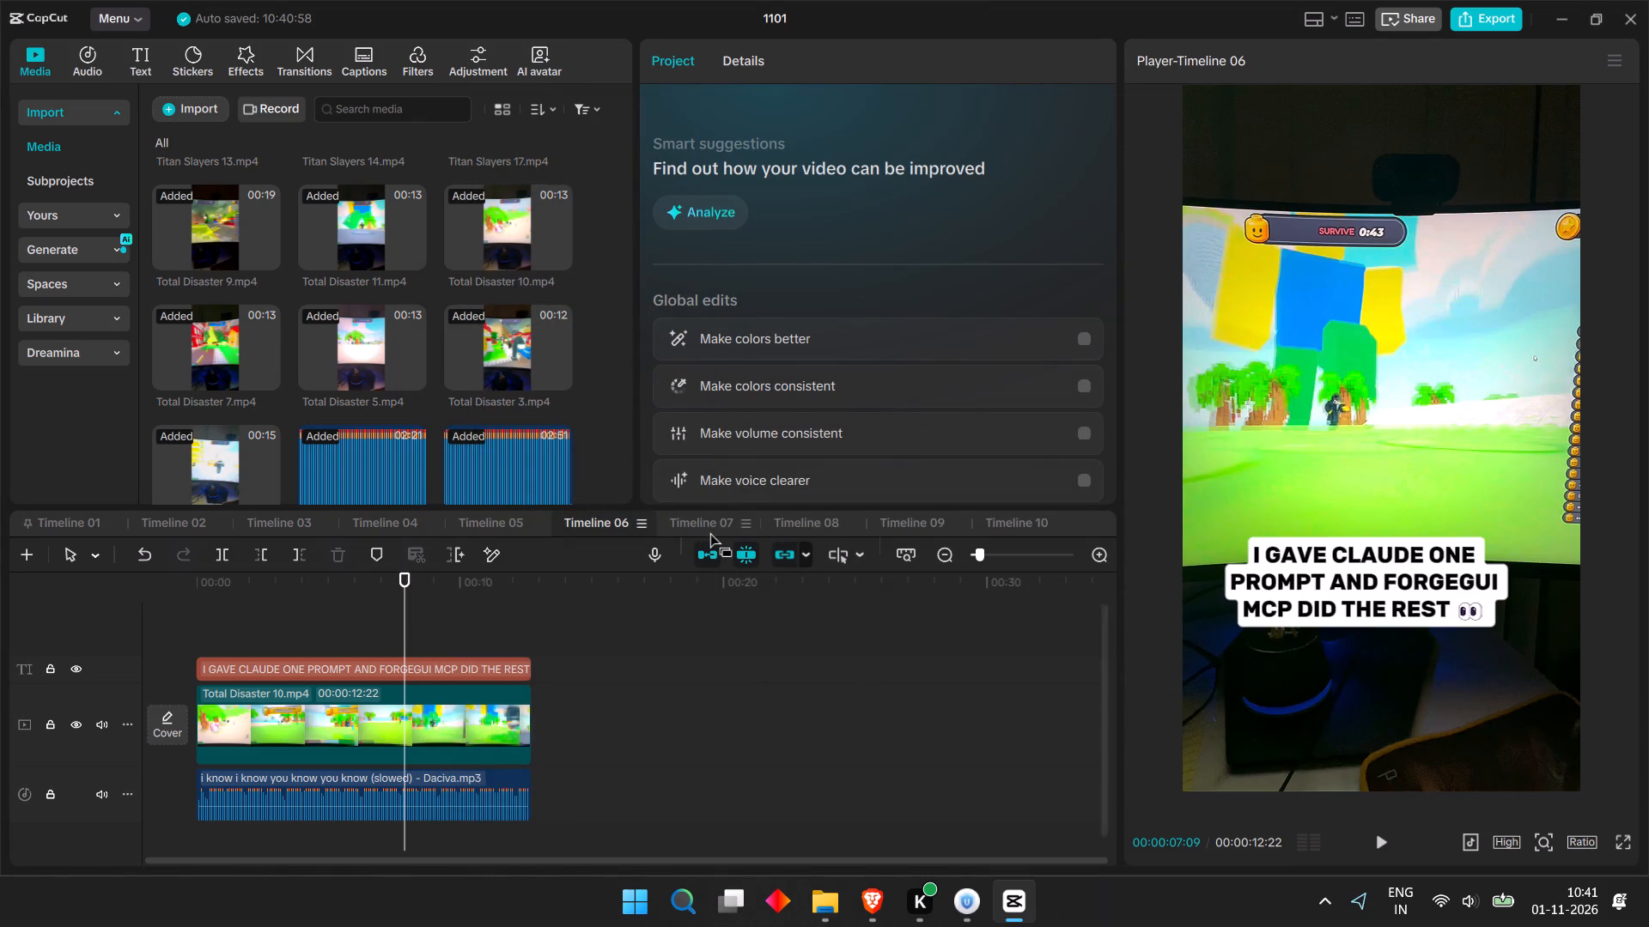
Open Timeline 07, export it as a video named "fm 17", and dismiss the sharing options.
click(709, 530)
click(1481, 29)
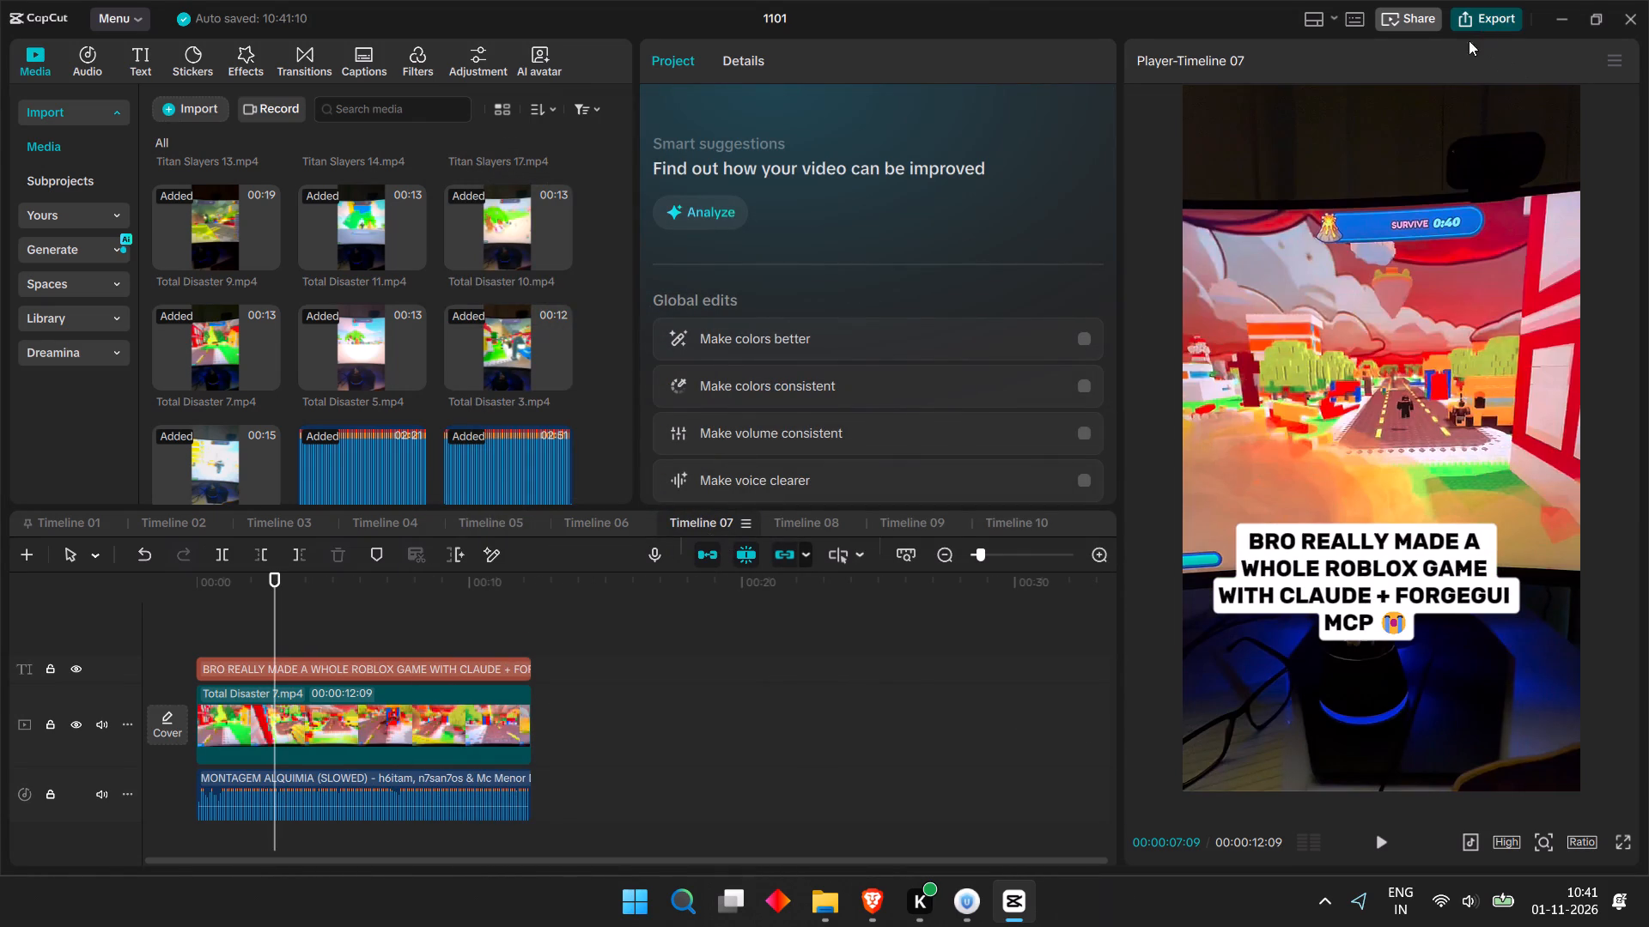
drag(1036, 189, 814, 191)
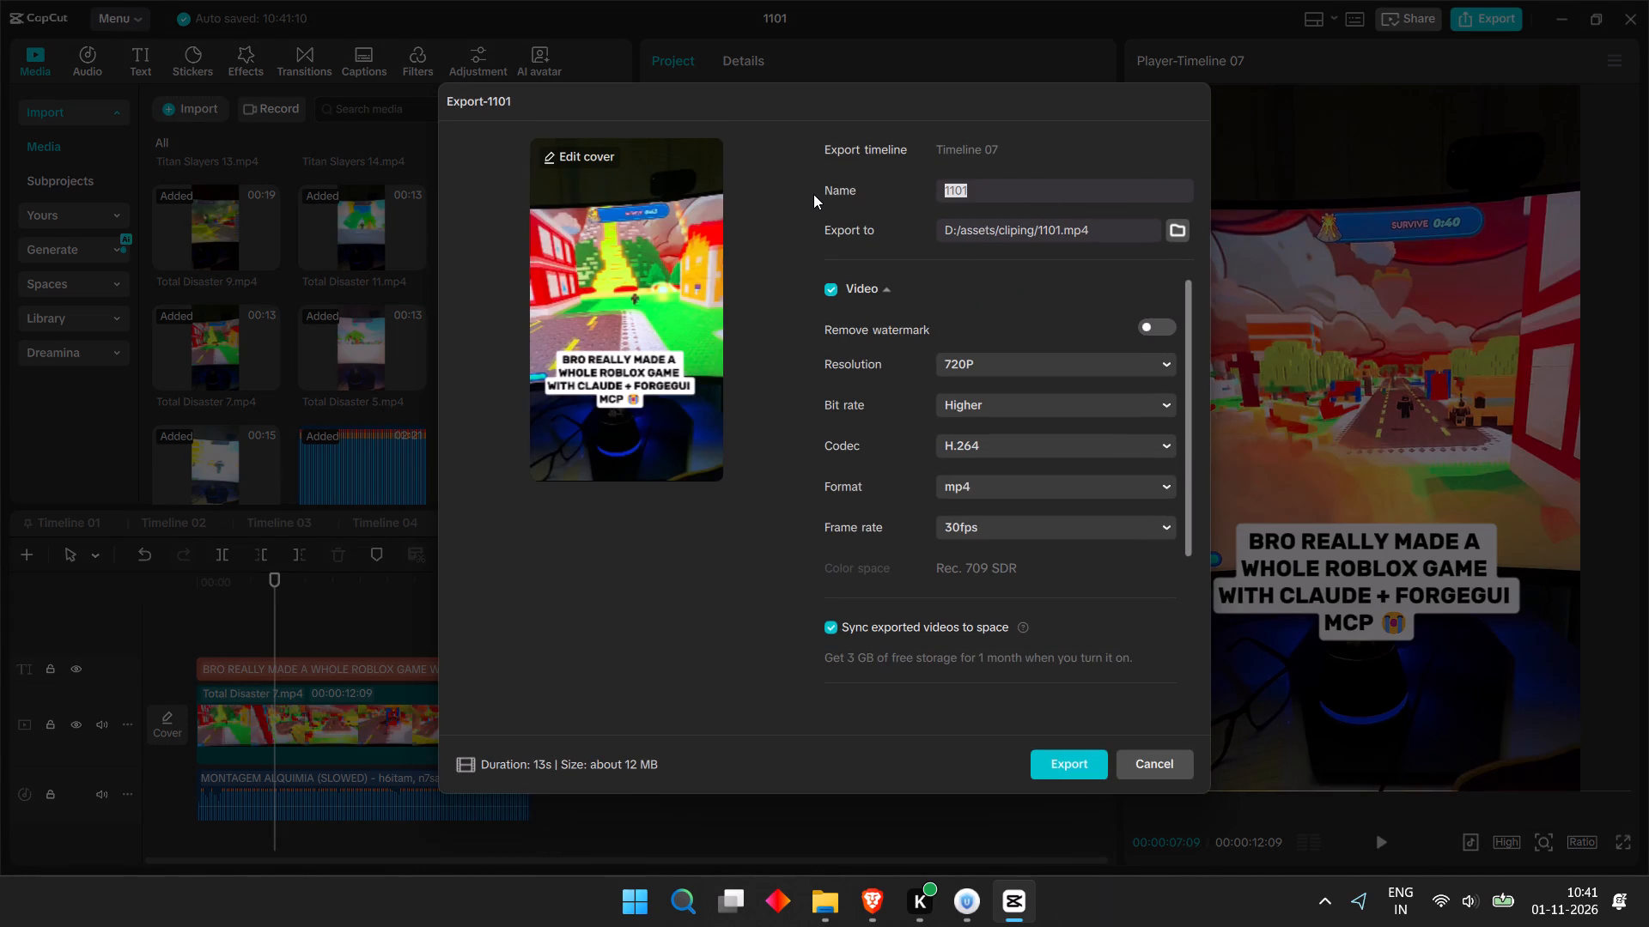
text(fm 17)
key(Return)
click(1178, 750)
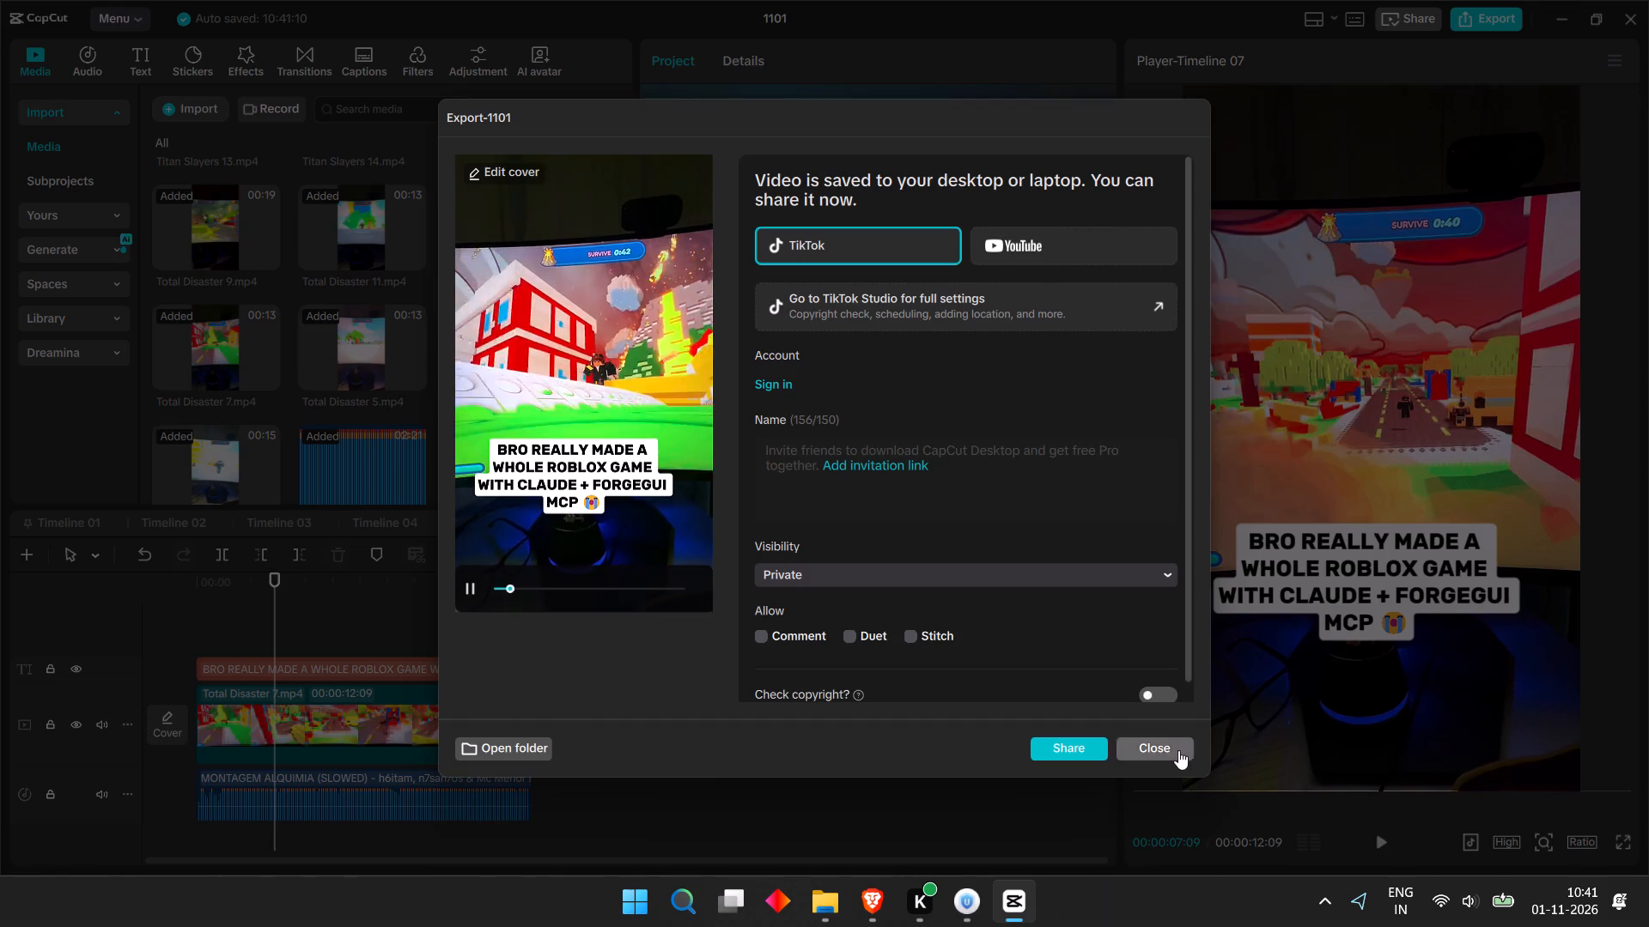
Open Timeline 08, export it as a video named "fm 18", and dismiss the sharing options.
click(809, 521)
click(1485, 18)
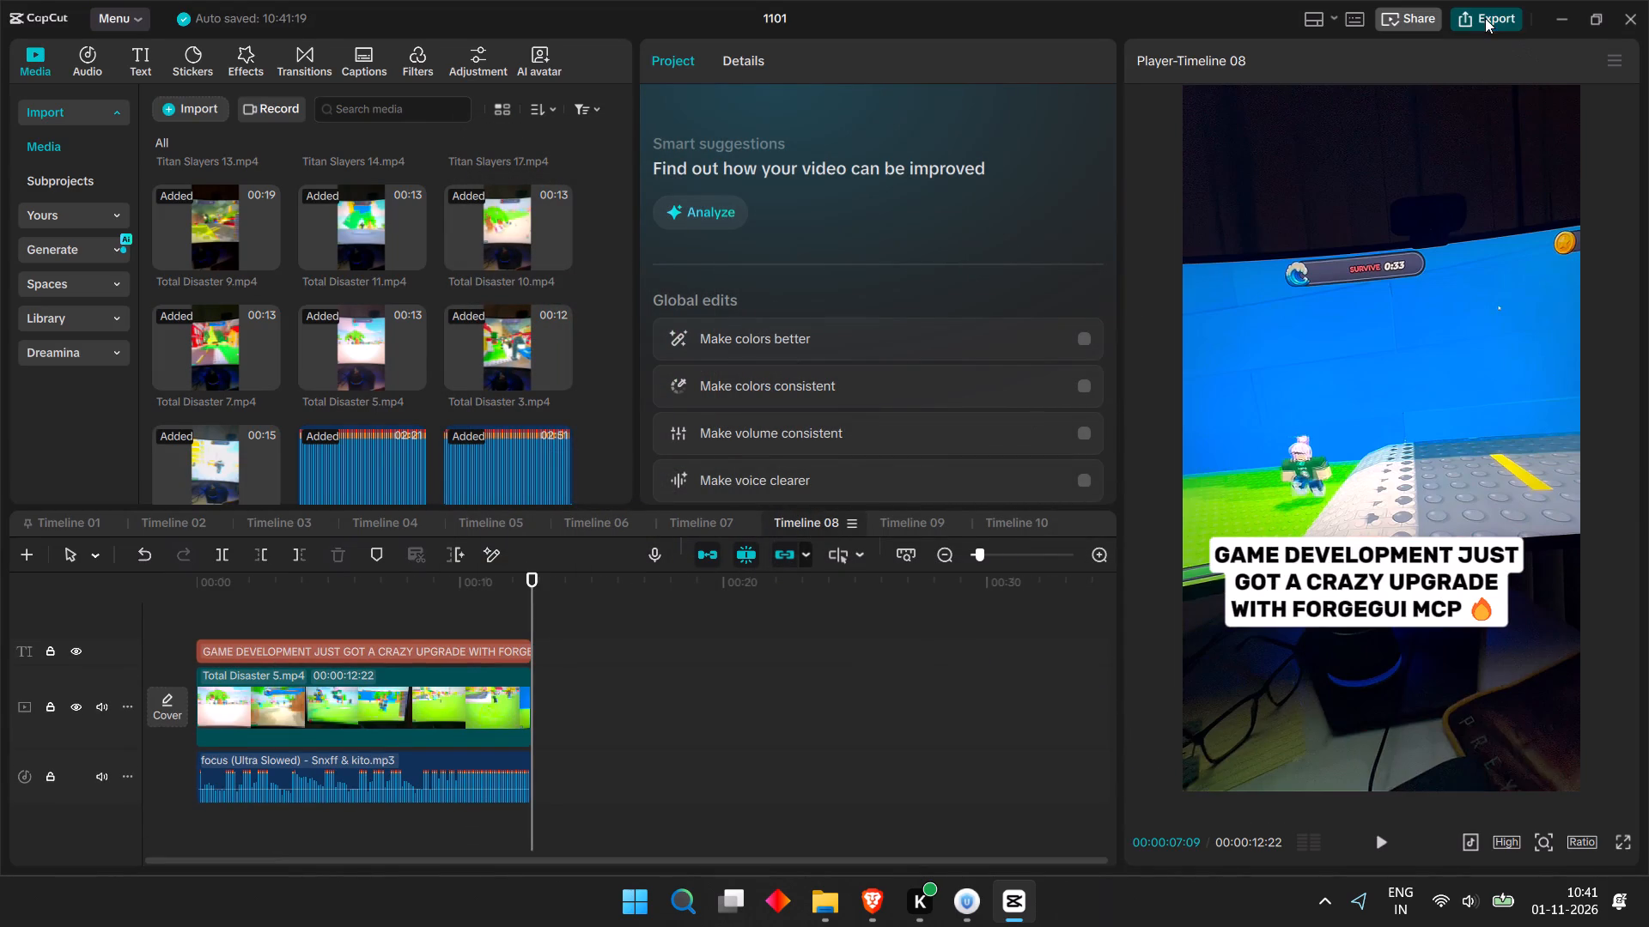
drag(1025, 188, 818, 184)
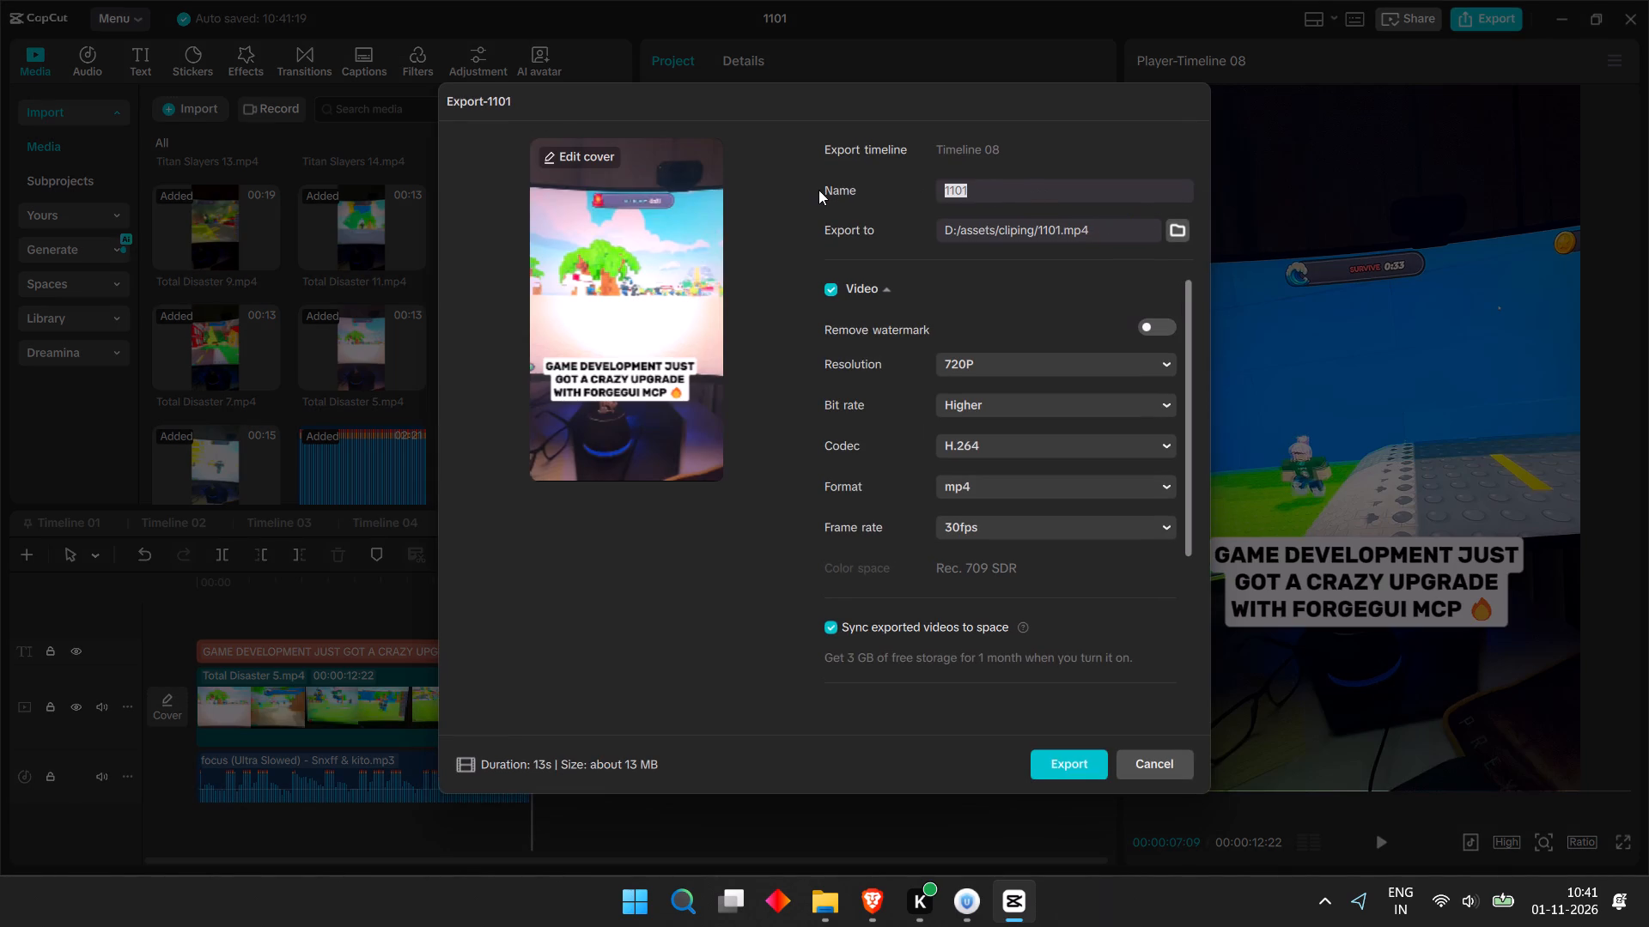
text(fm 18)
key(Return)
click(1142, 747)
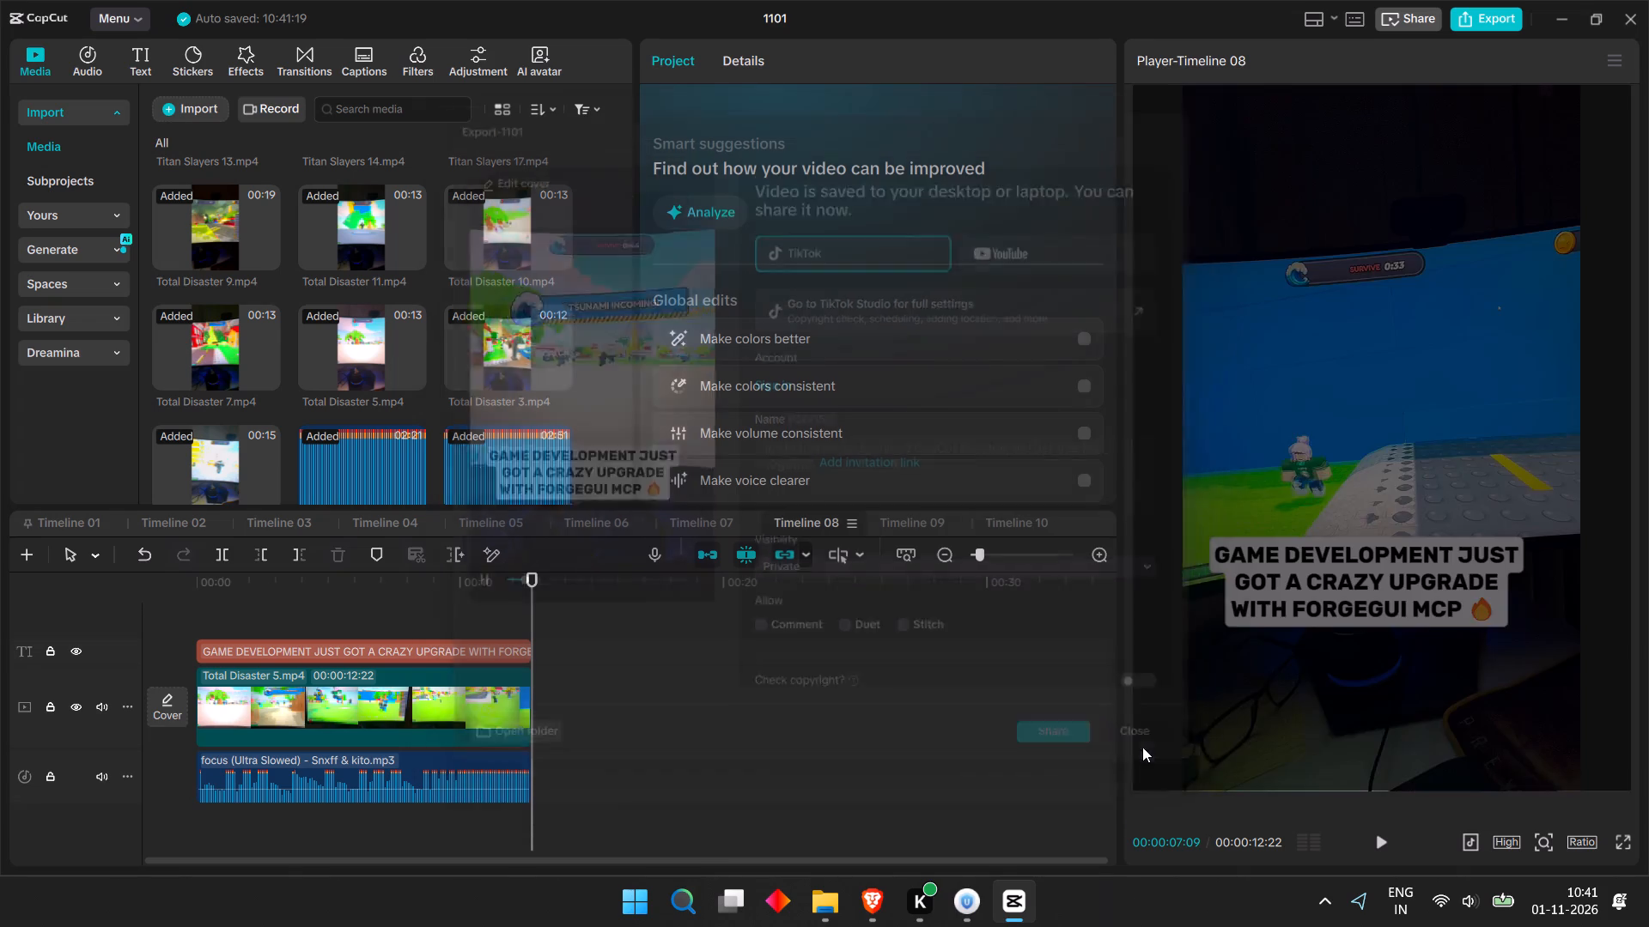
Open Timeline 09, export it as a video named "fm 19", and dismiss the sharing options.
click(912, 528)
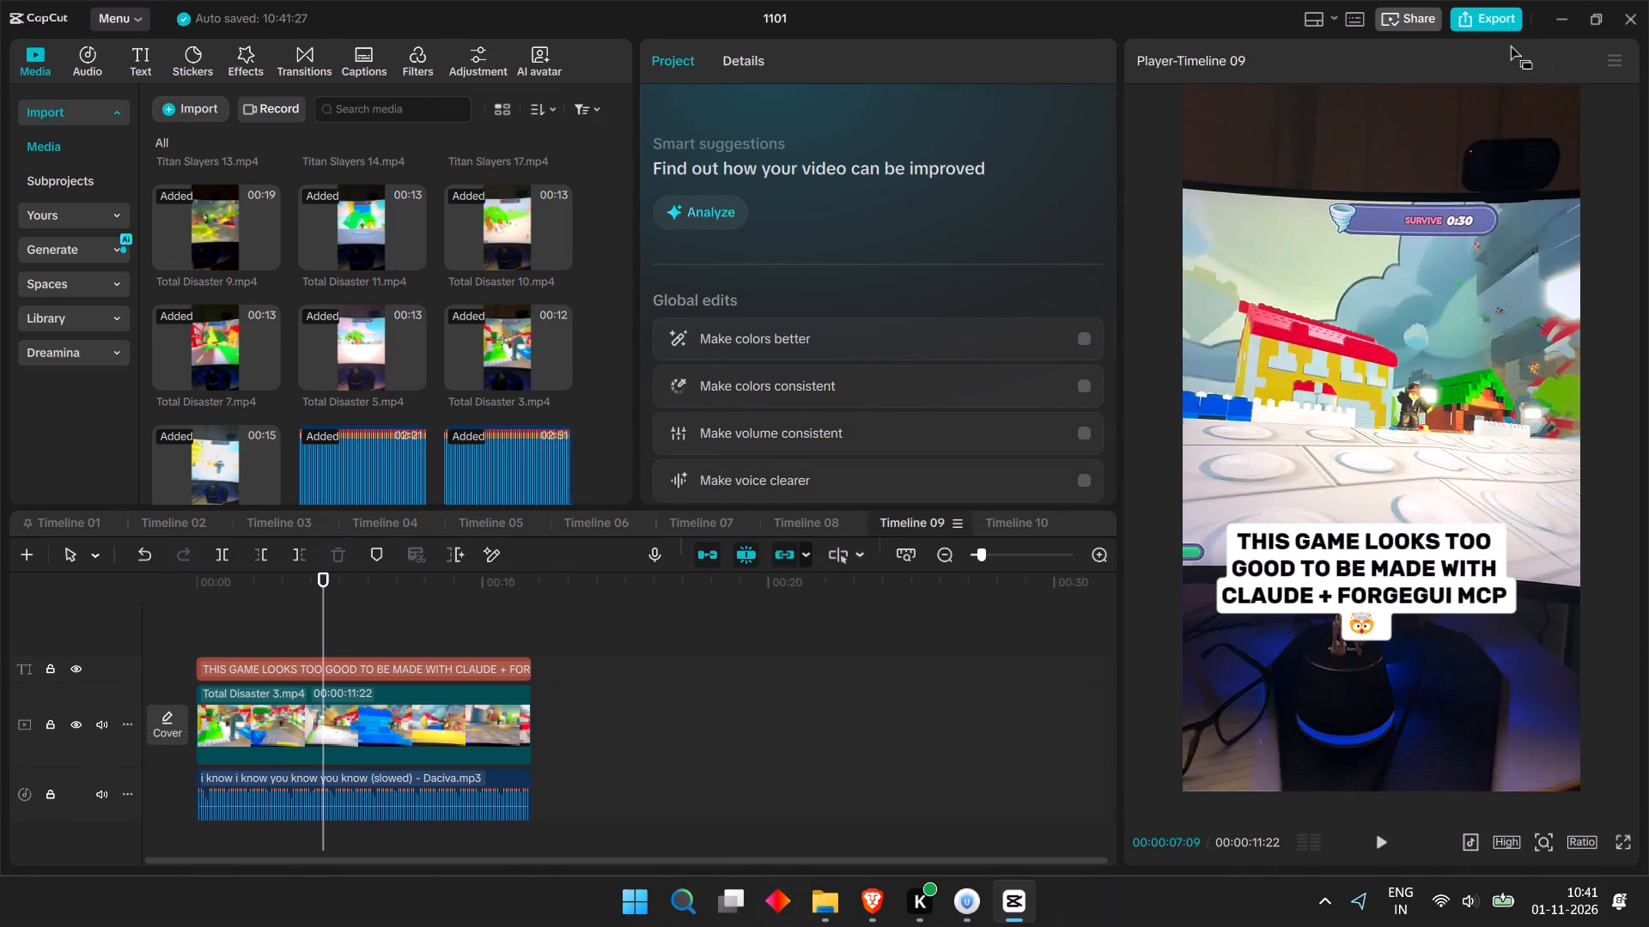
click(1482, 21)
text(fm 19)
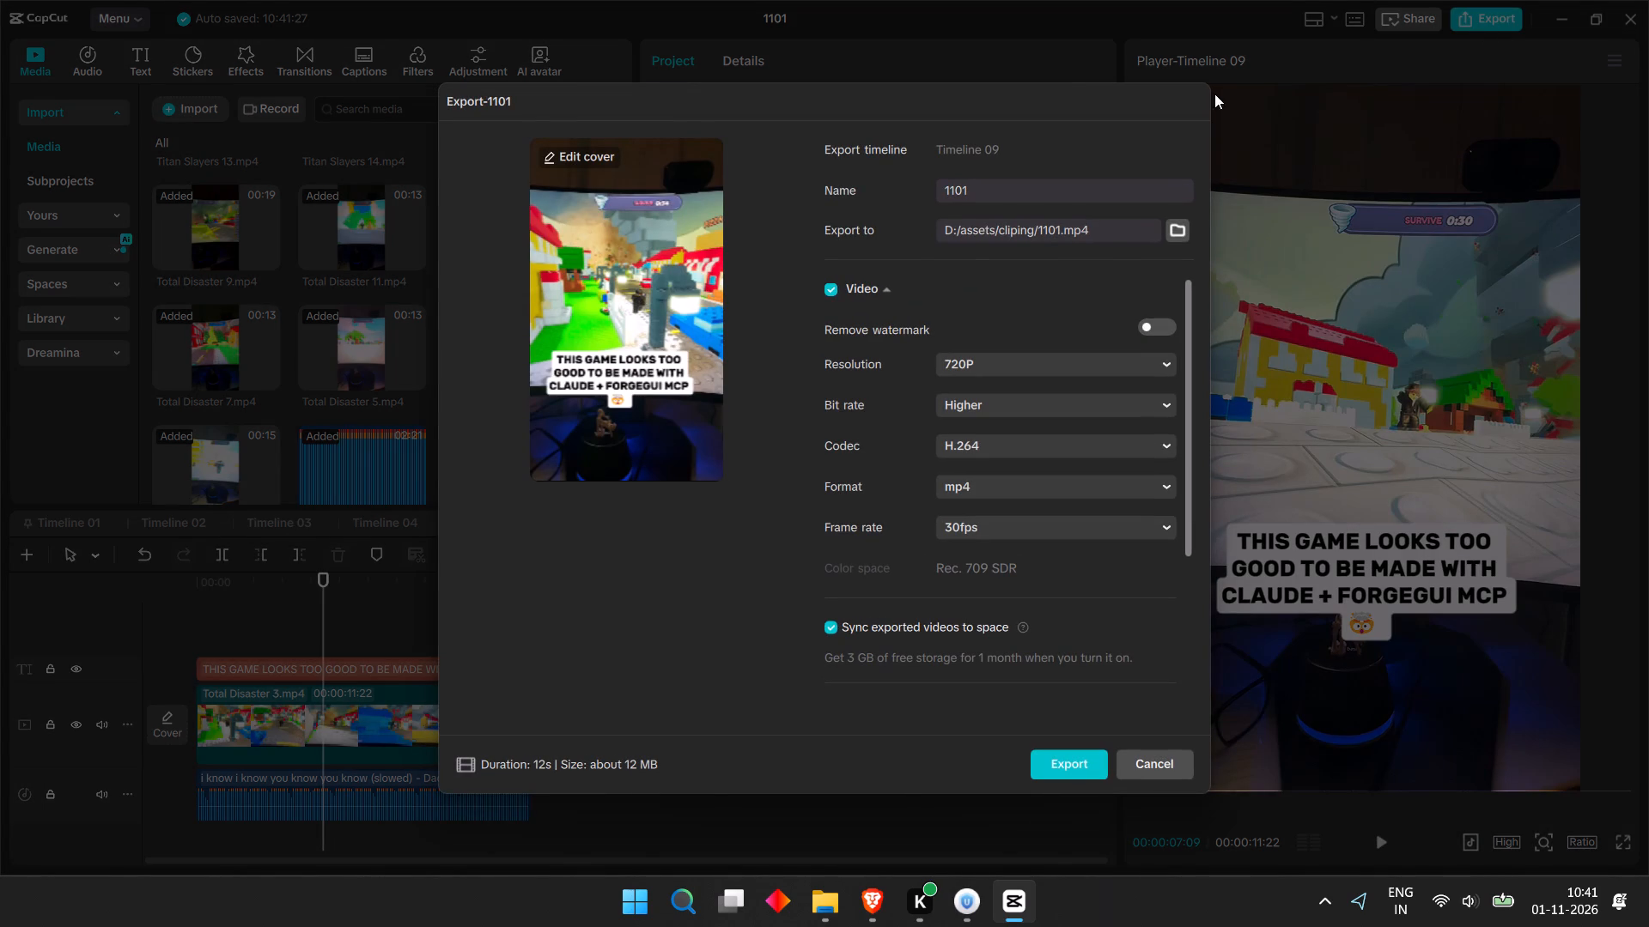
double_click(968, 197)
key(BackSpace)
text(fm 19)
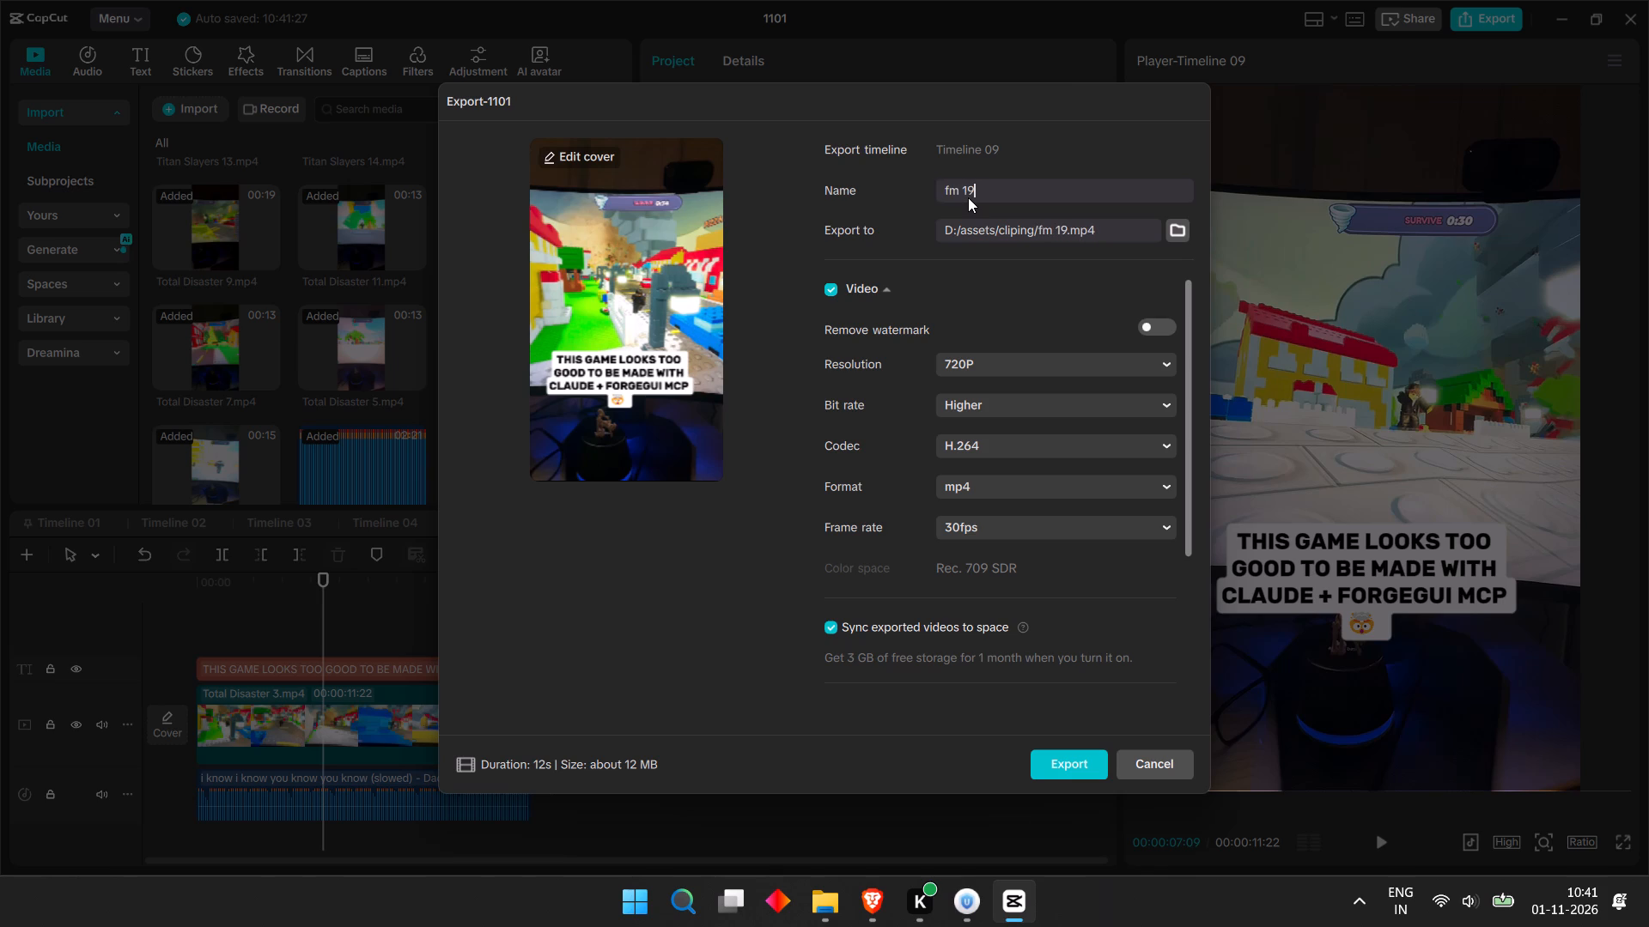
key(Return)
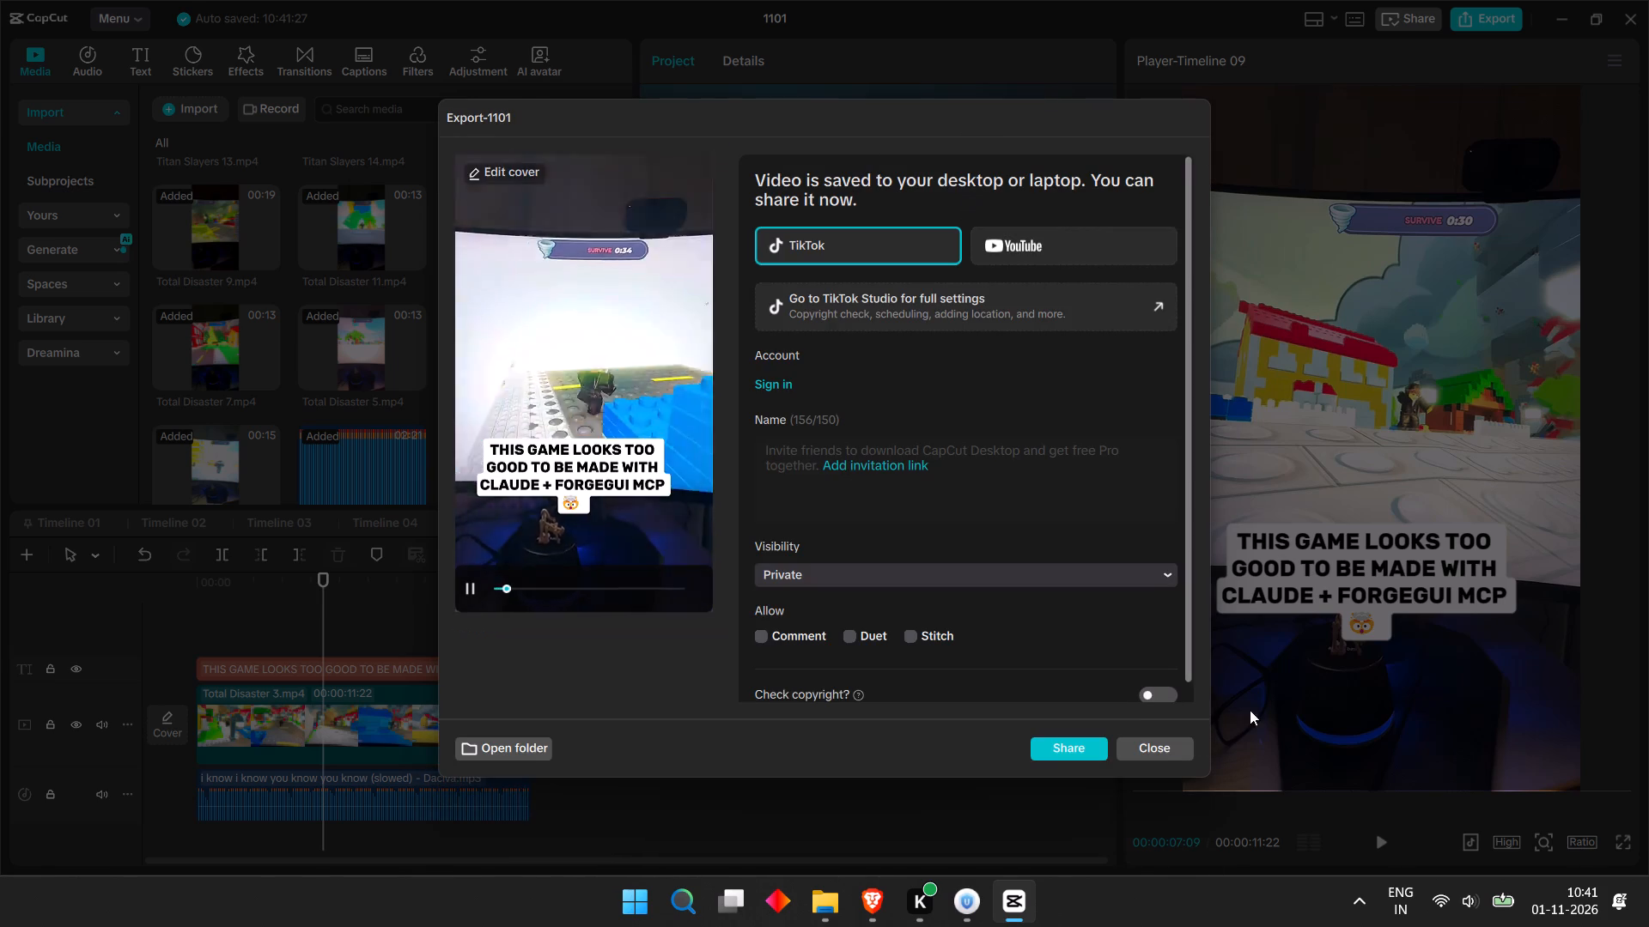
click(1162, 745)
Open Timeline 10, export it as a video named "fm 20", and dismiss the sharing options.
click(999, 519)
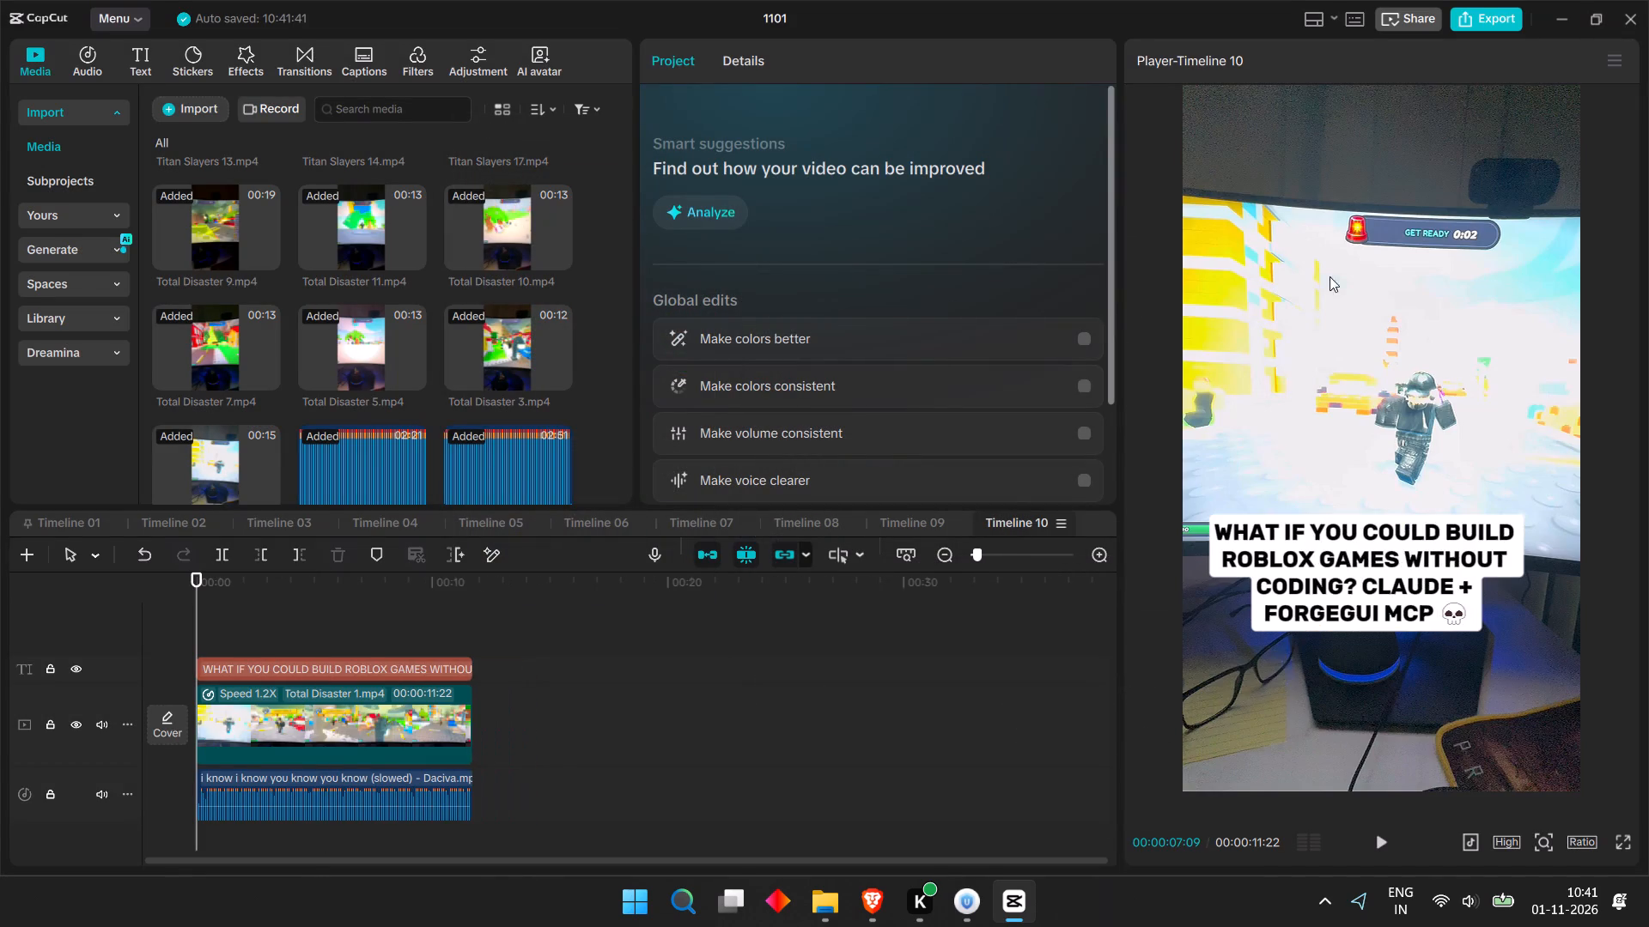
click(1481, 11)
drag(1007, 192, 887, 193)
text(fm)
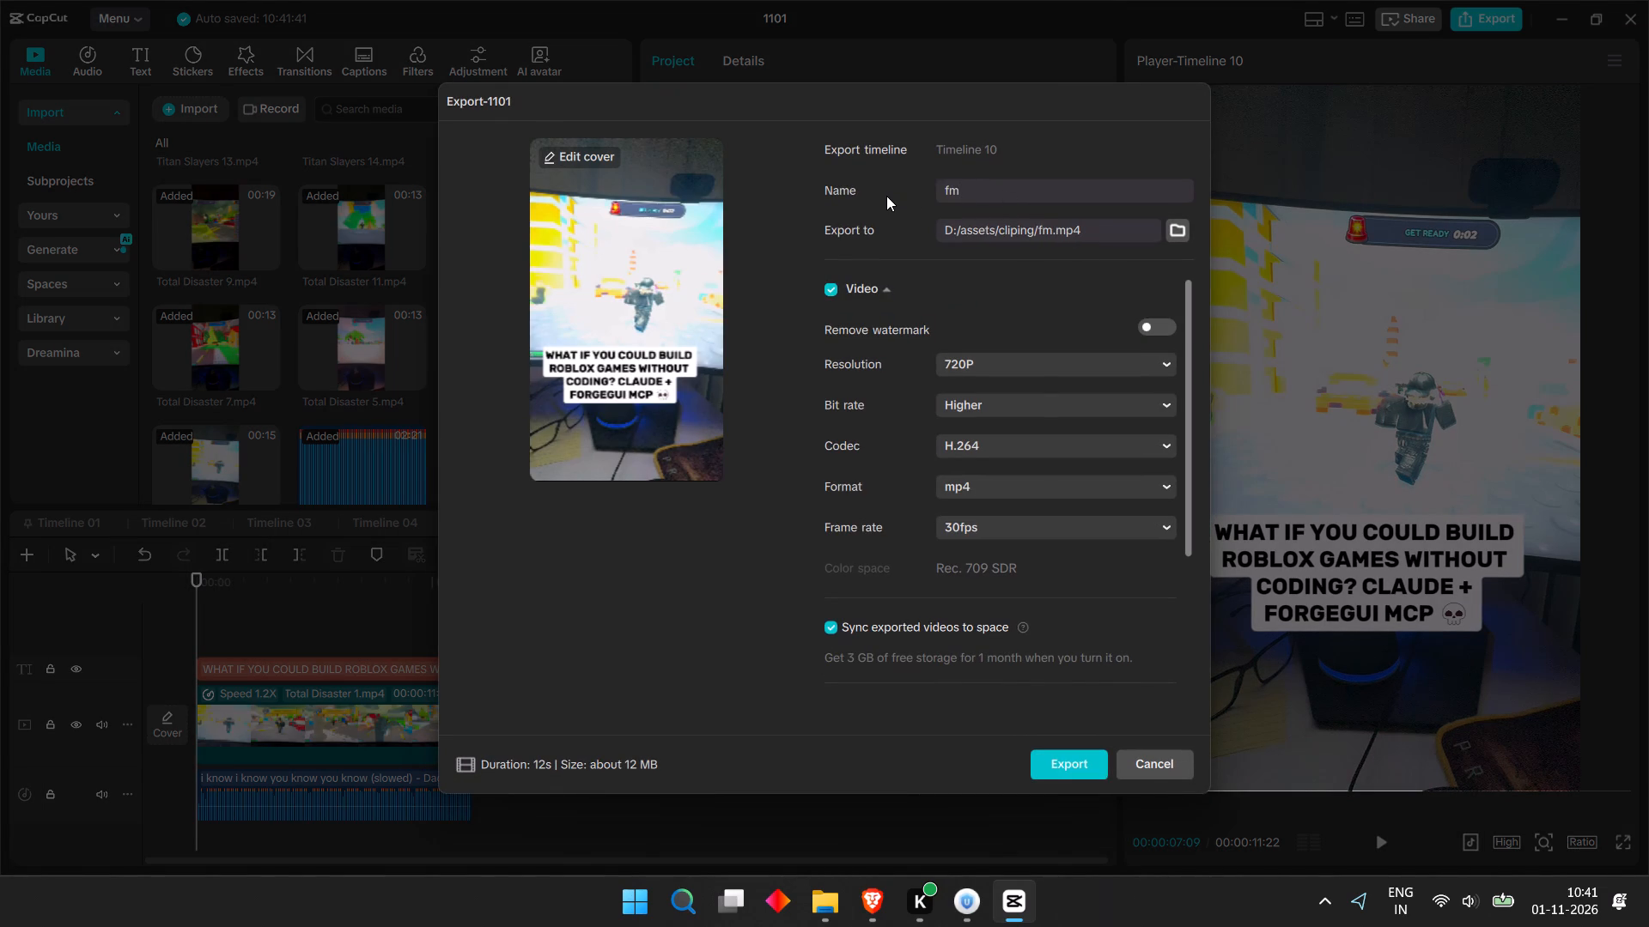
key(space)
text(20)
key(Return)
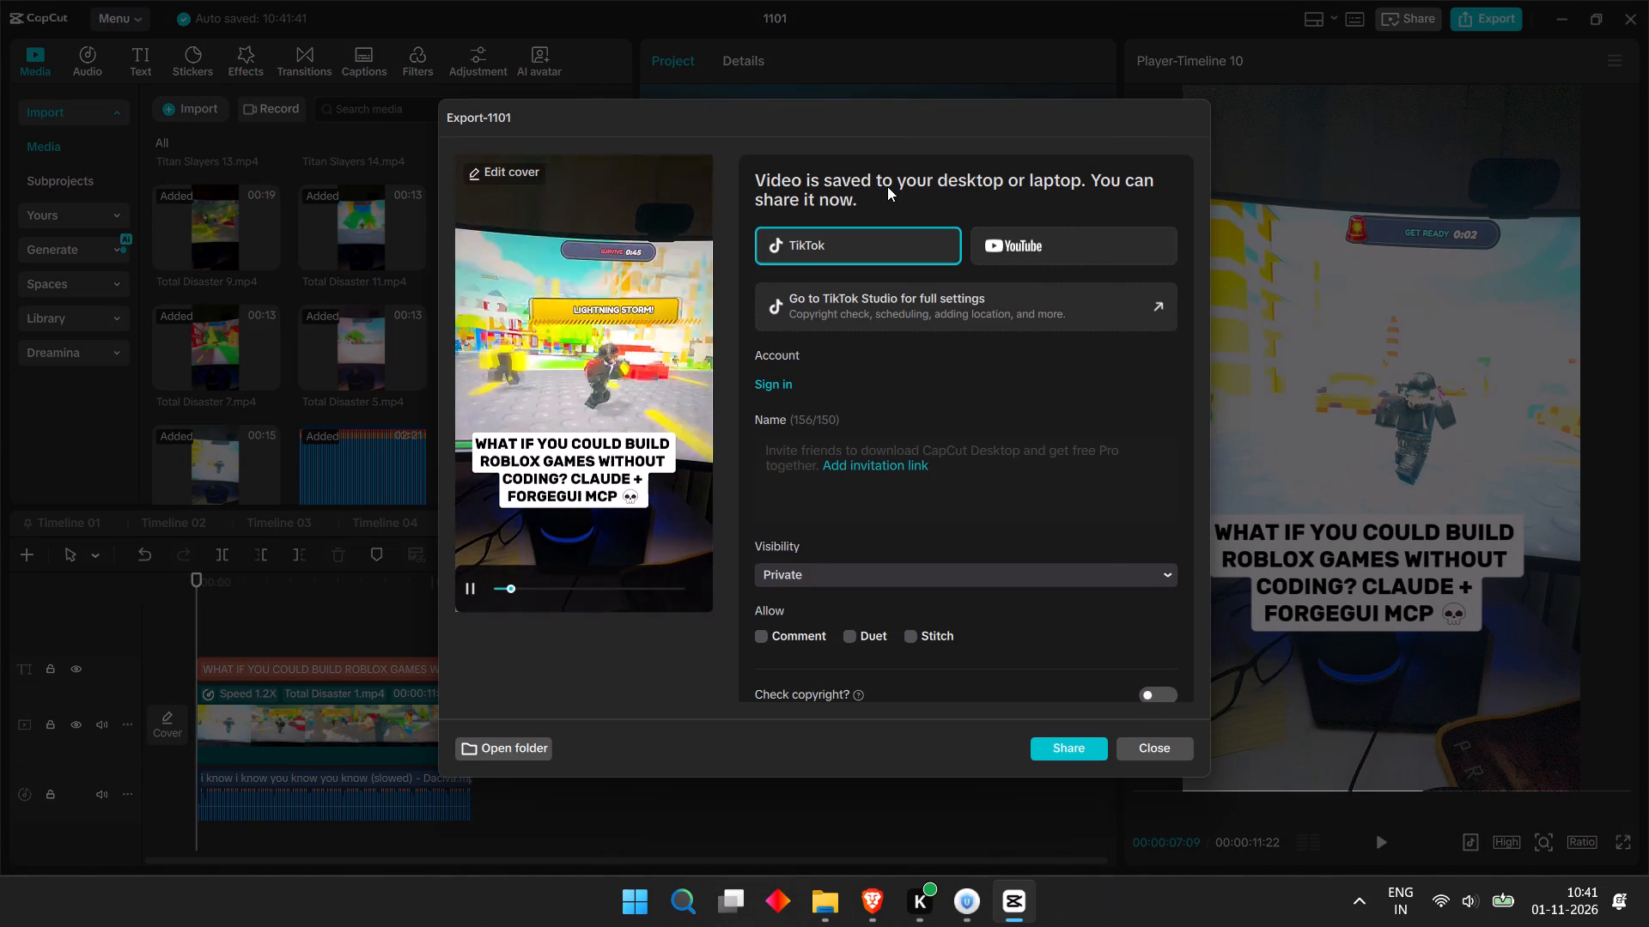
click(1154, 753)
Launch Google Chrome with the profile that has the grey-blue T avatar and open Google Drive.
key(alt+space)
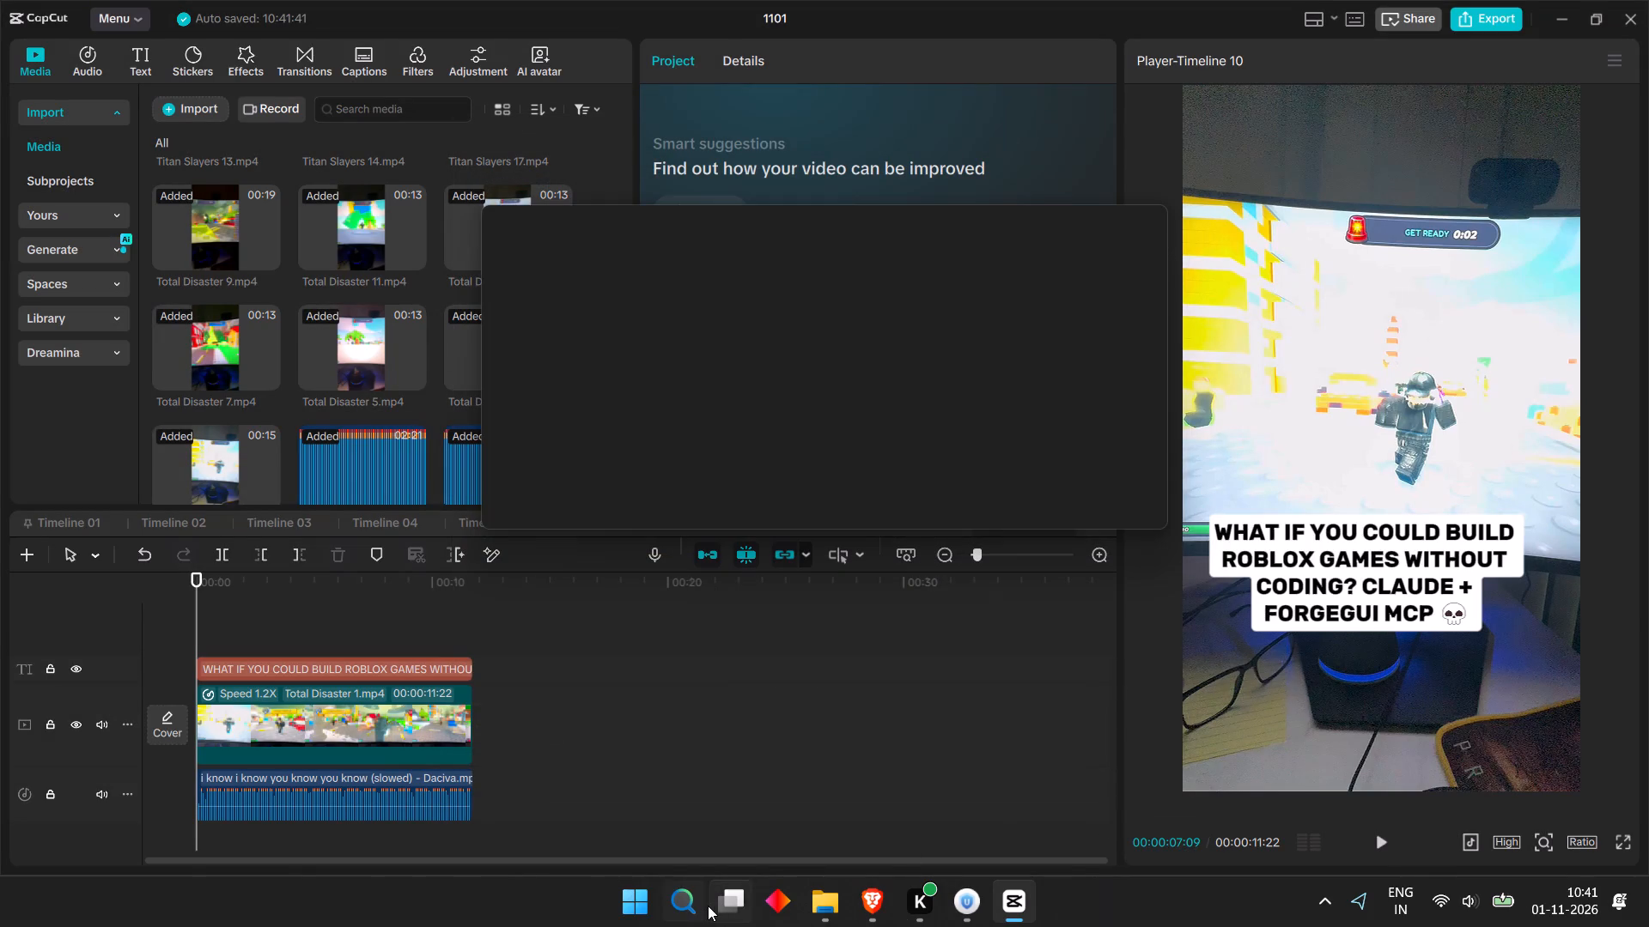
key(c)
click(679, 387)
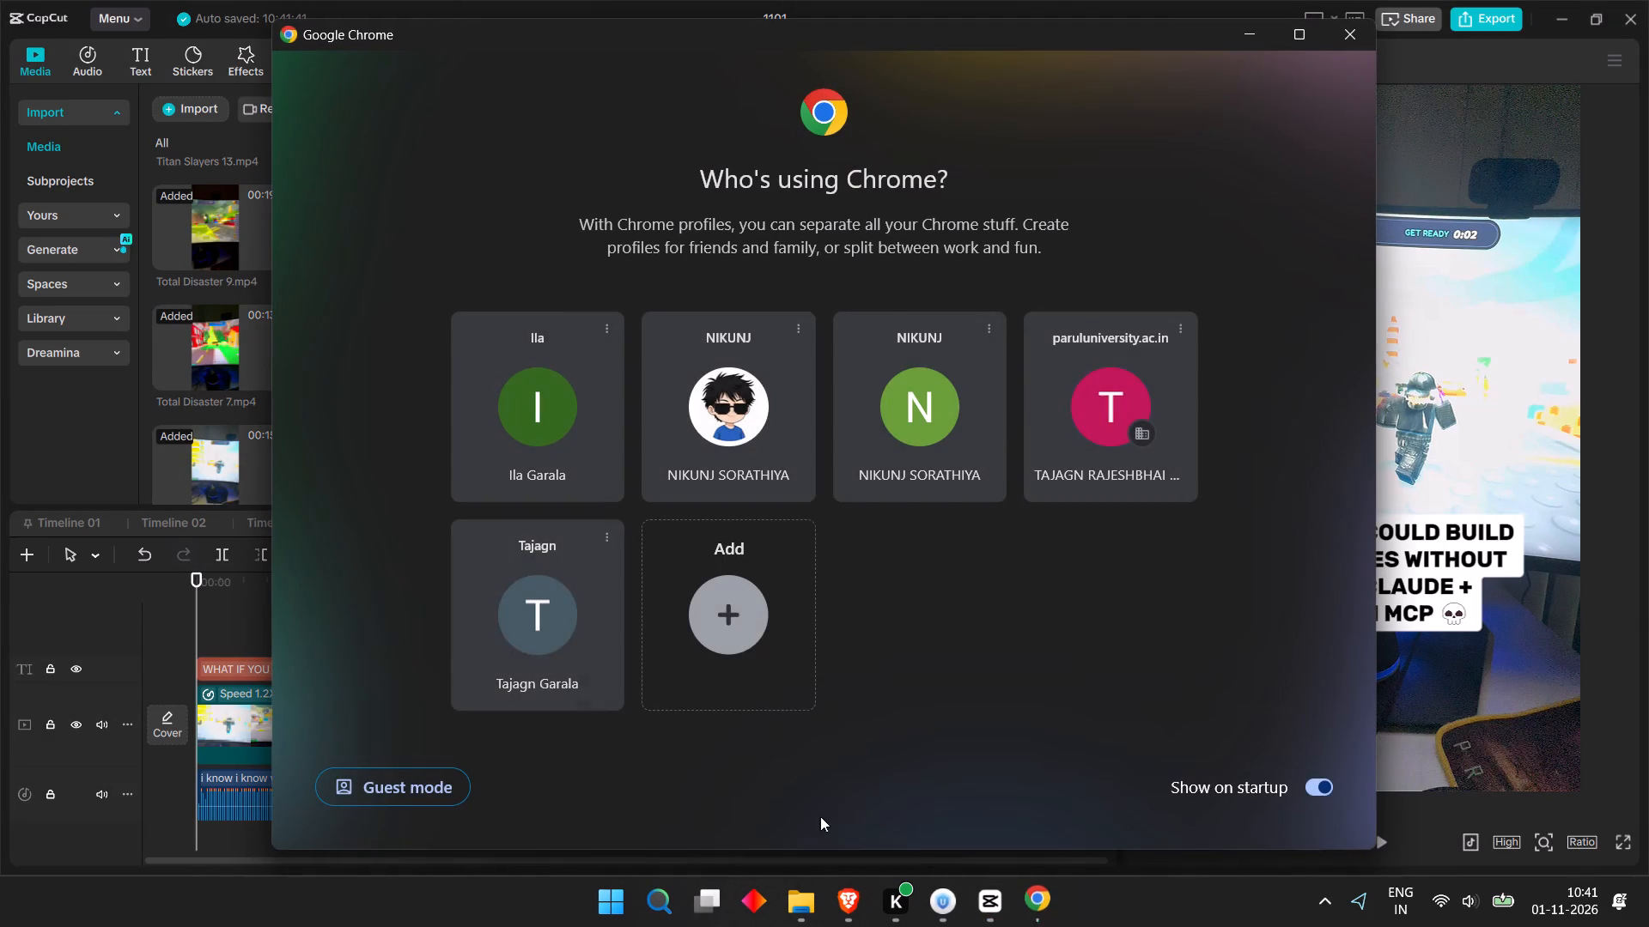
click(552, 607)
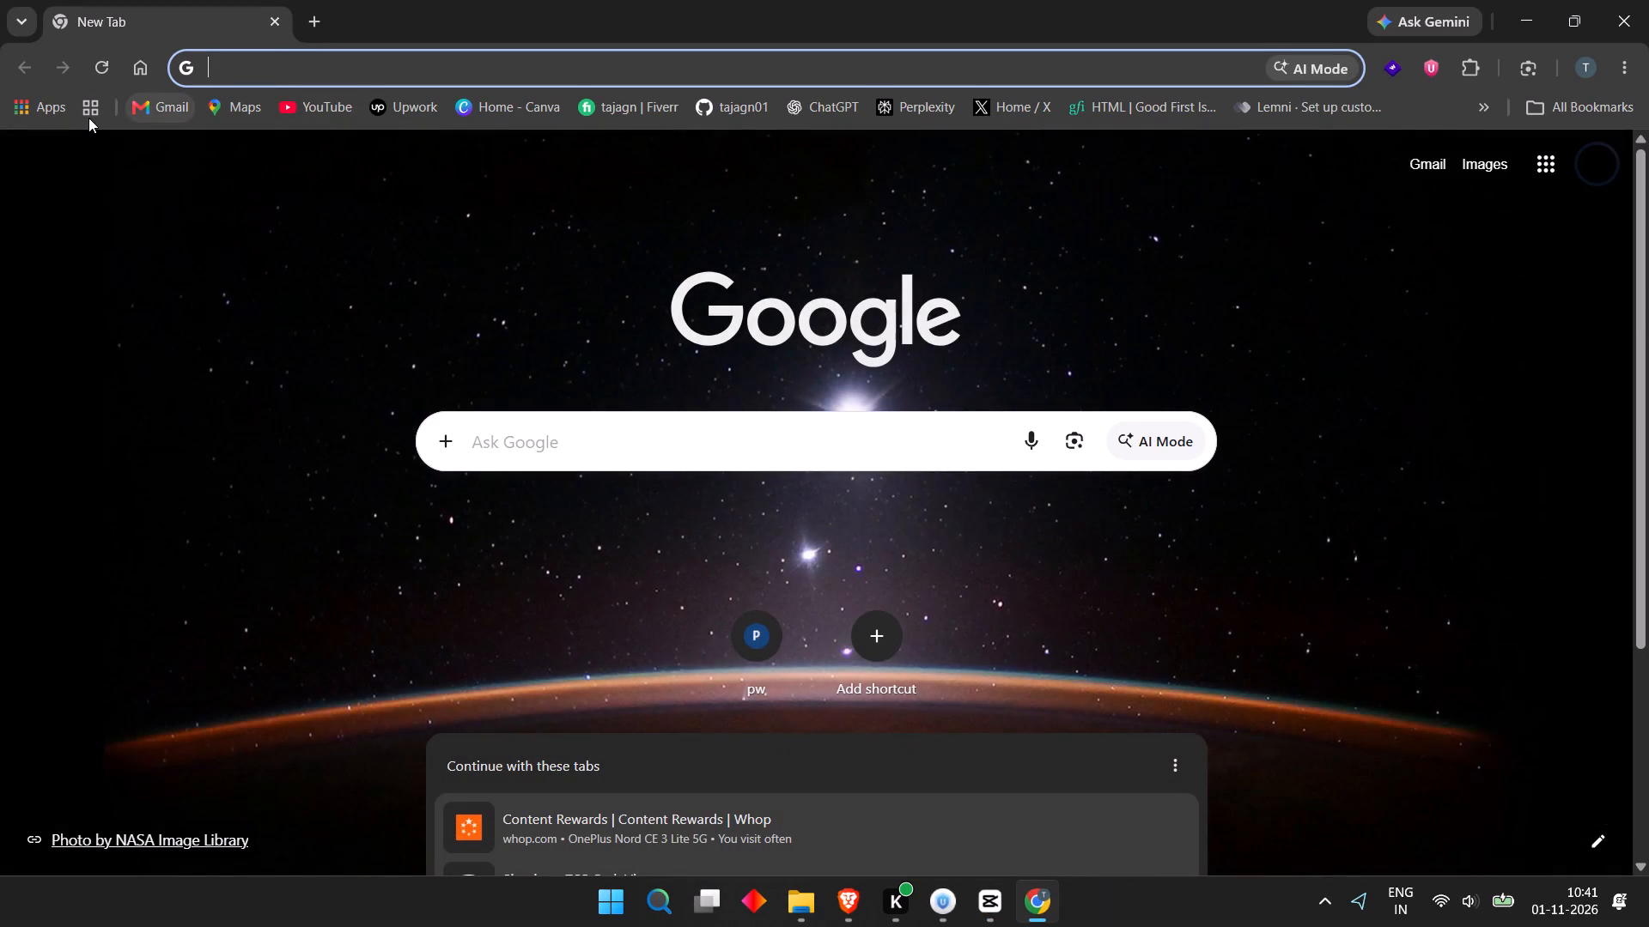
click(88, 118)
click(31, 101)
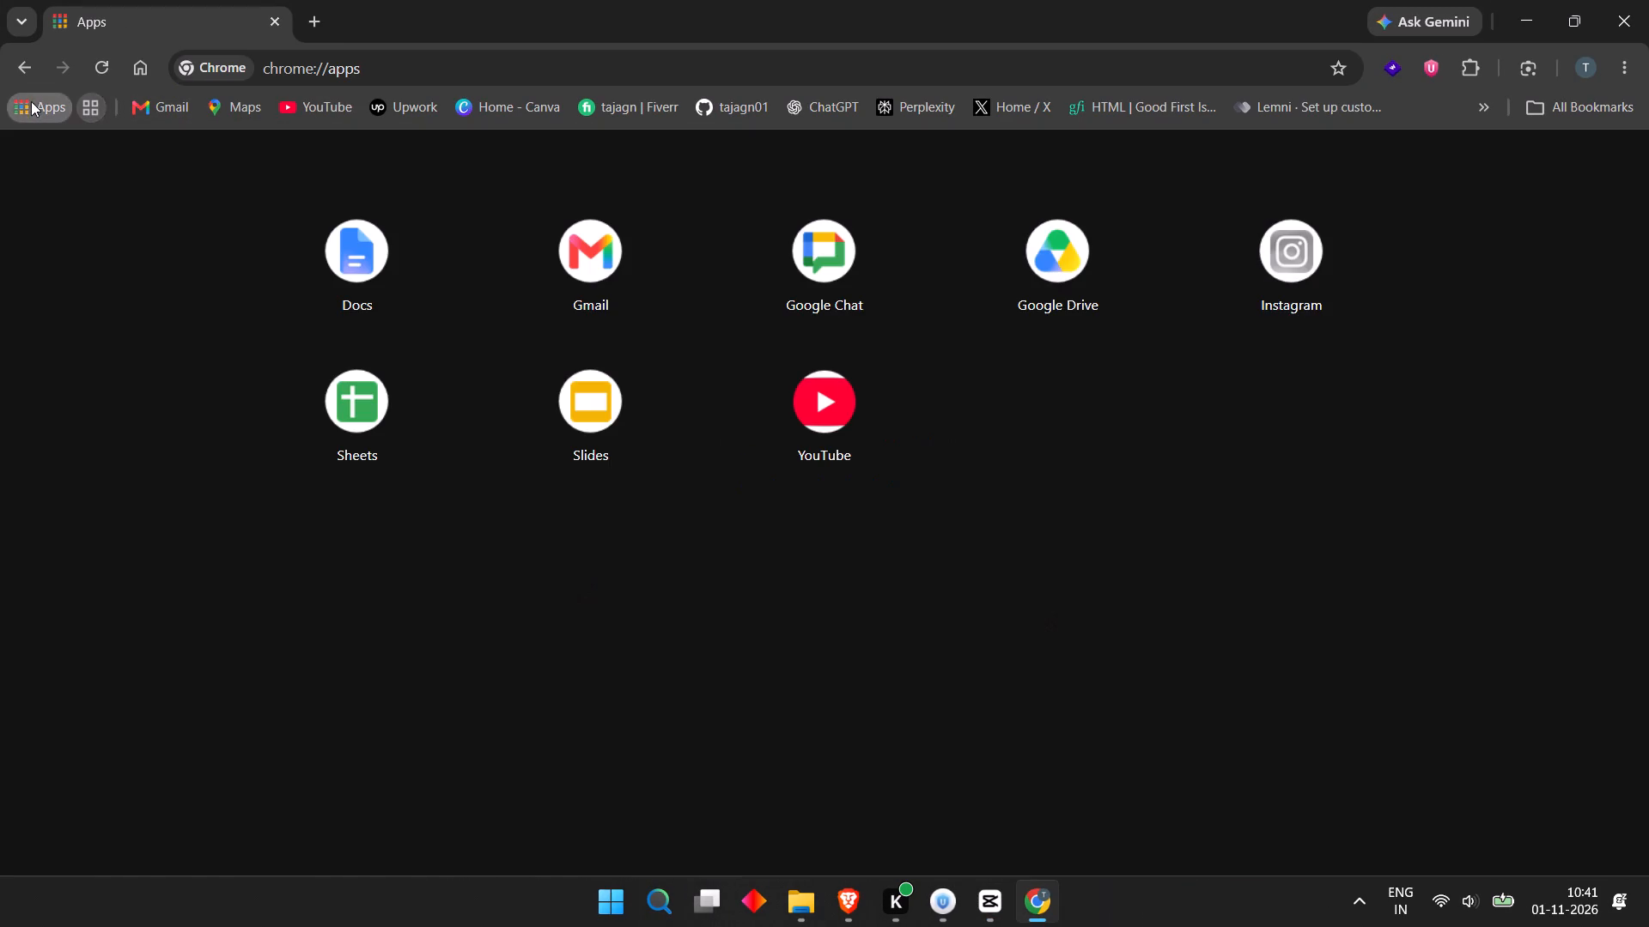
click(1056, 235)
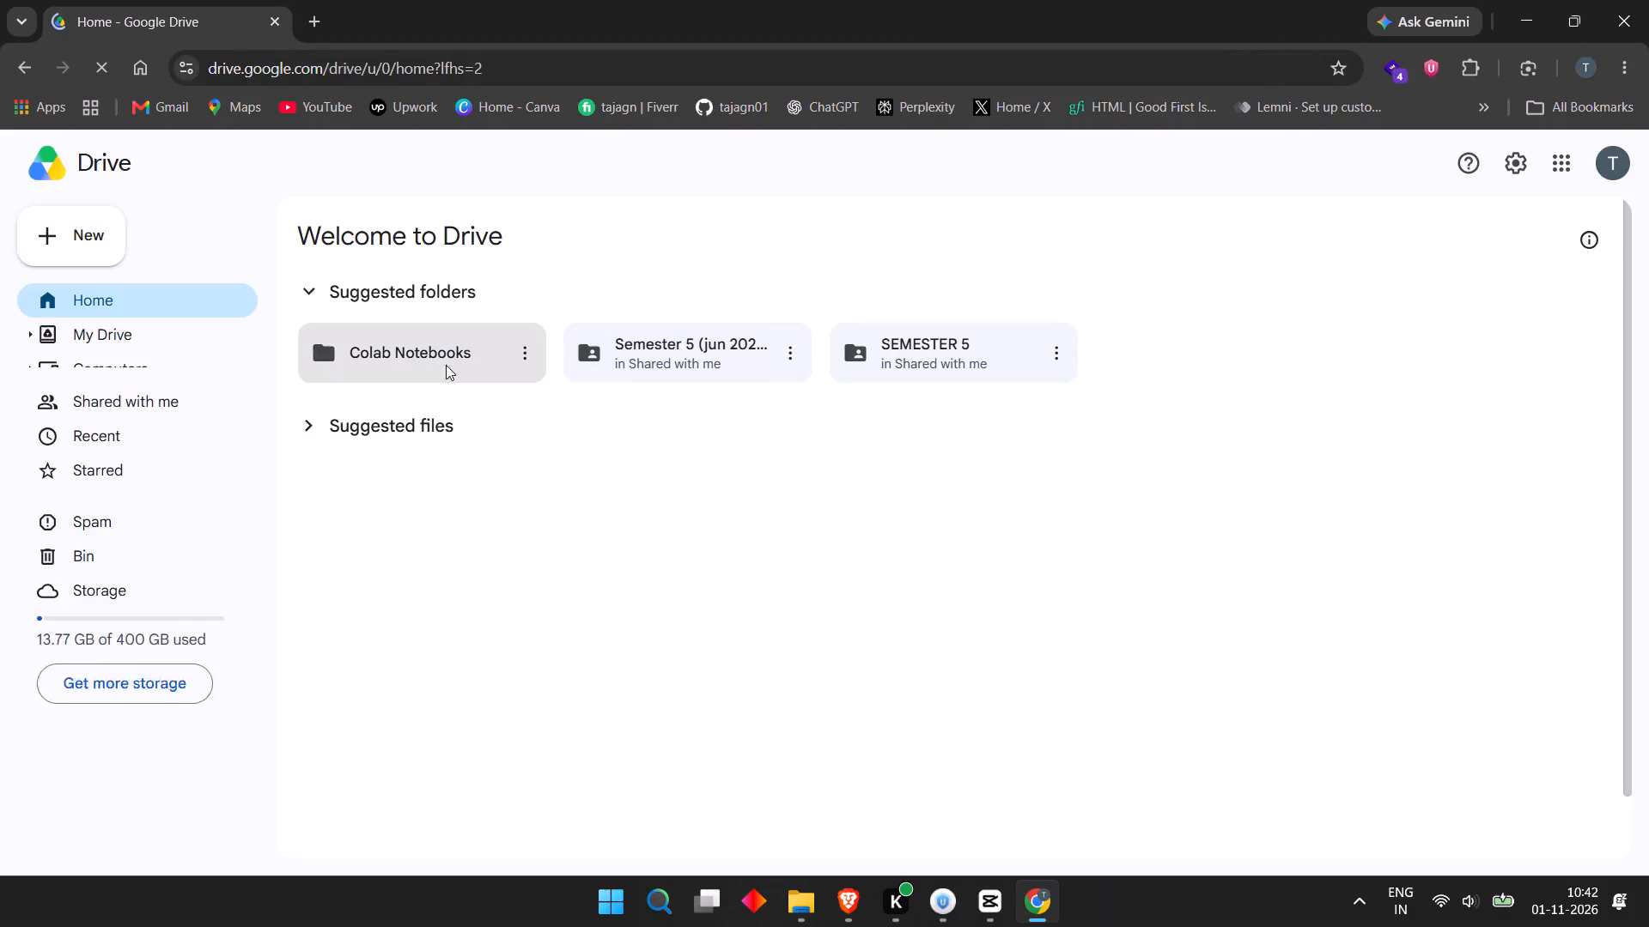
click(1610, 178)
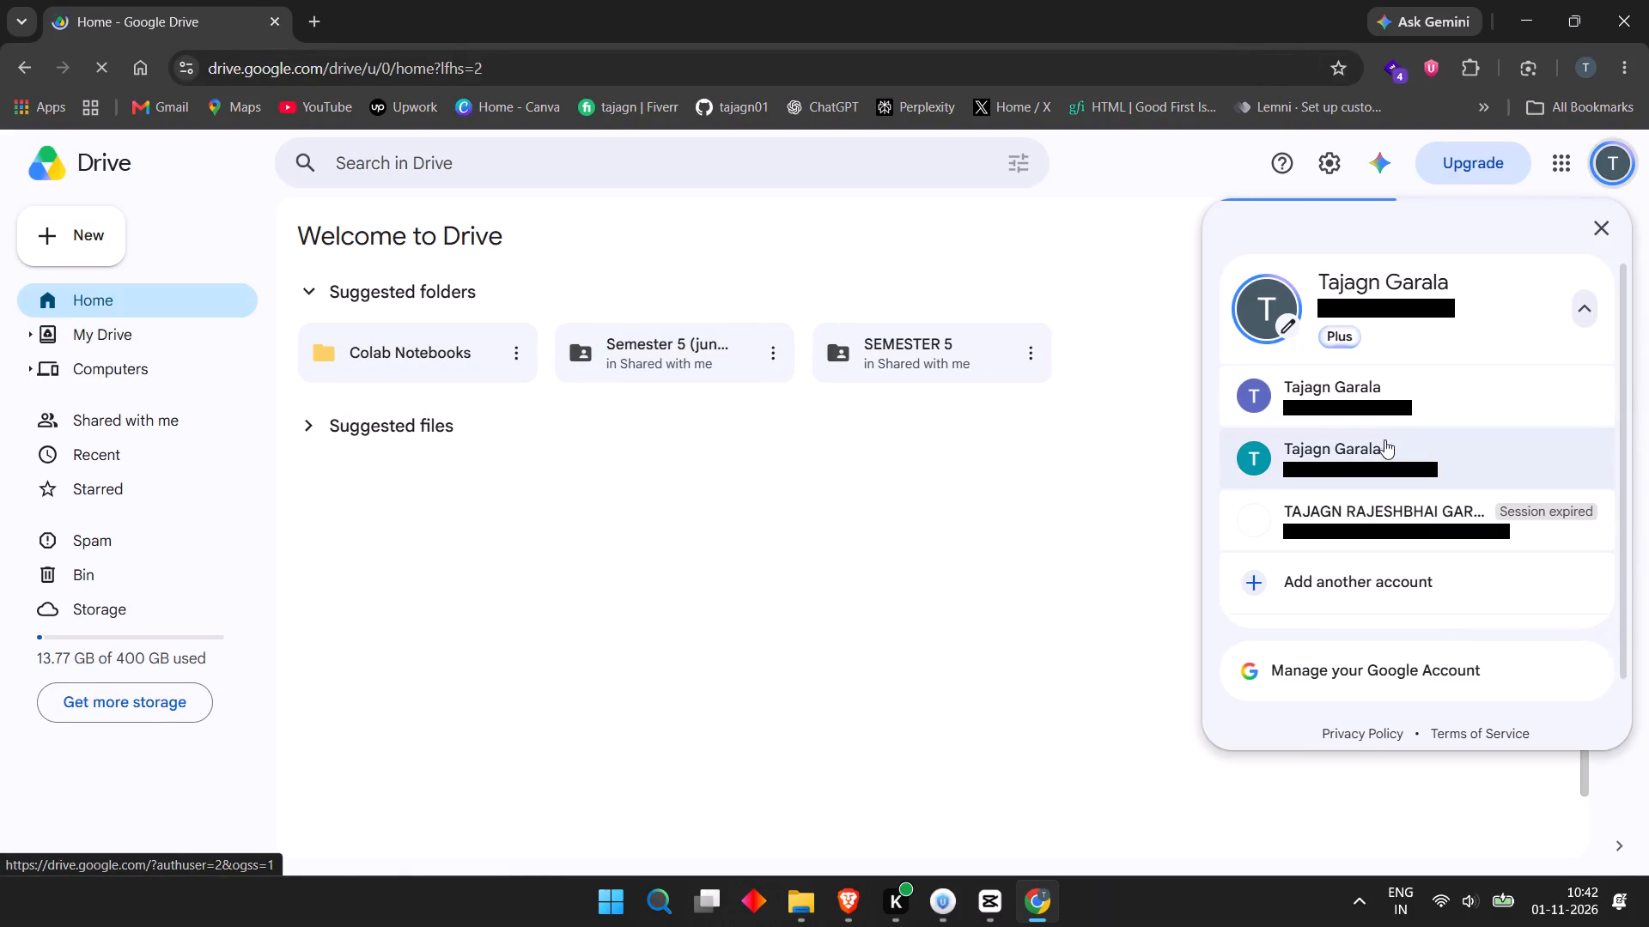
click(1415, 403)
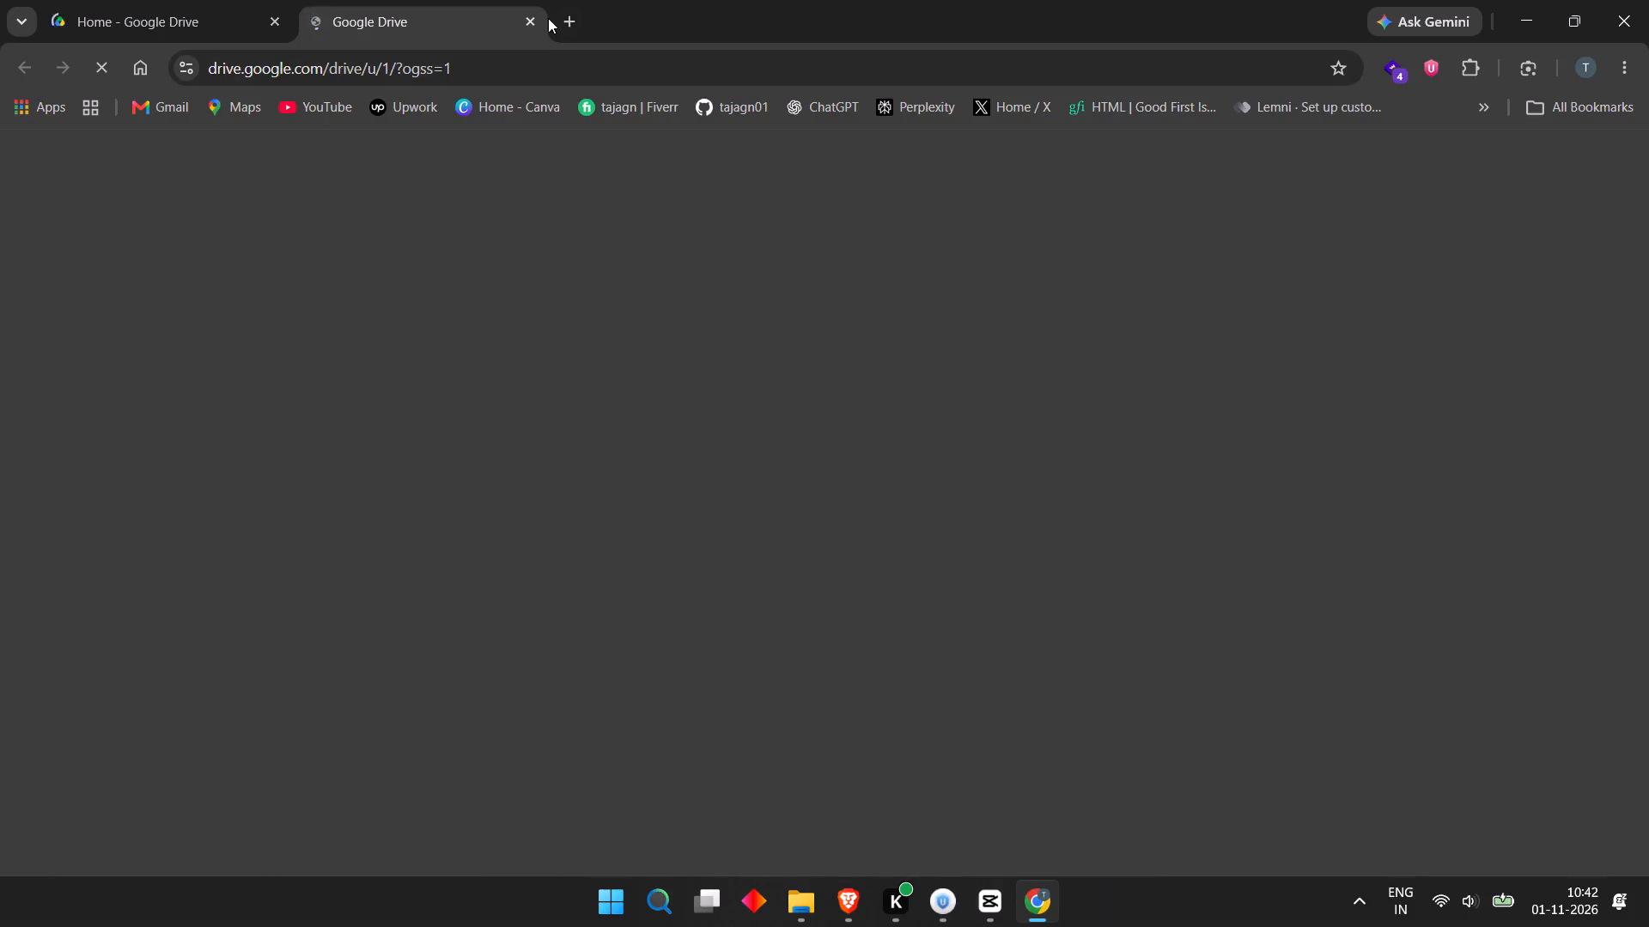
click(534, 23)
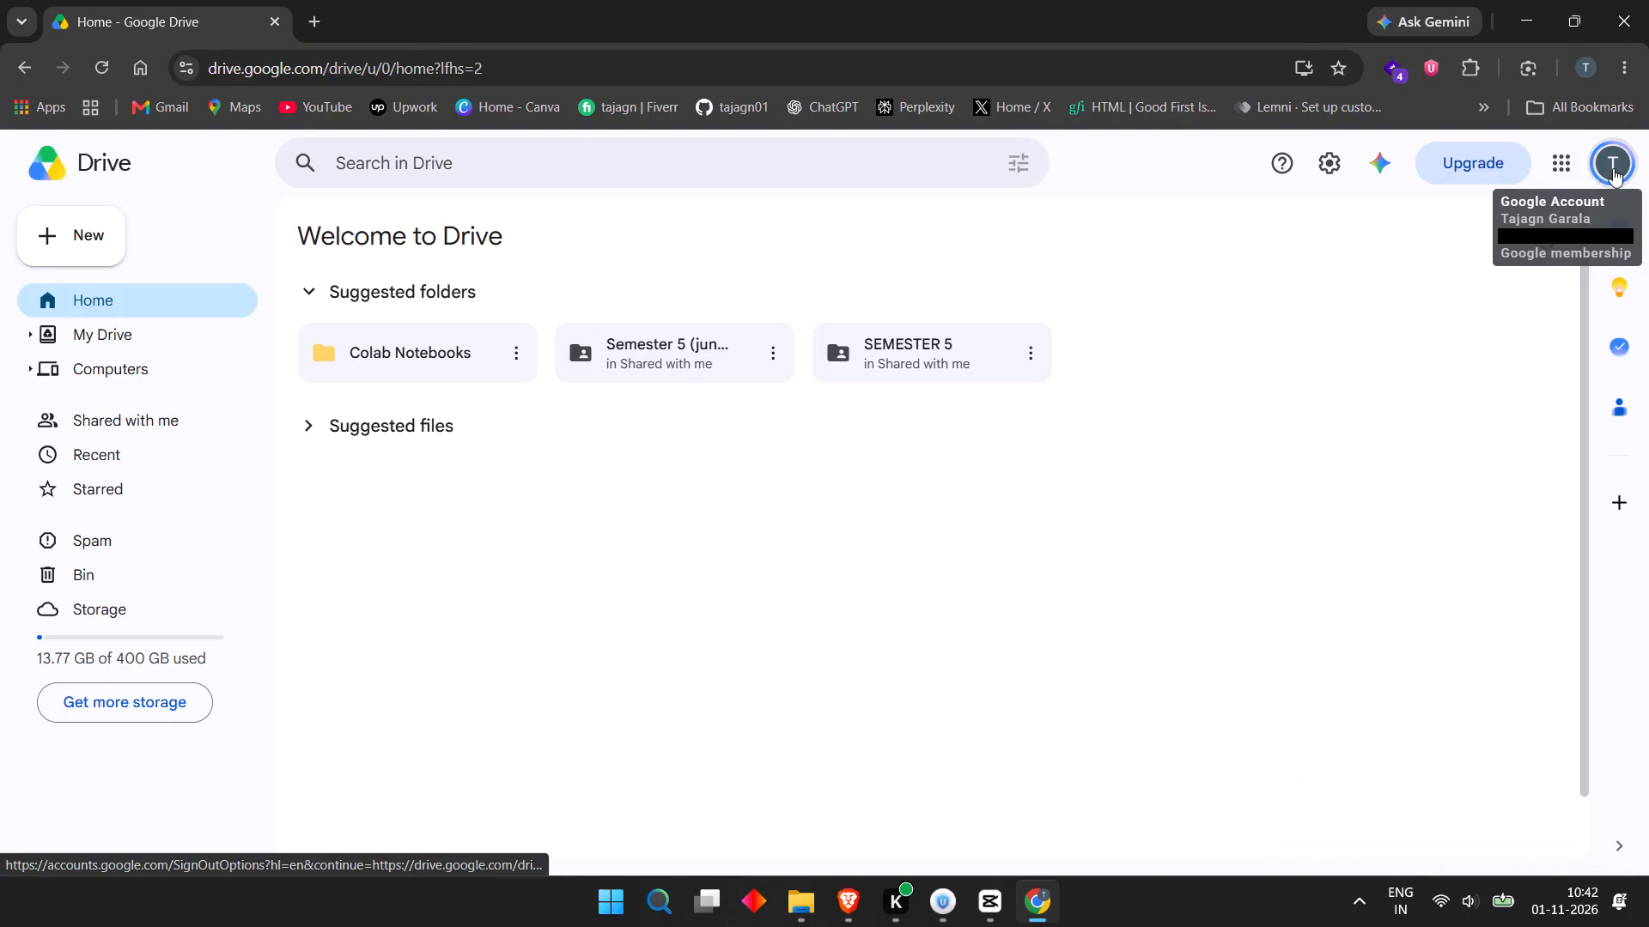
Switch Google Drive to the account with the teal T avatar and open the "box clipping" folder in My Drive.
click(1613, 168)
click(1396, 458)
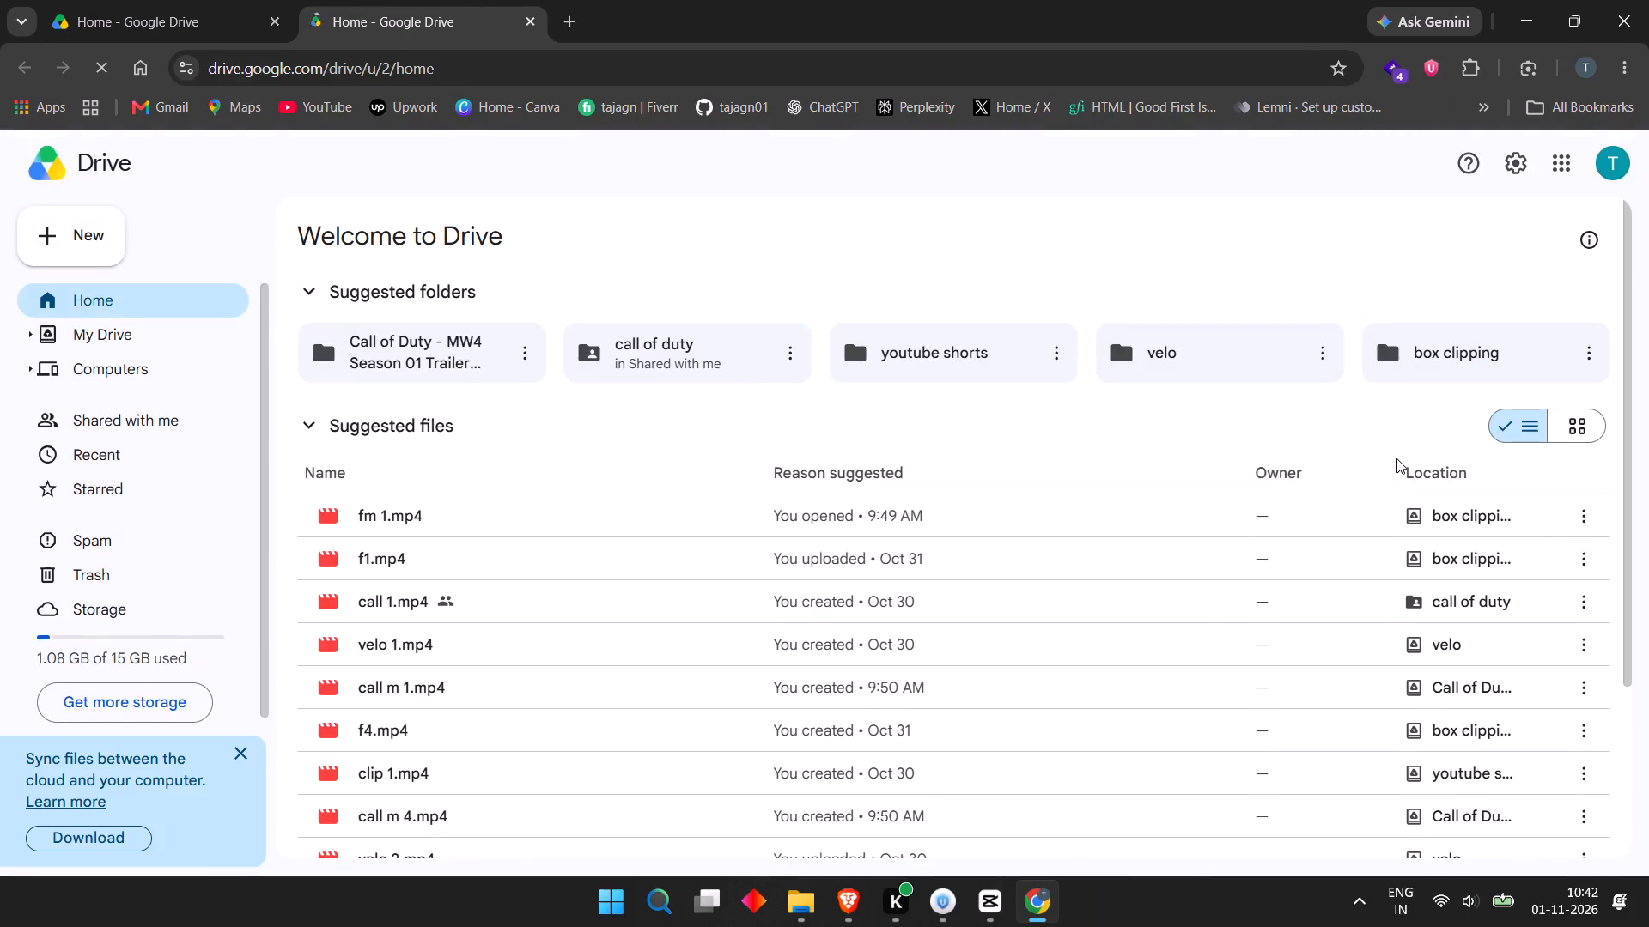
click(58, 336)
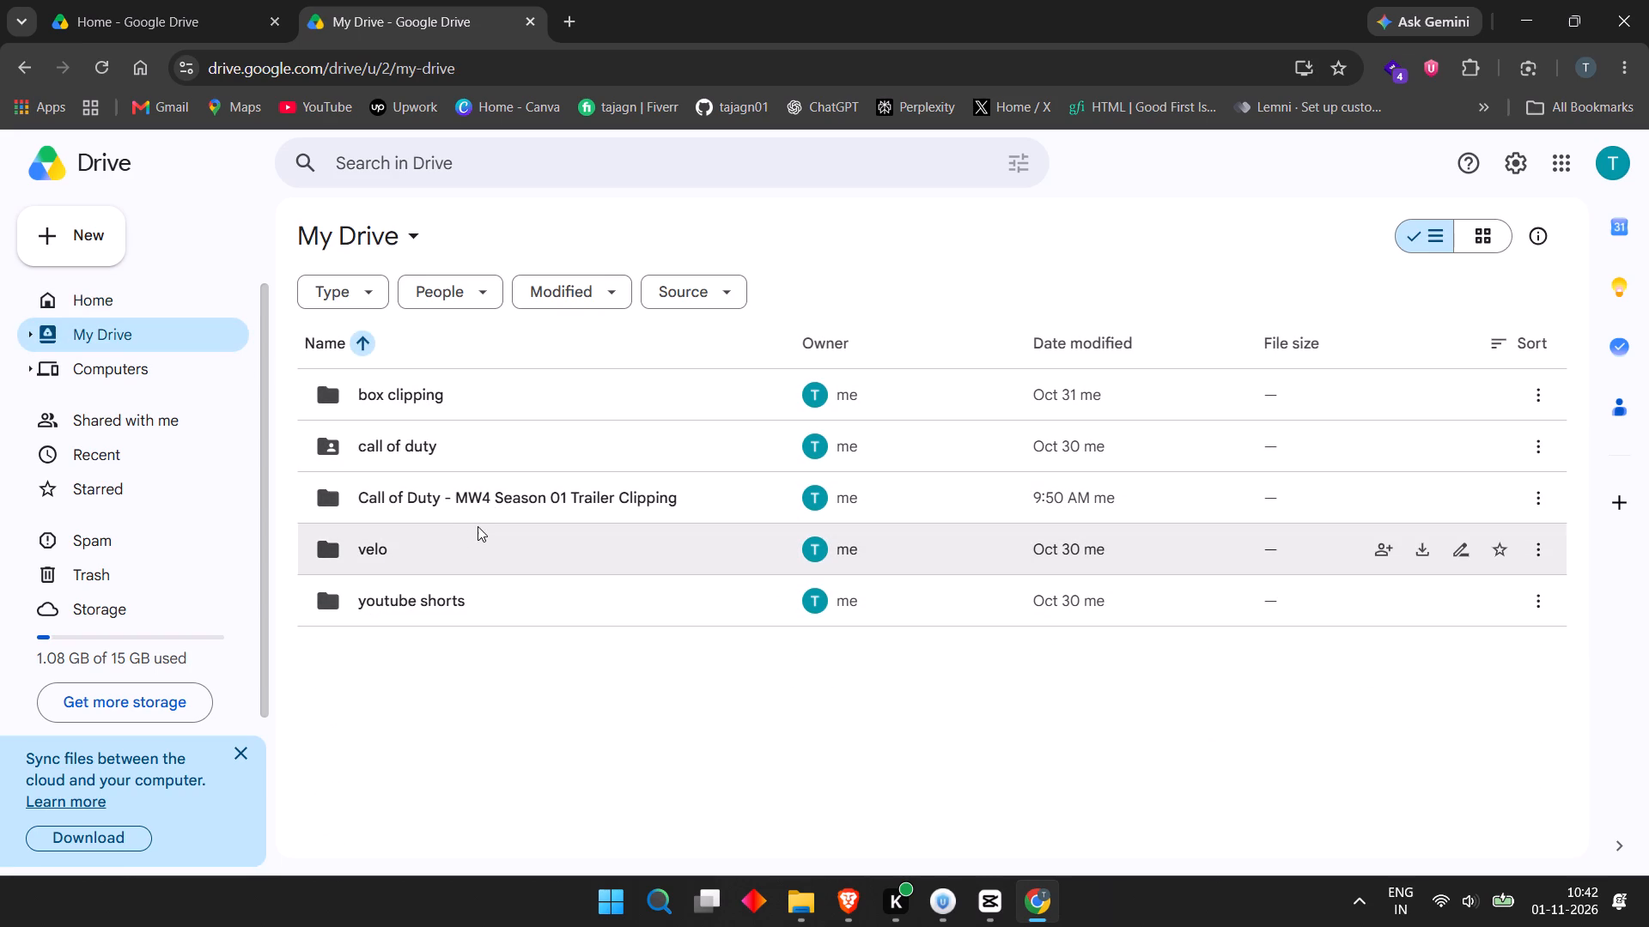
double_click(438, 407)
Upload the videos fm 11 to fm 20 from D:\assets\cliping to the "box clipping" folder and review the upload list.
scroll(412, 470, down, 3)
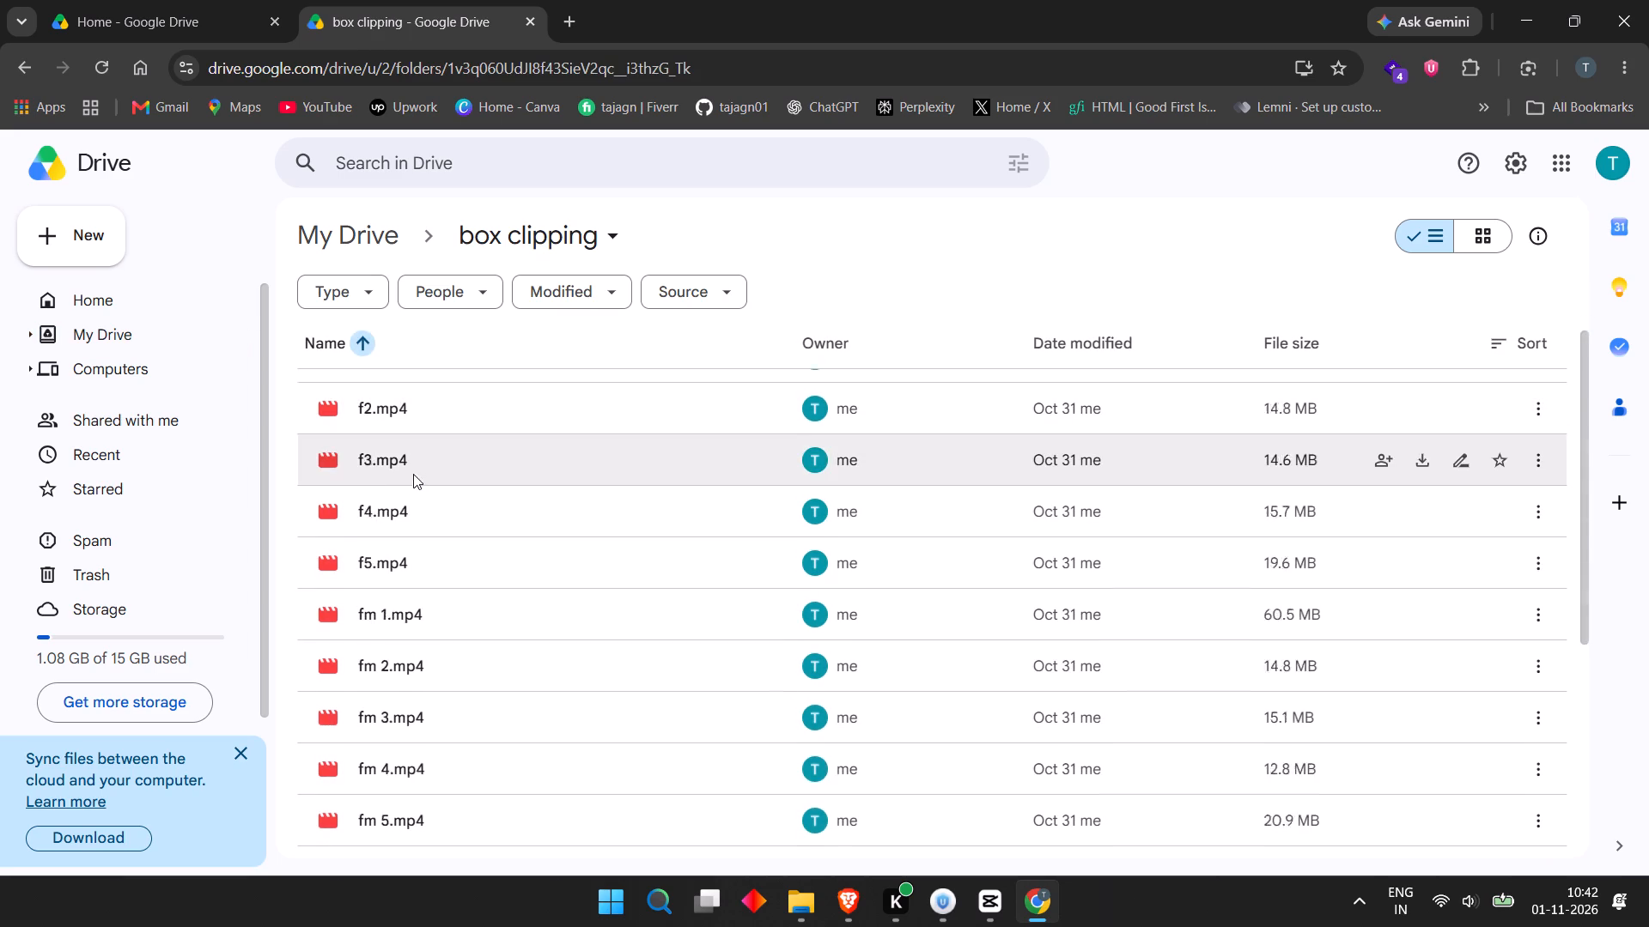
scroll(413, 474, down, 9)
scroll(412, 521, up, 7)
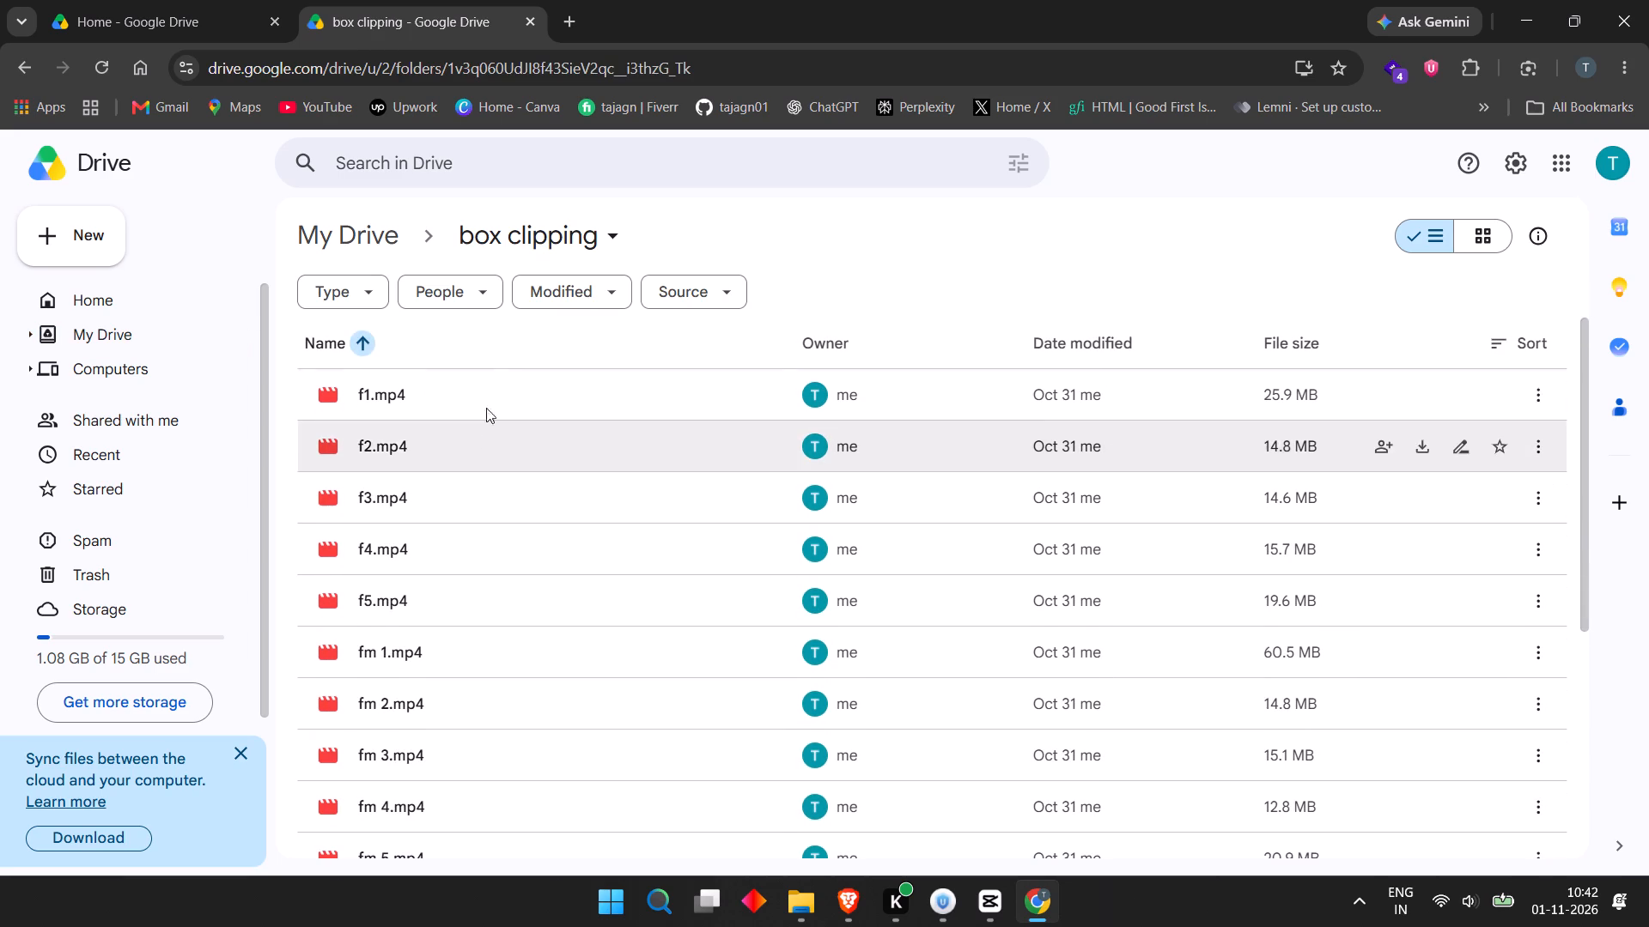
scroll(508, 602, down, 7)
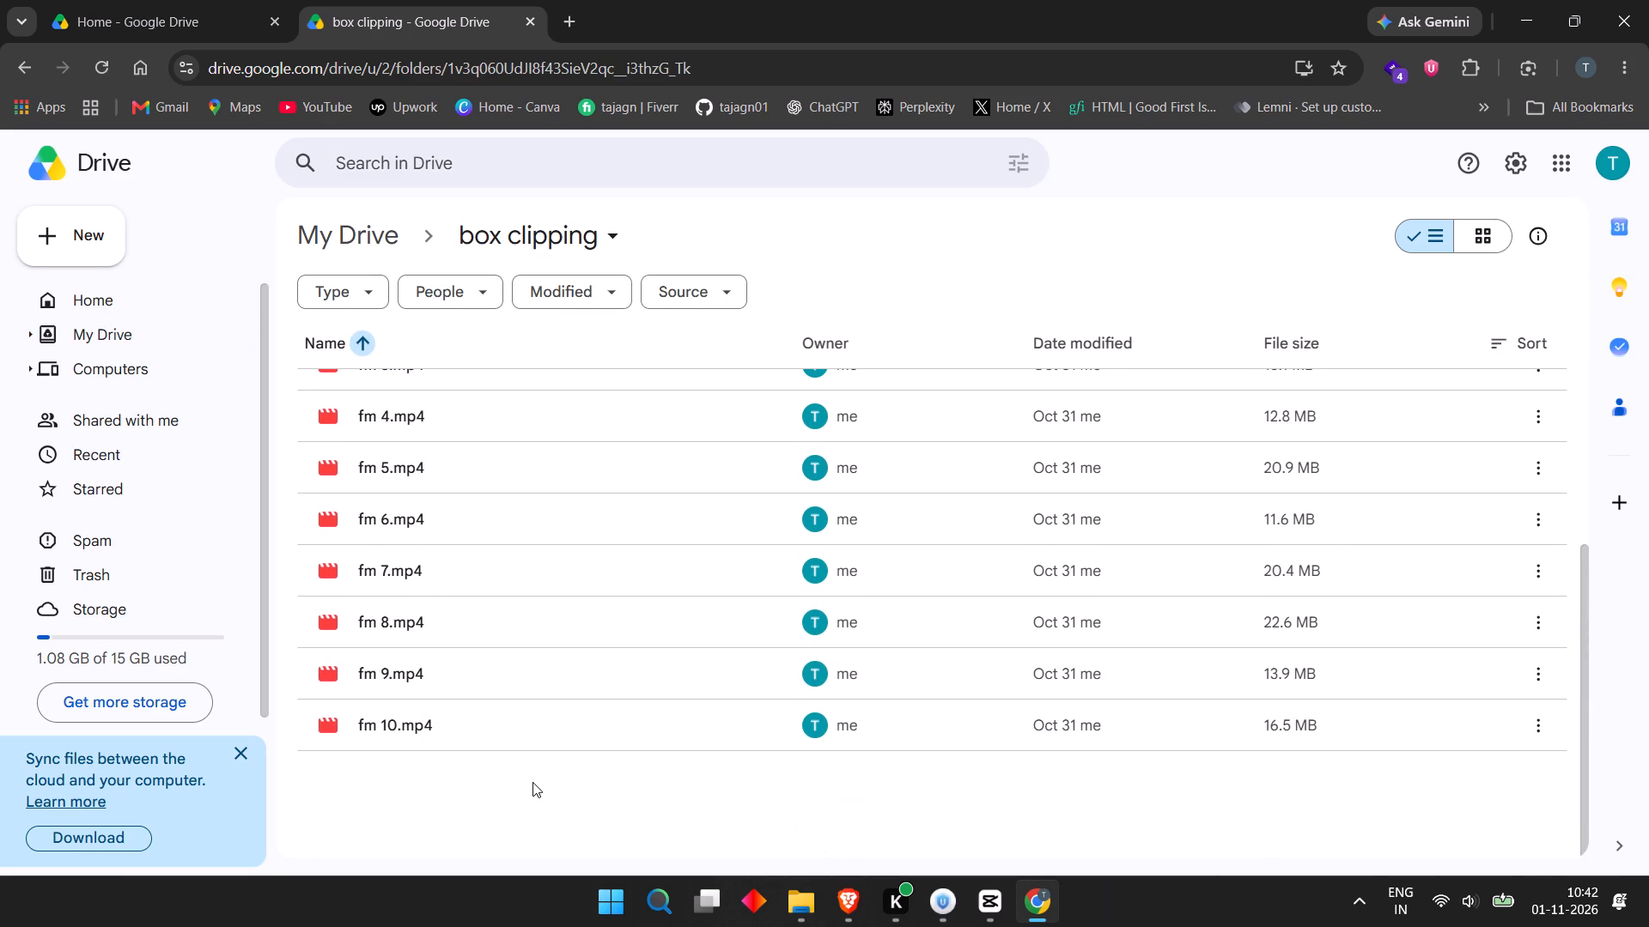
right_click(532, 782)
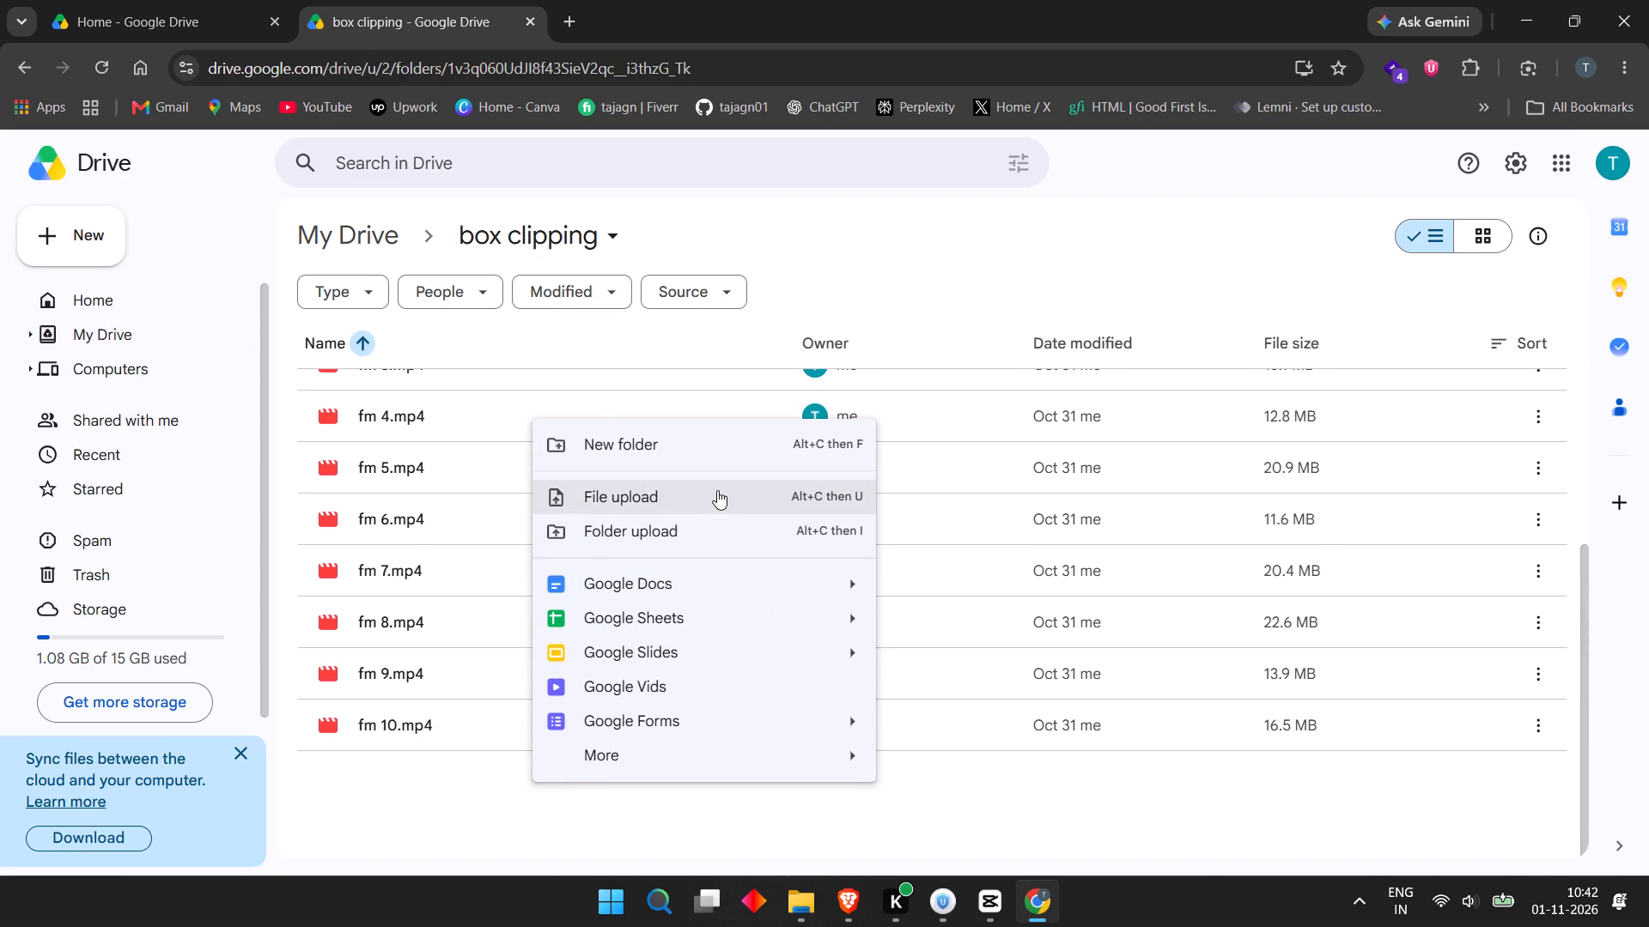
click(717, 490)
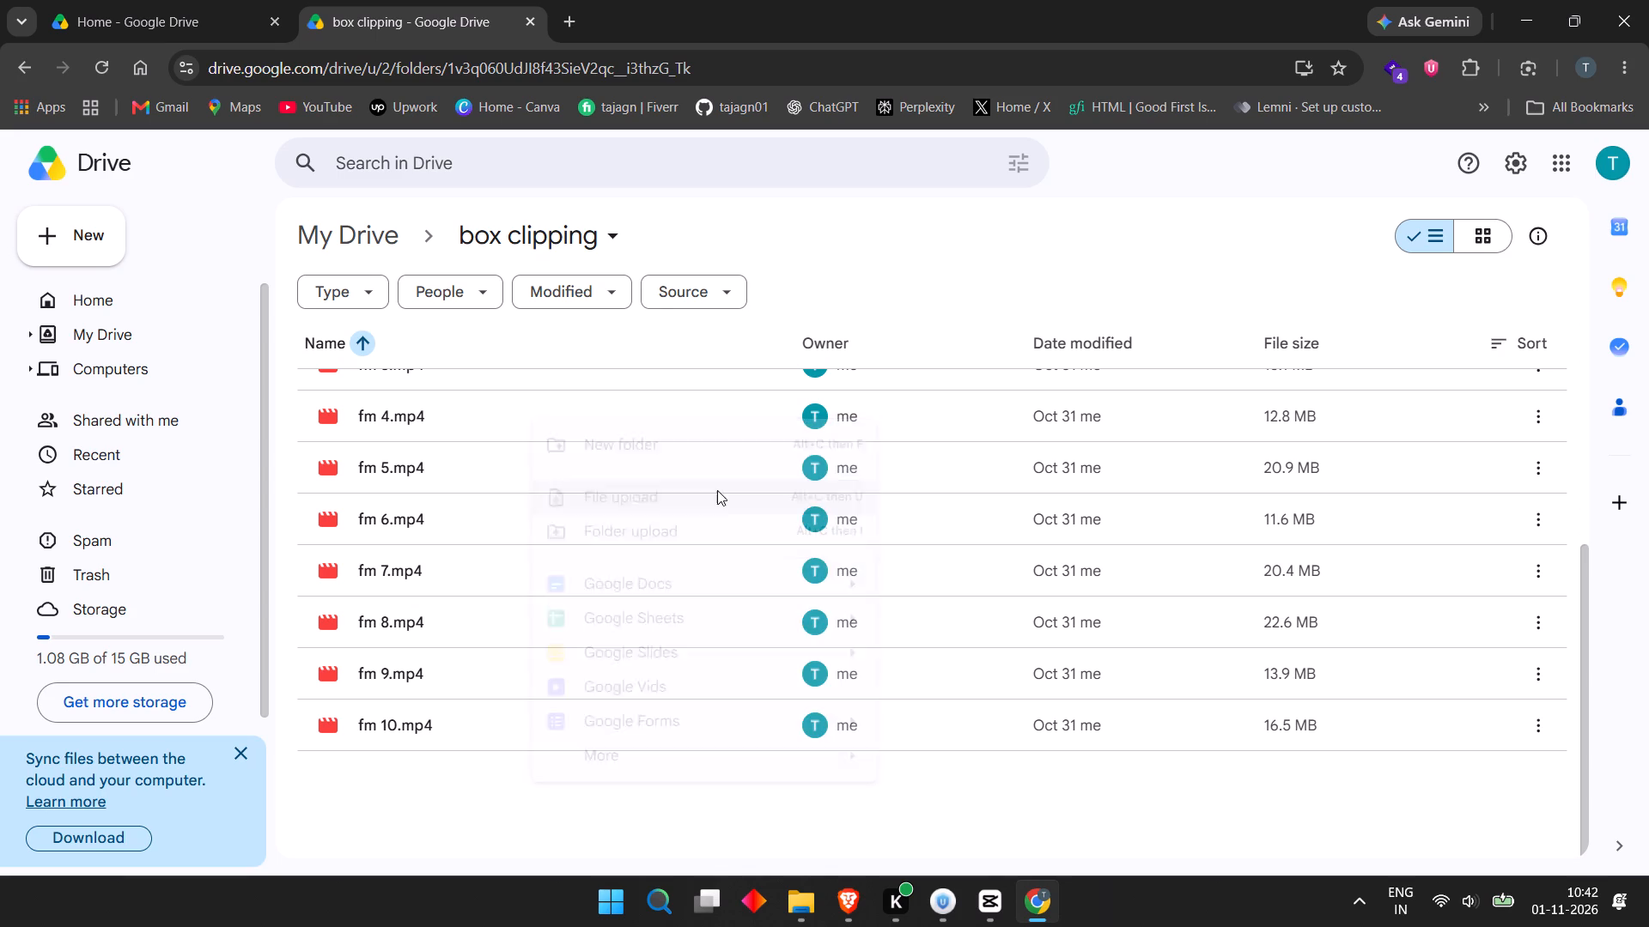
scroll(926, 607, down, 7)
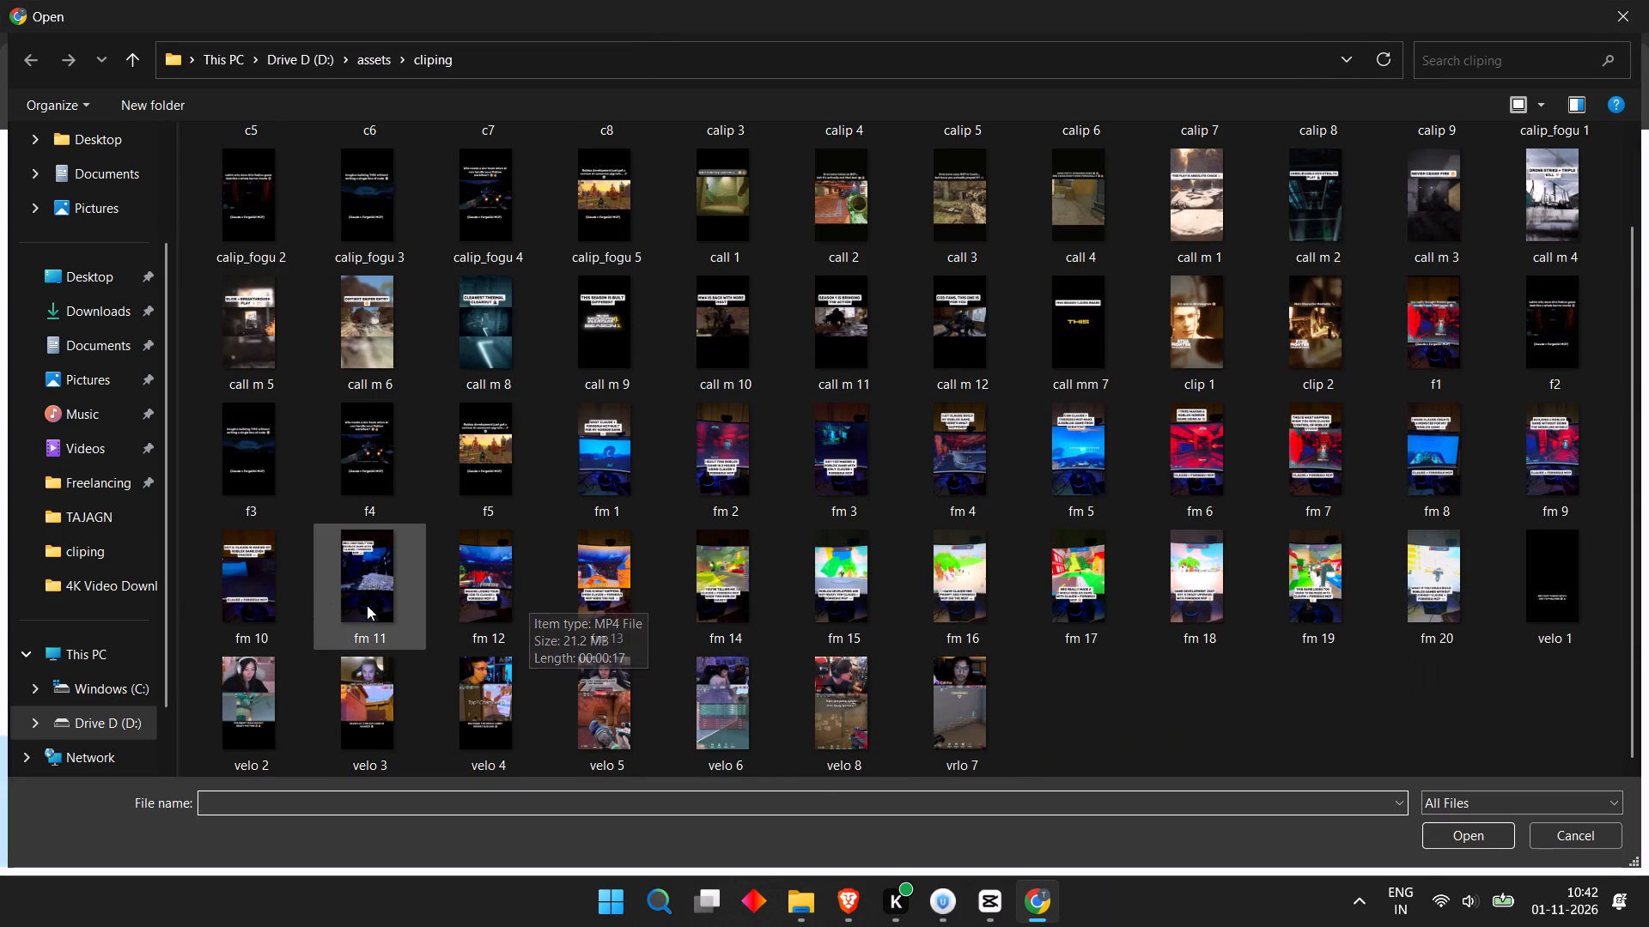
click(377, 583)
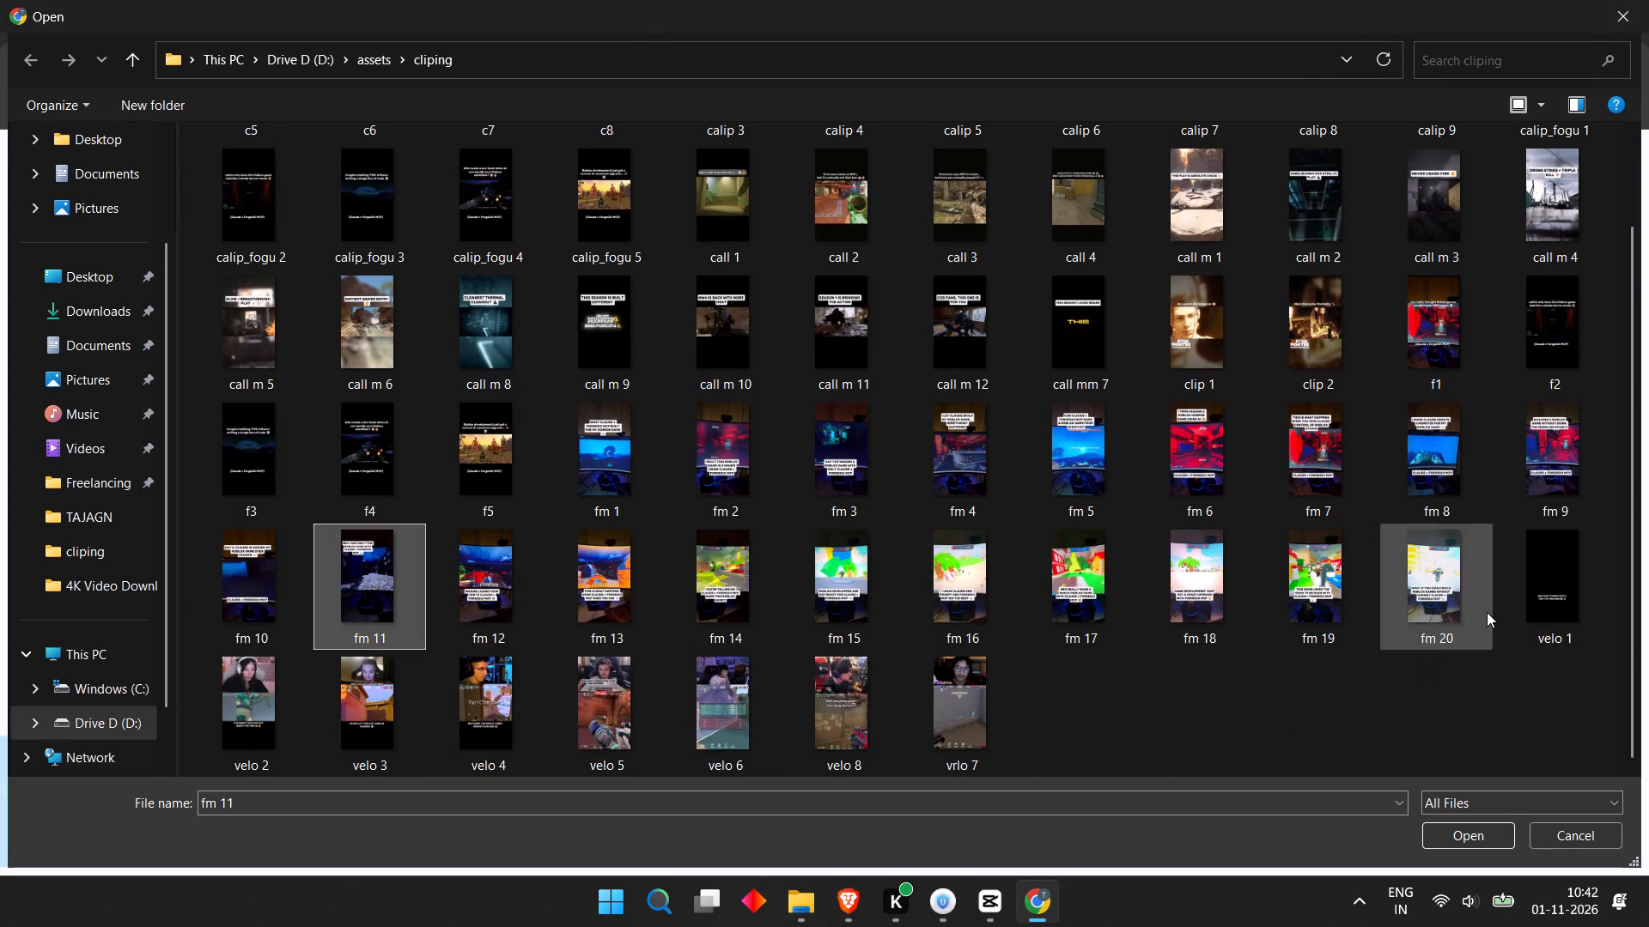
shift+click(1434, 606)
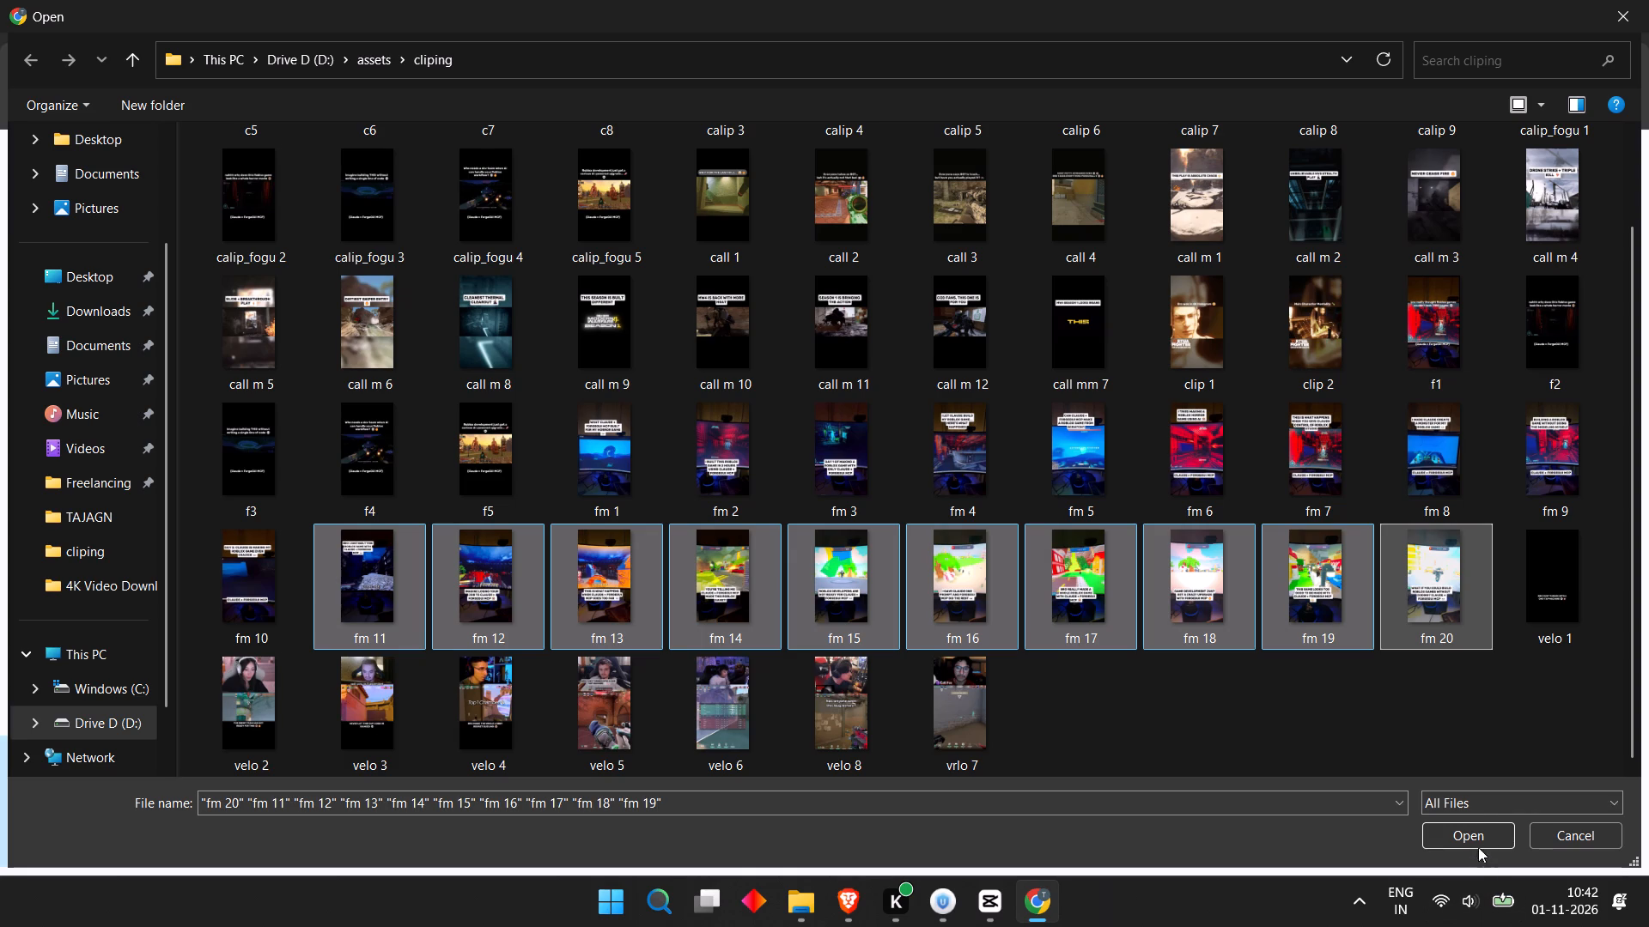
click(1461, 584)
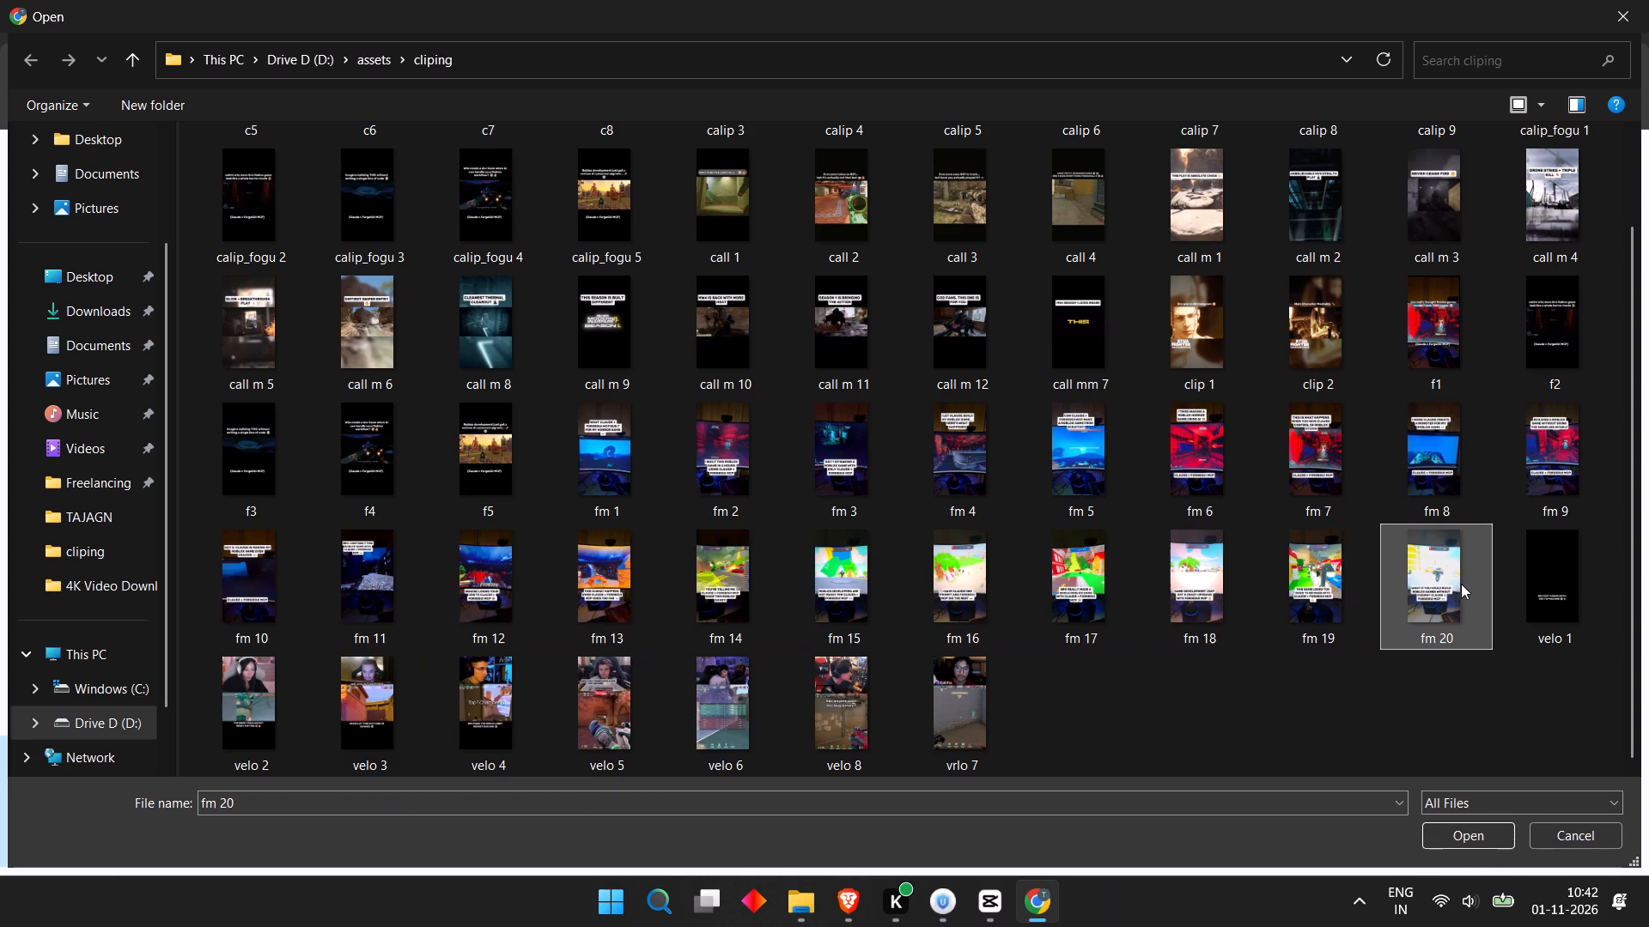
click(380, 586)
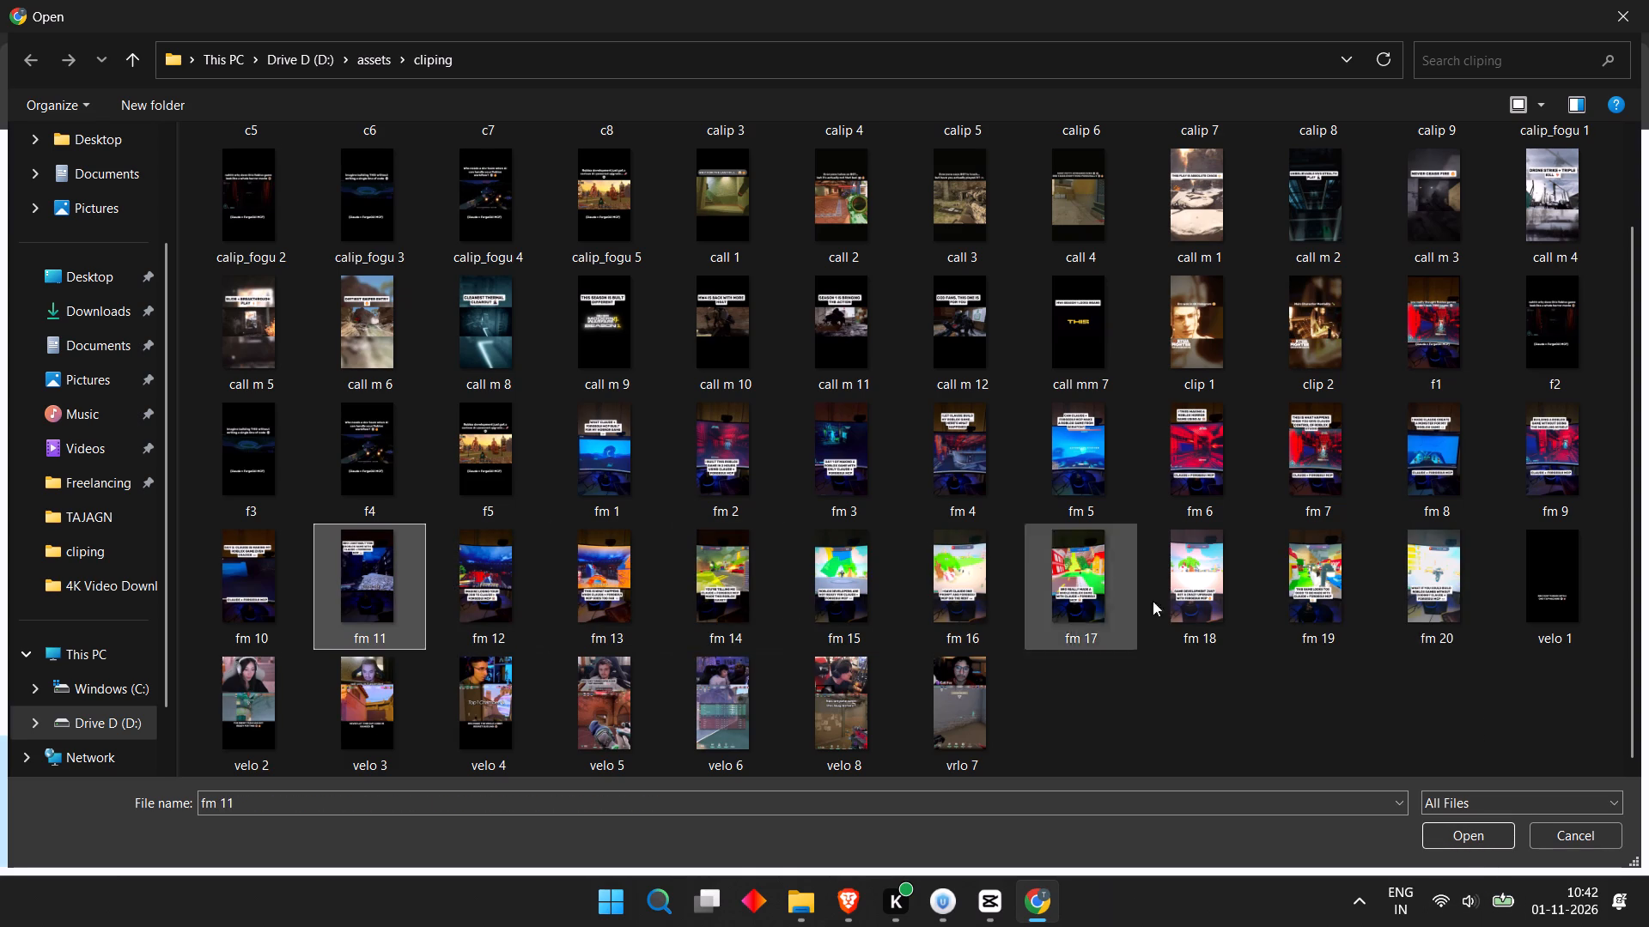
shift+right_click(1523, 578)
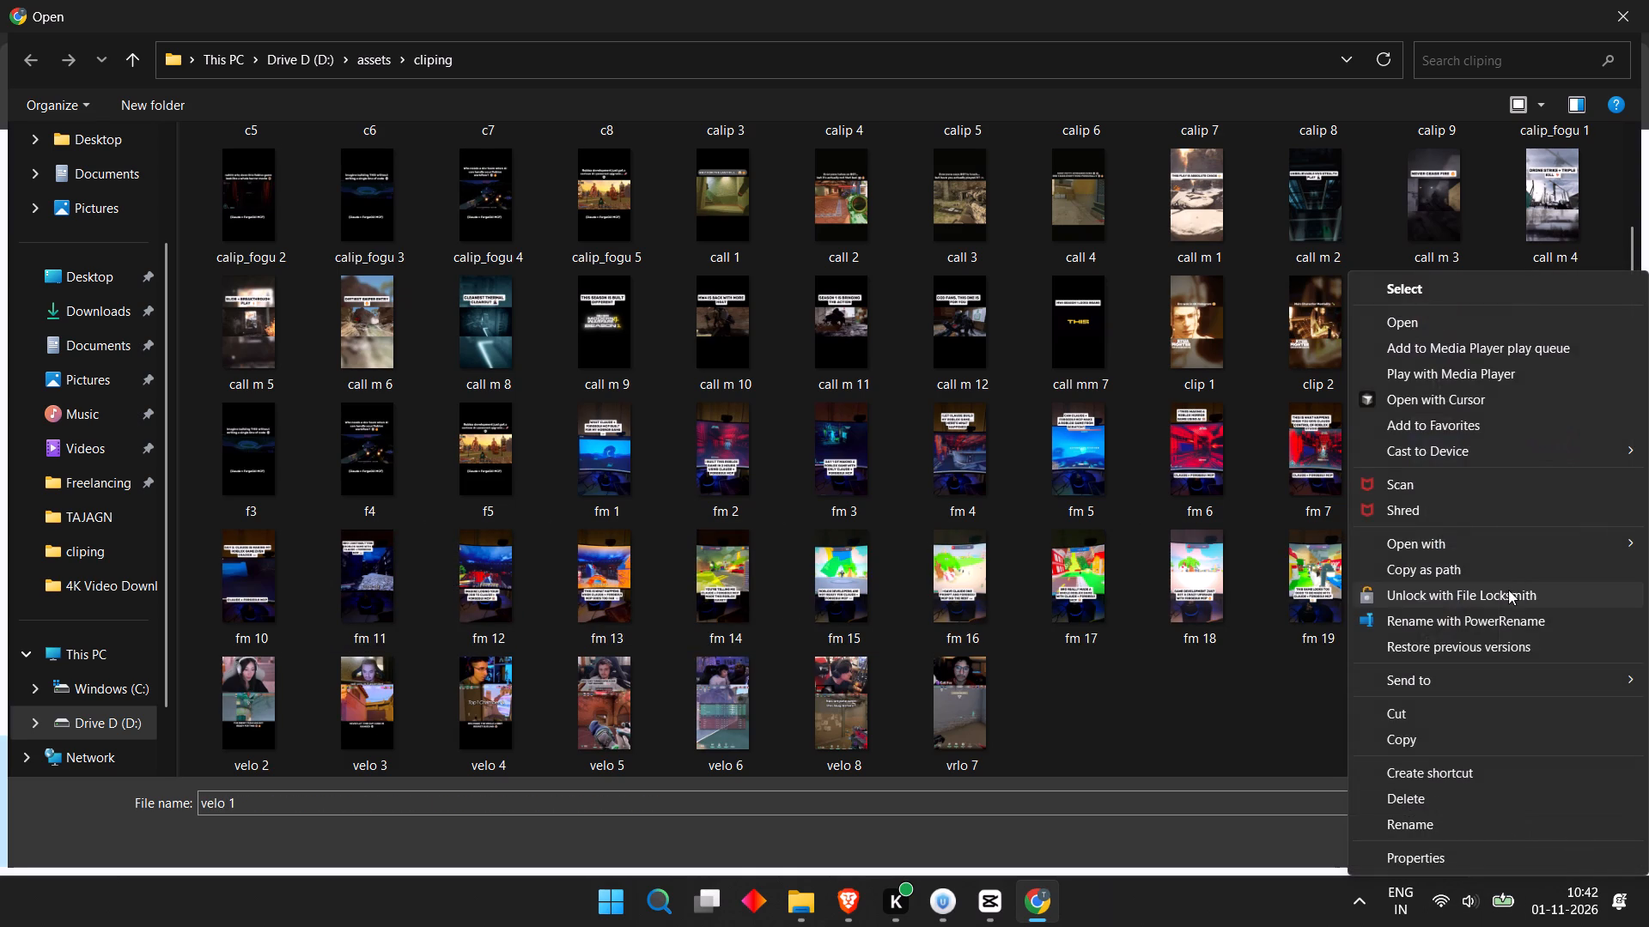
click(1152, 700)
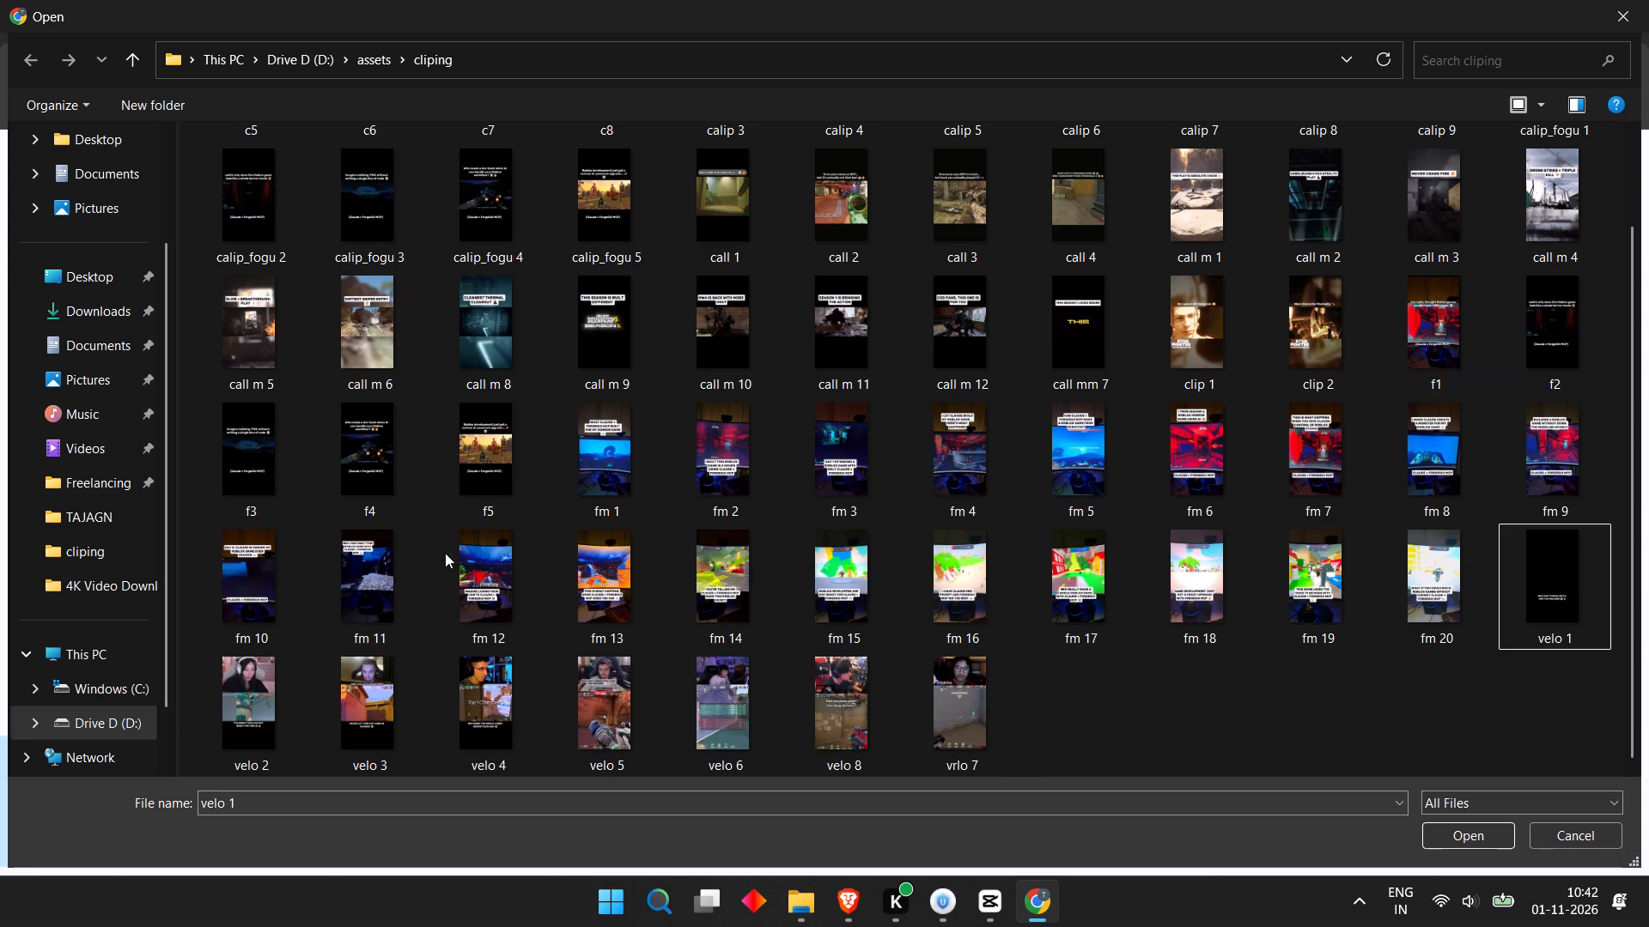
click(376, 574)
shift+click(1455, 609)
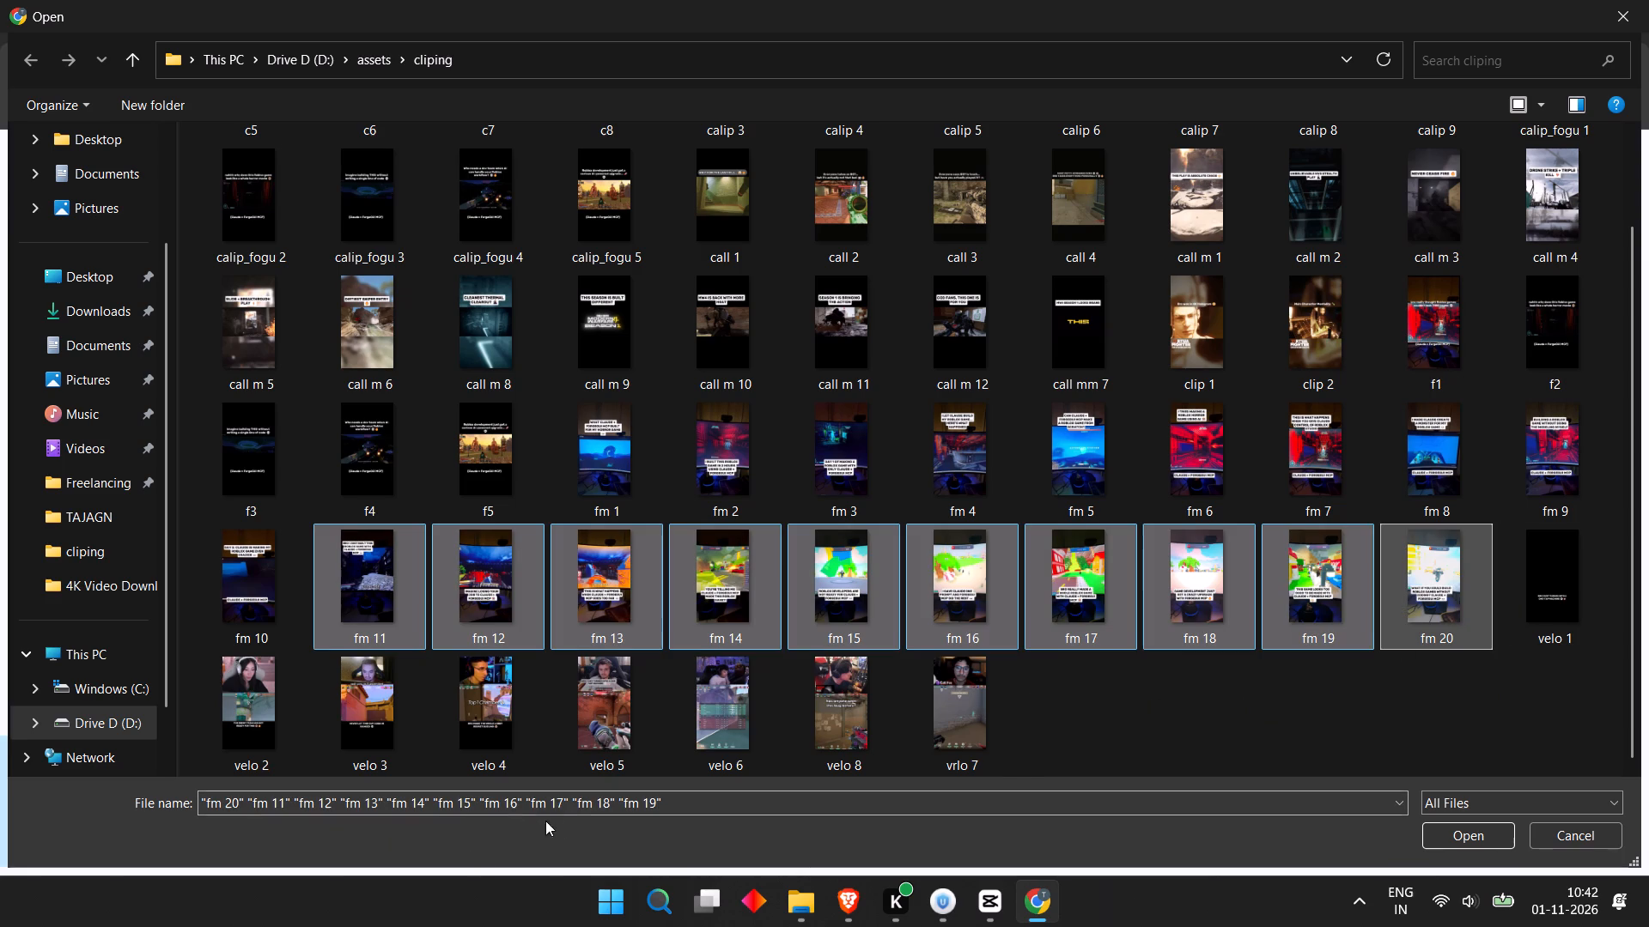
click(1454, 837)
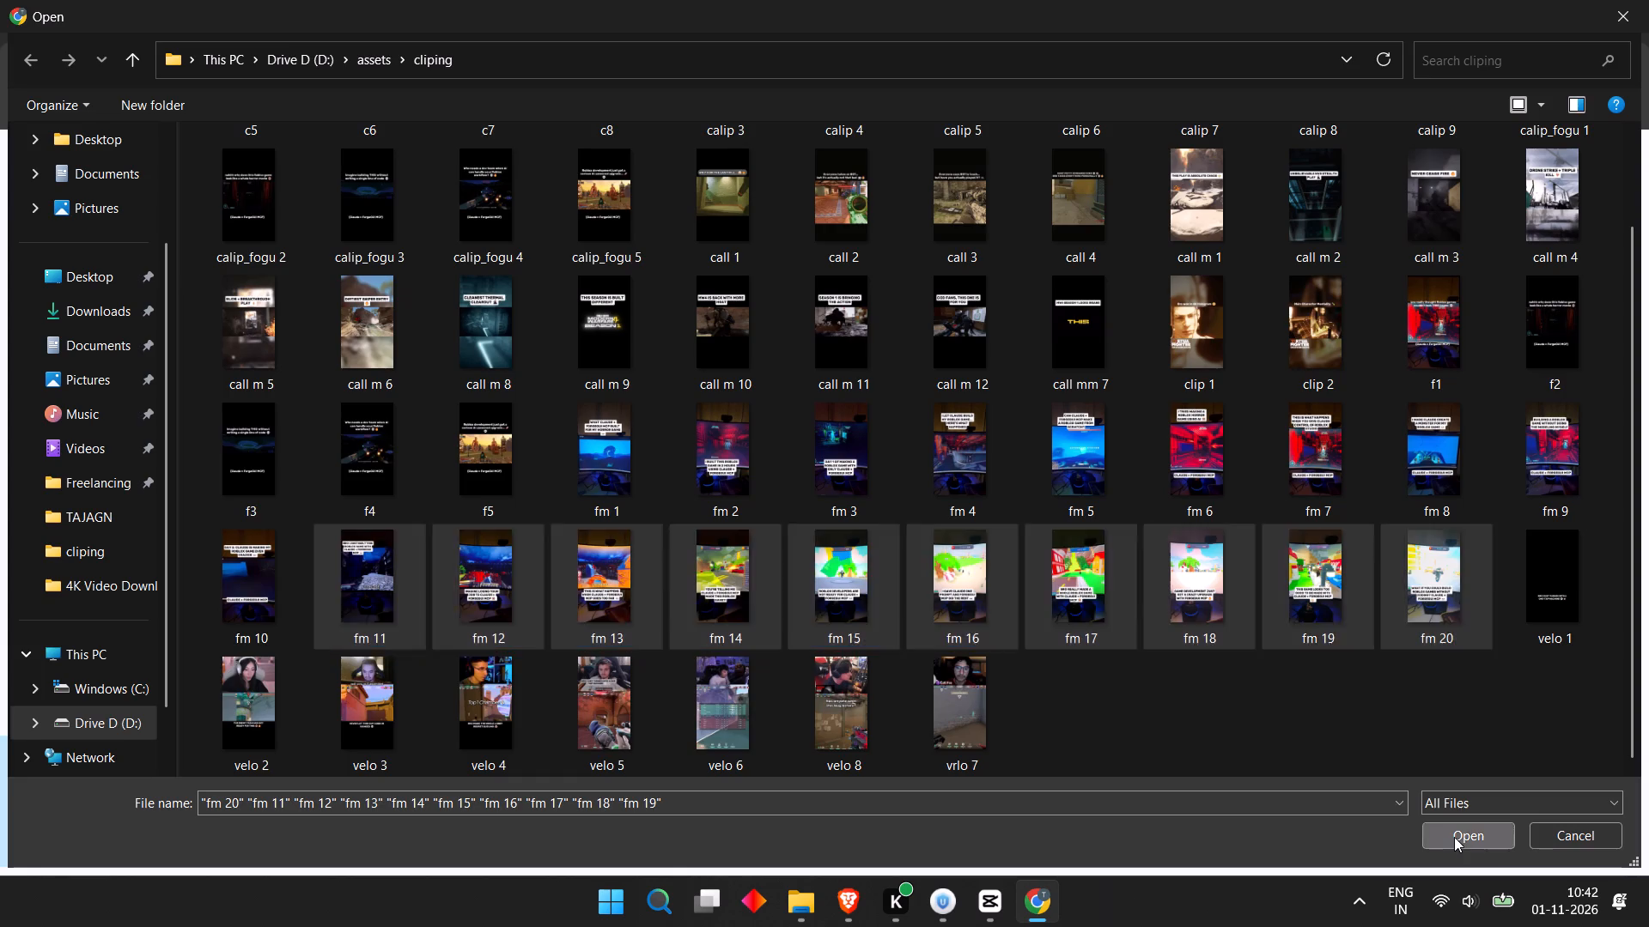
scroll(653, 681, down, 5)
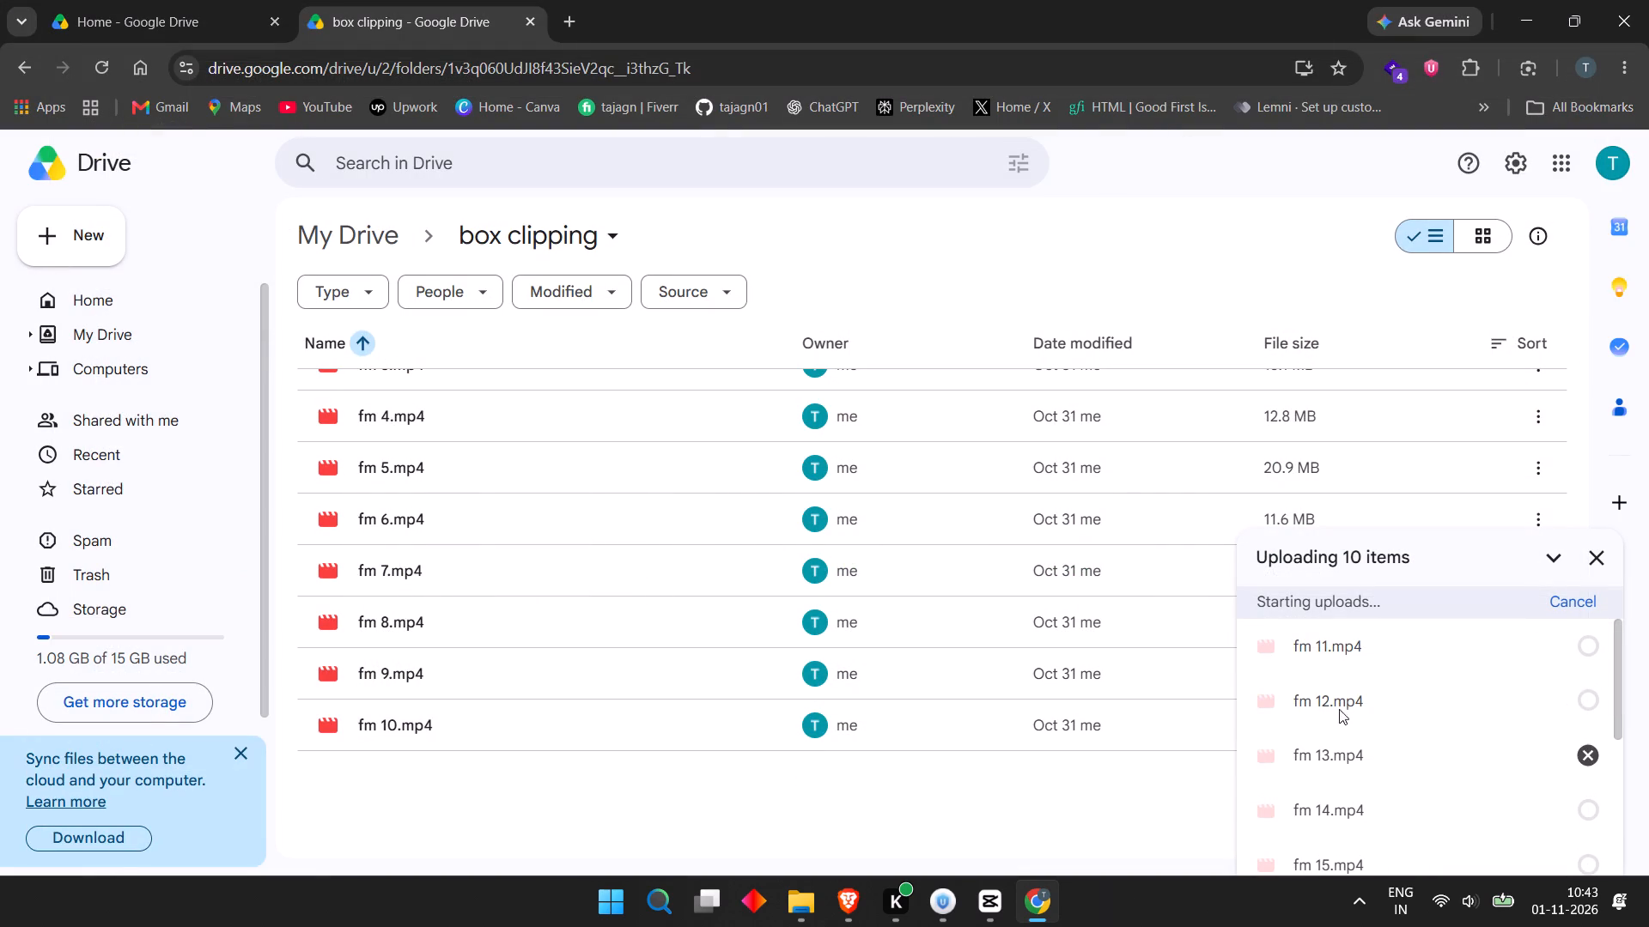
scroll(1356, 771, down, 2)
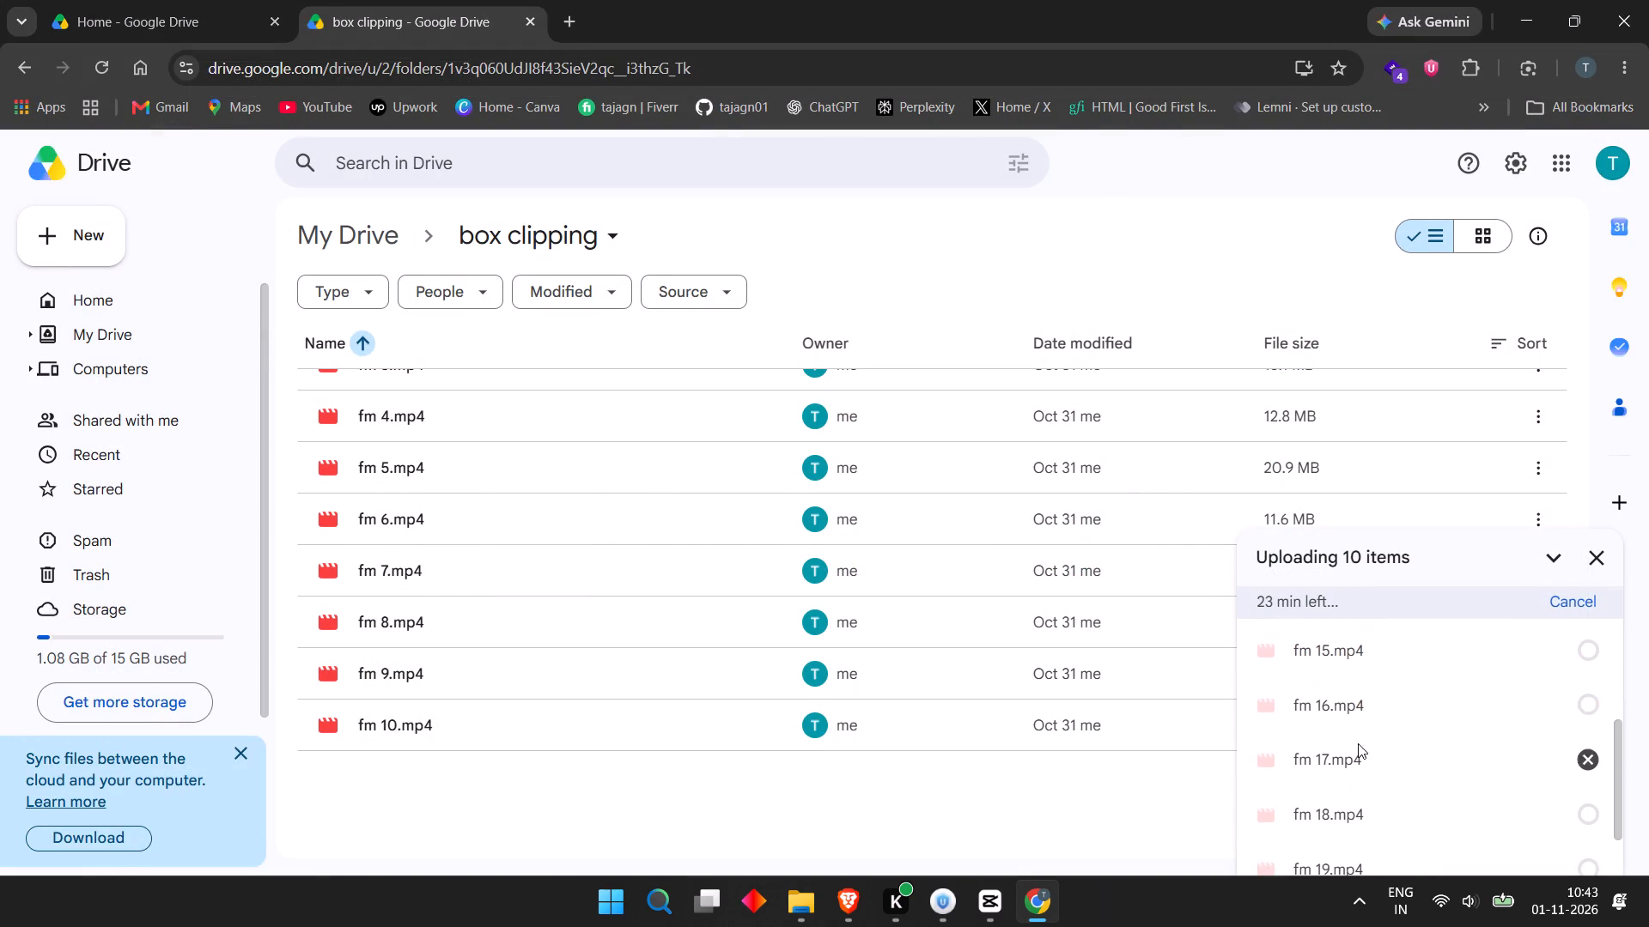
scroll(1344, 760, down, 3)
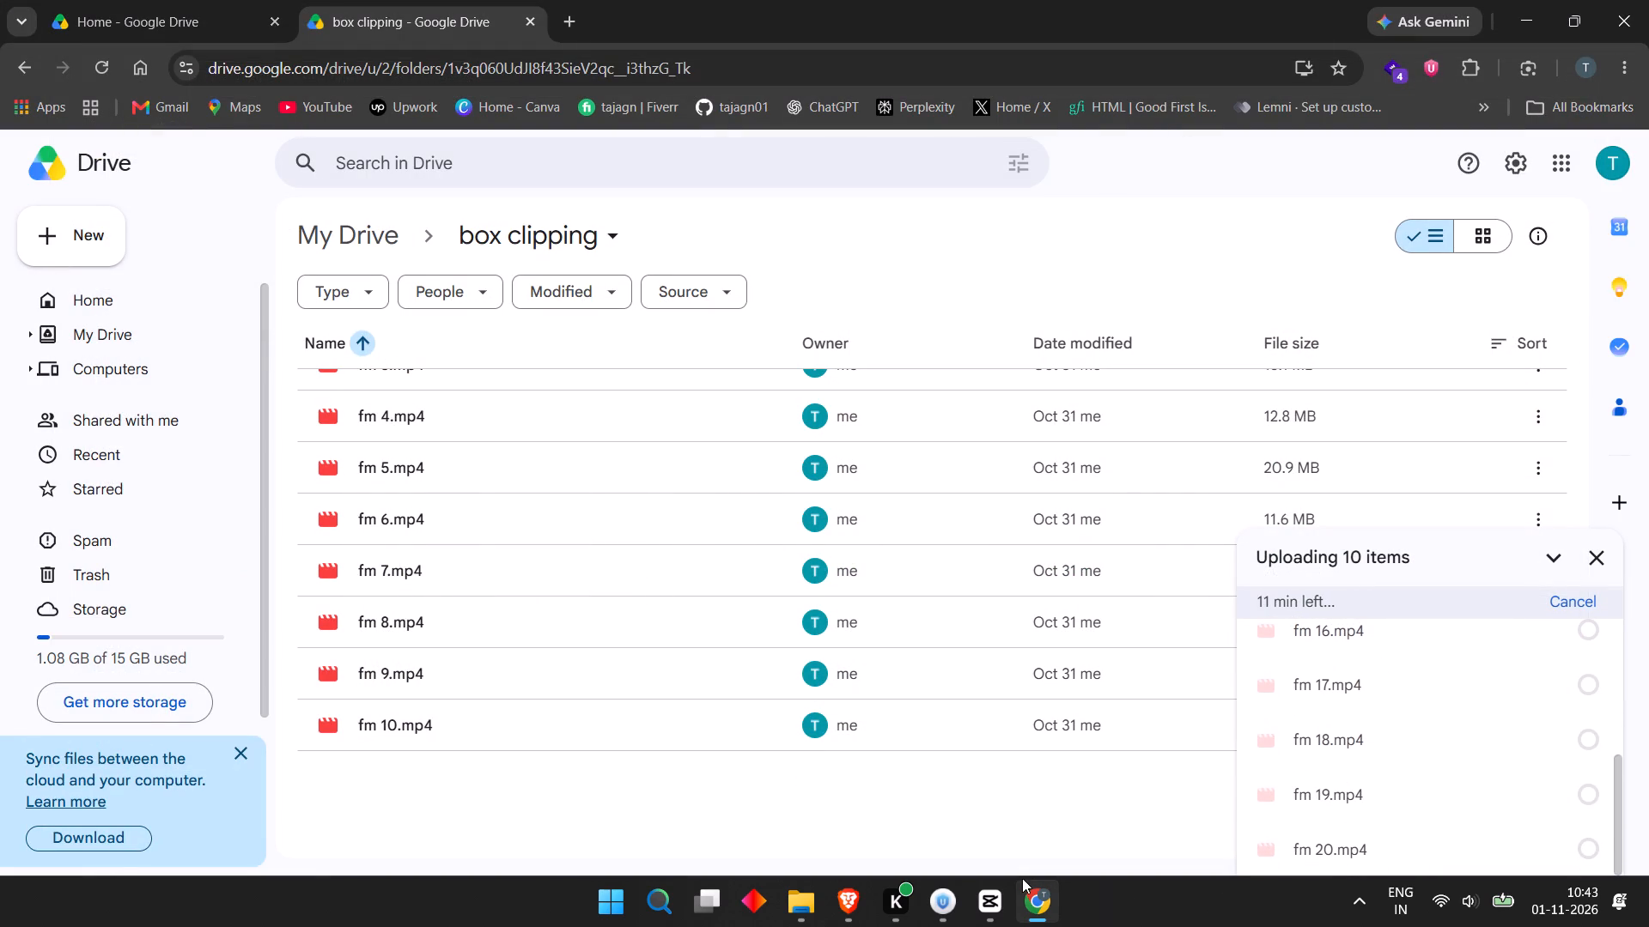
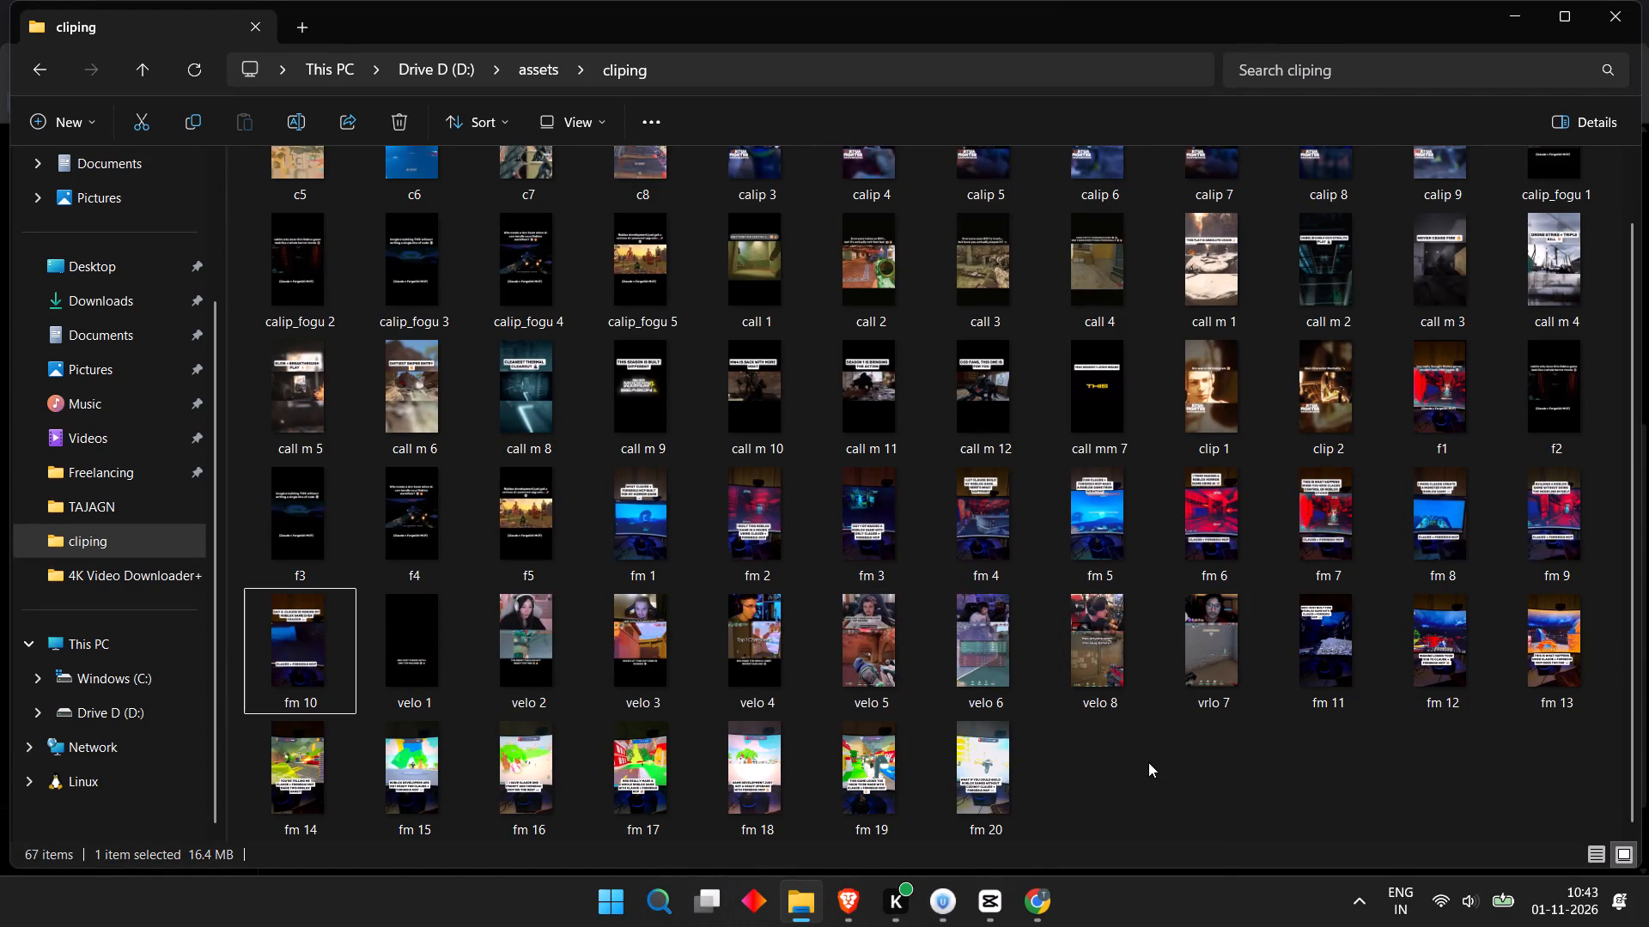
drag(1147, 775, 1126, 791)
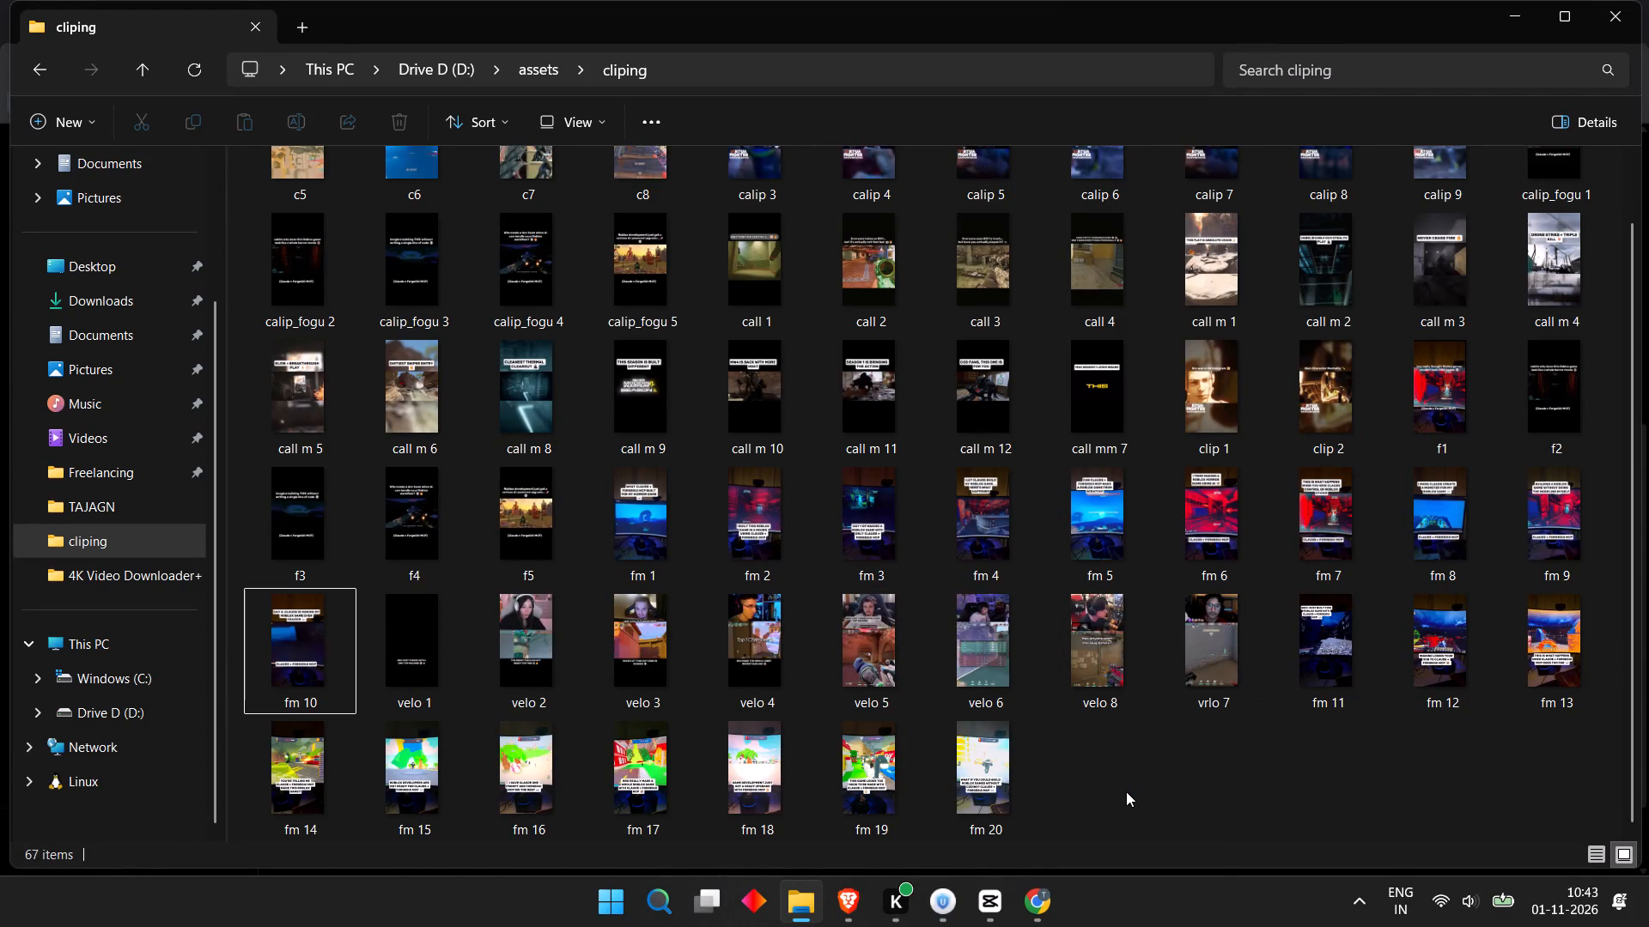
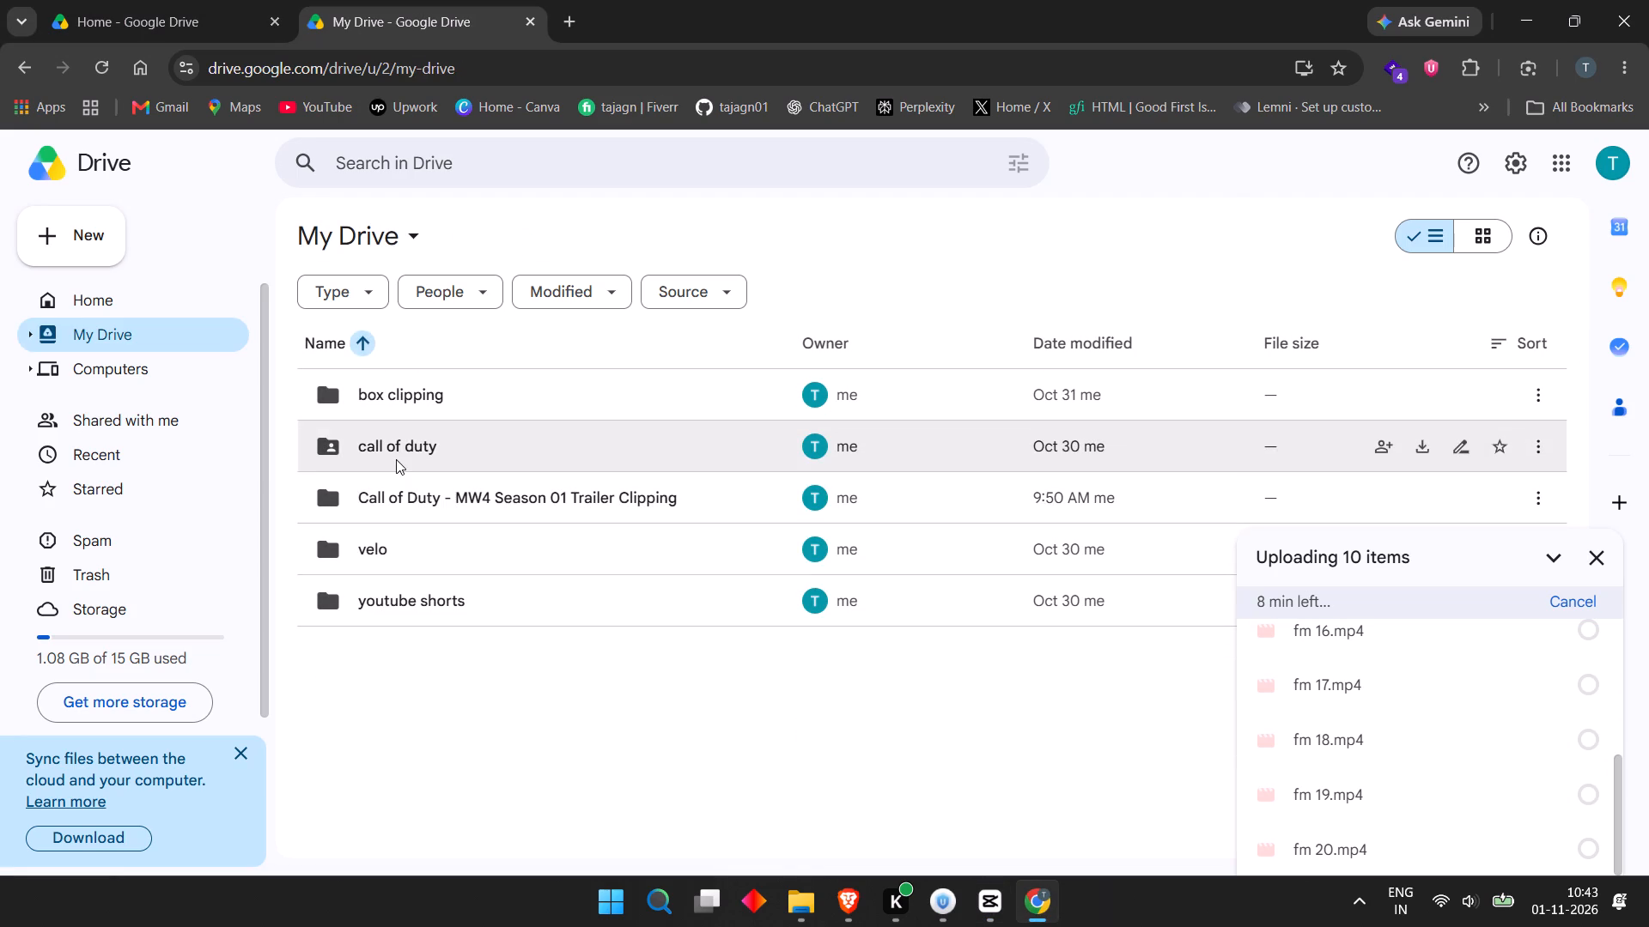
double_click(396, 459)
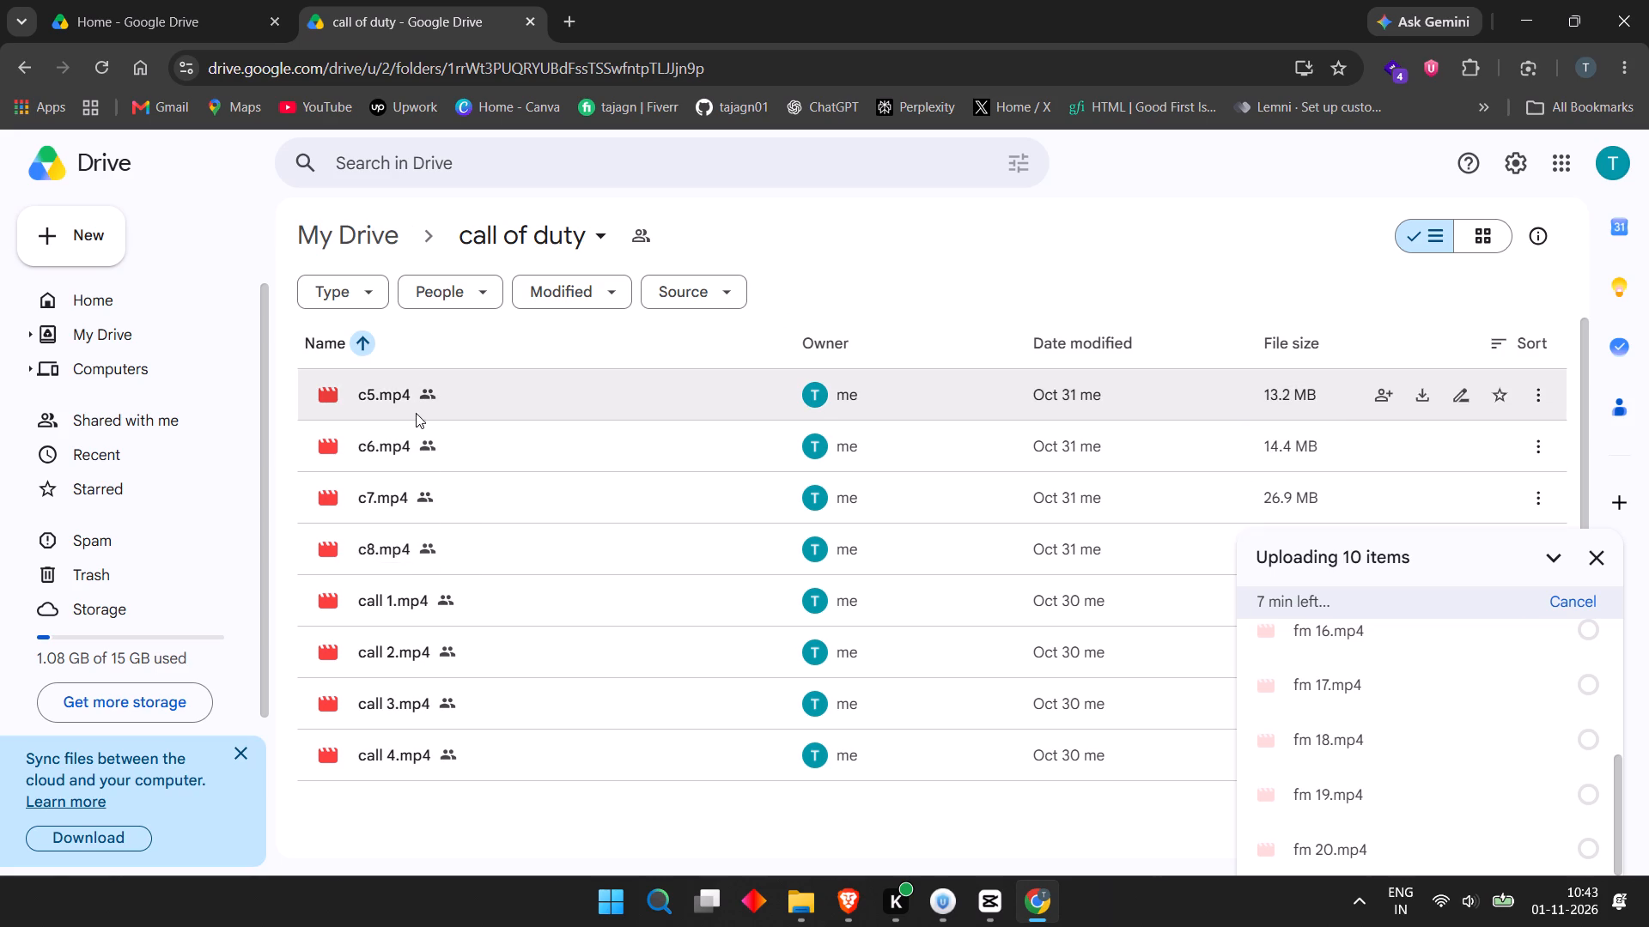
click(361, 232)
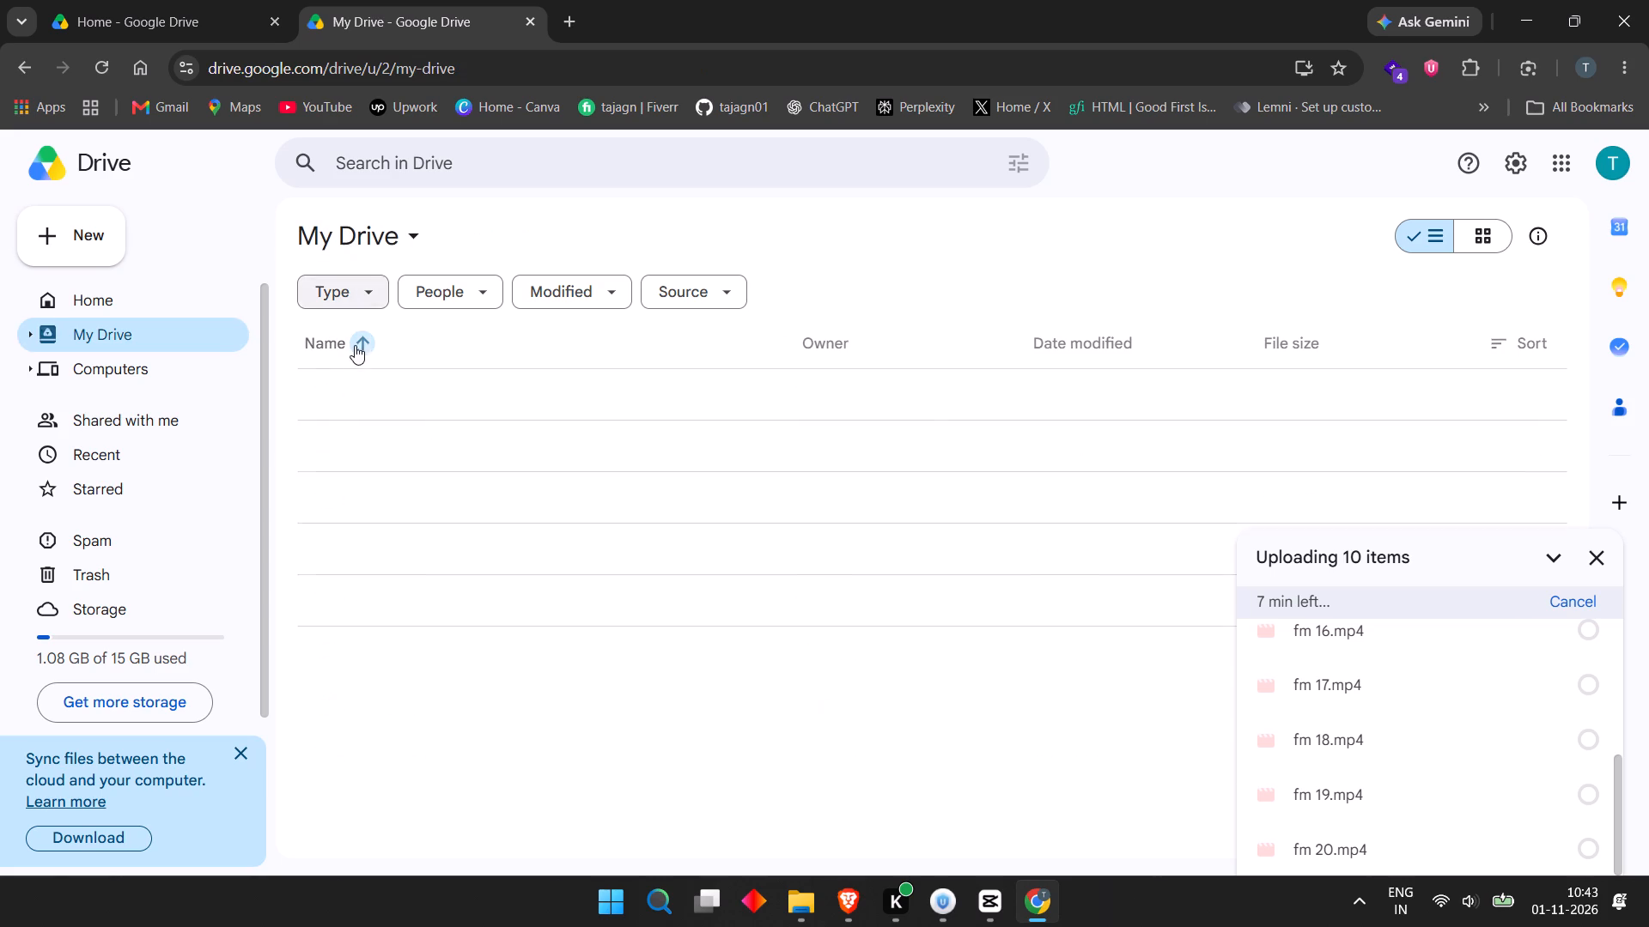
double_click(476, 542)
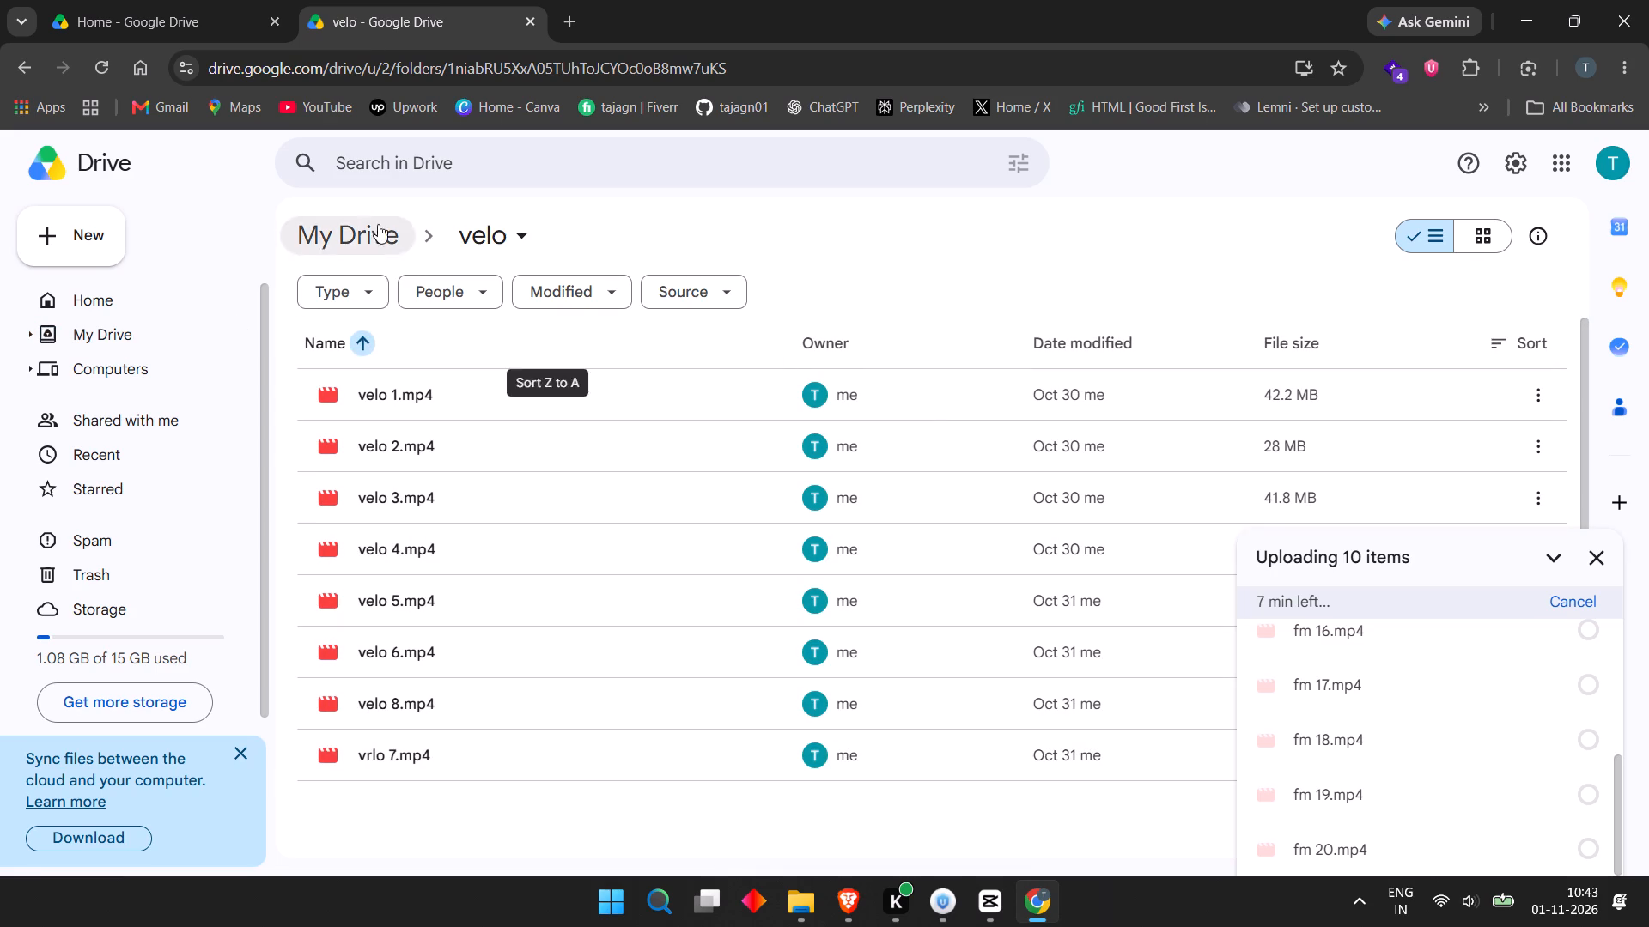
click(338, 233)
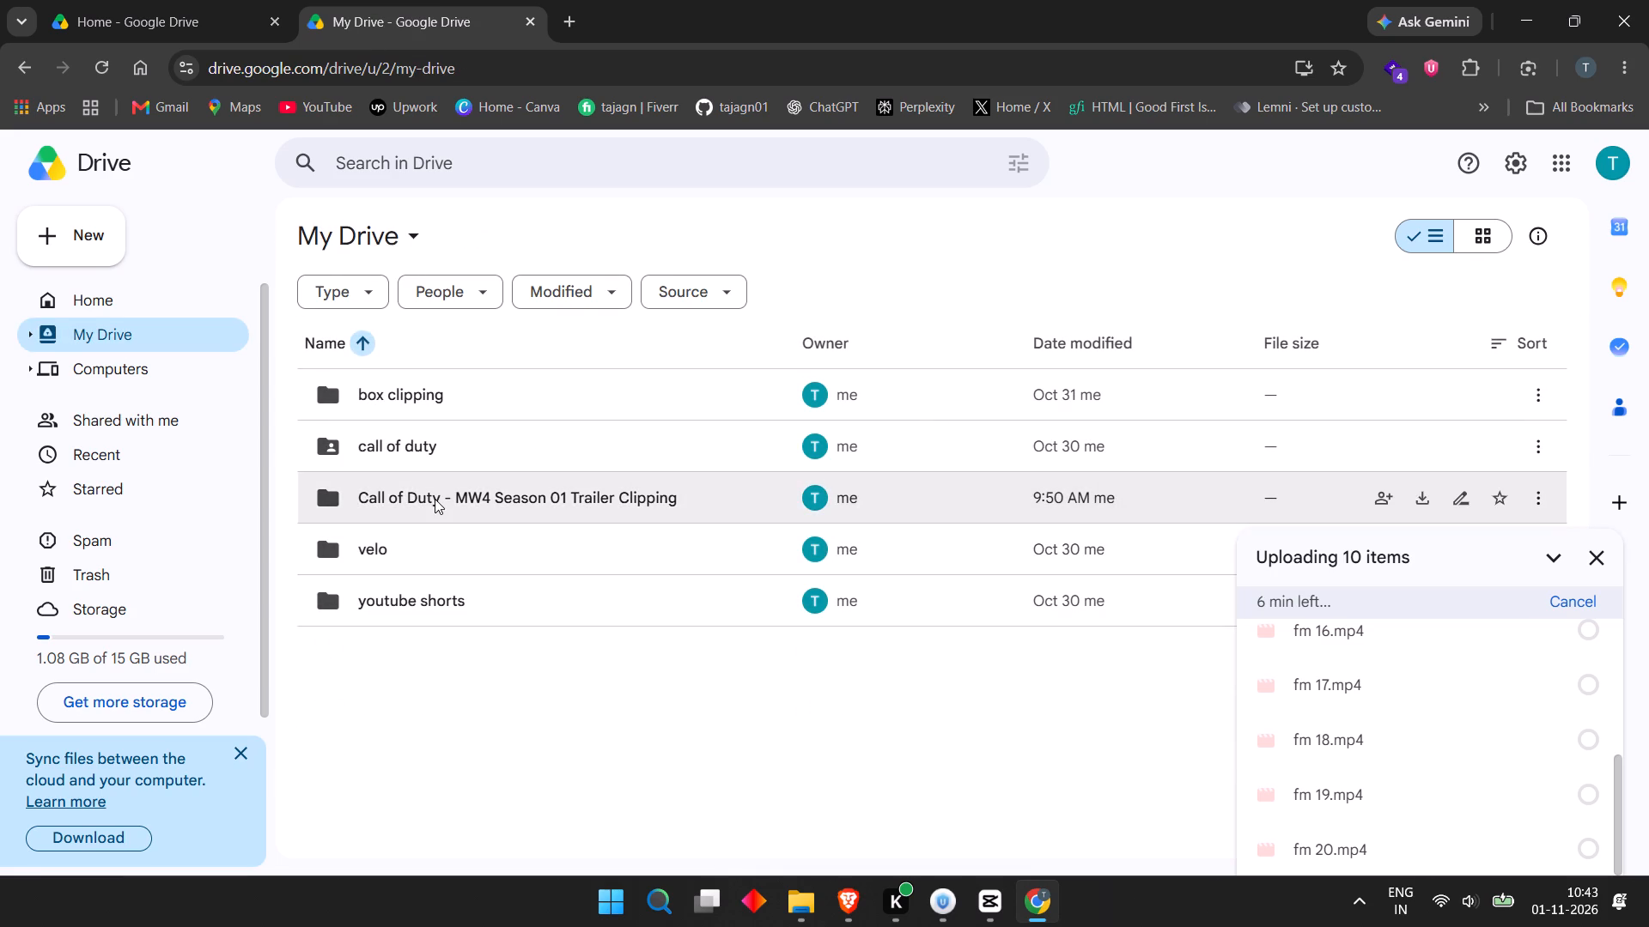
double_click(431, 601)
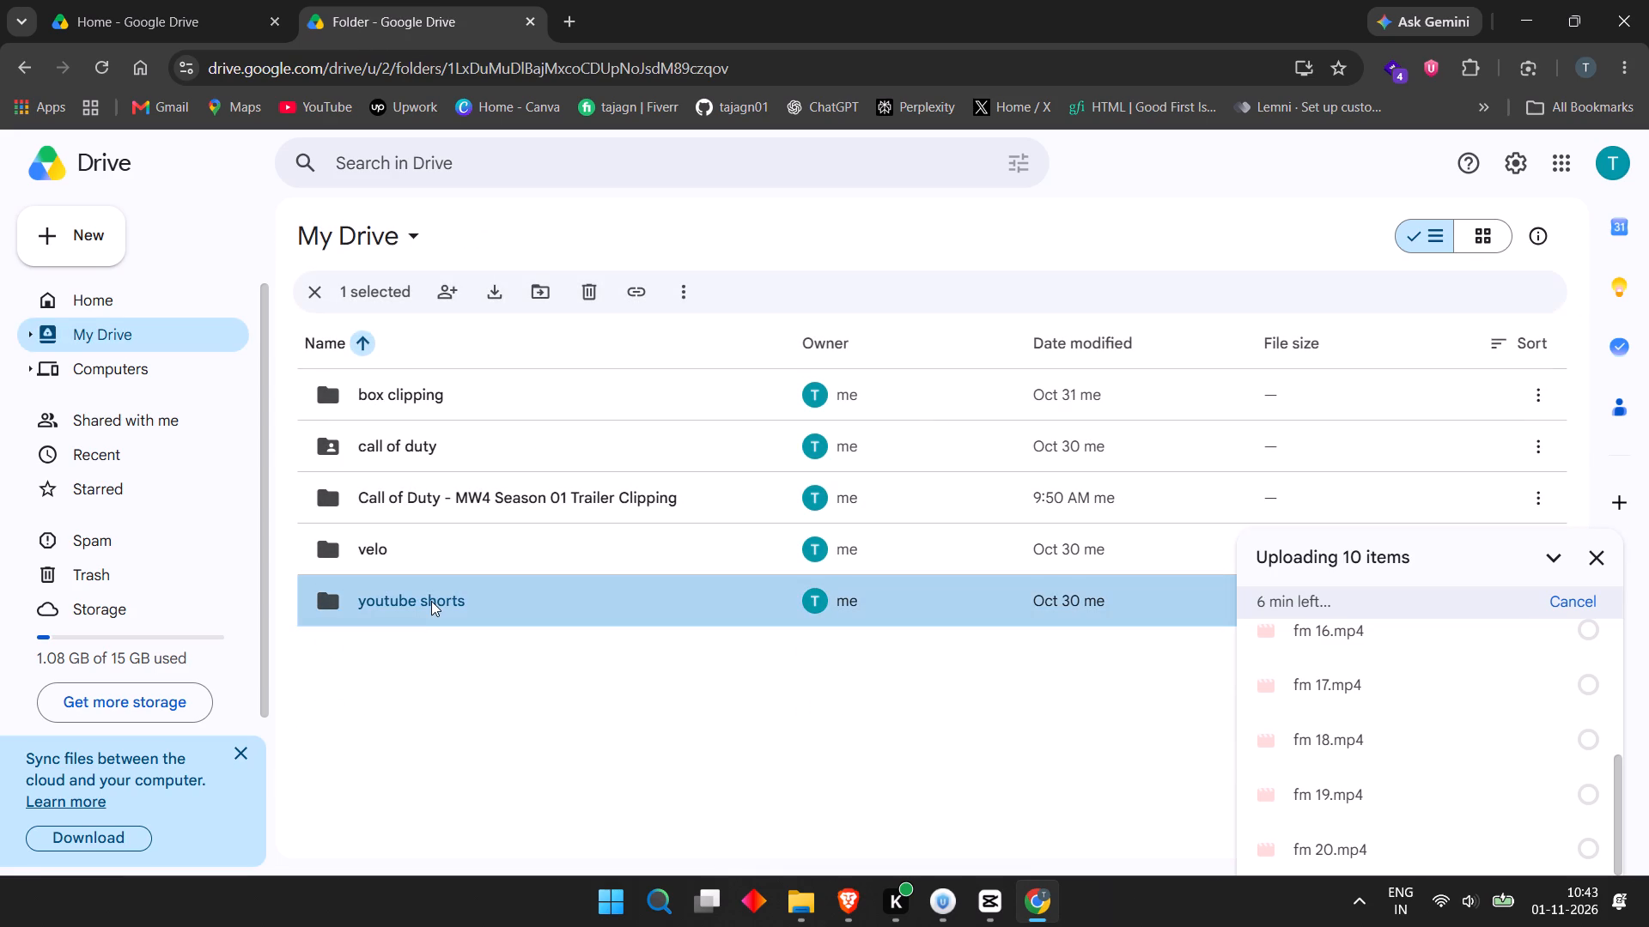
scroll(501, 465, down, 7)
scroll(496, 611, up, 4)
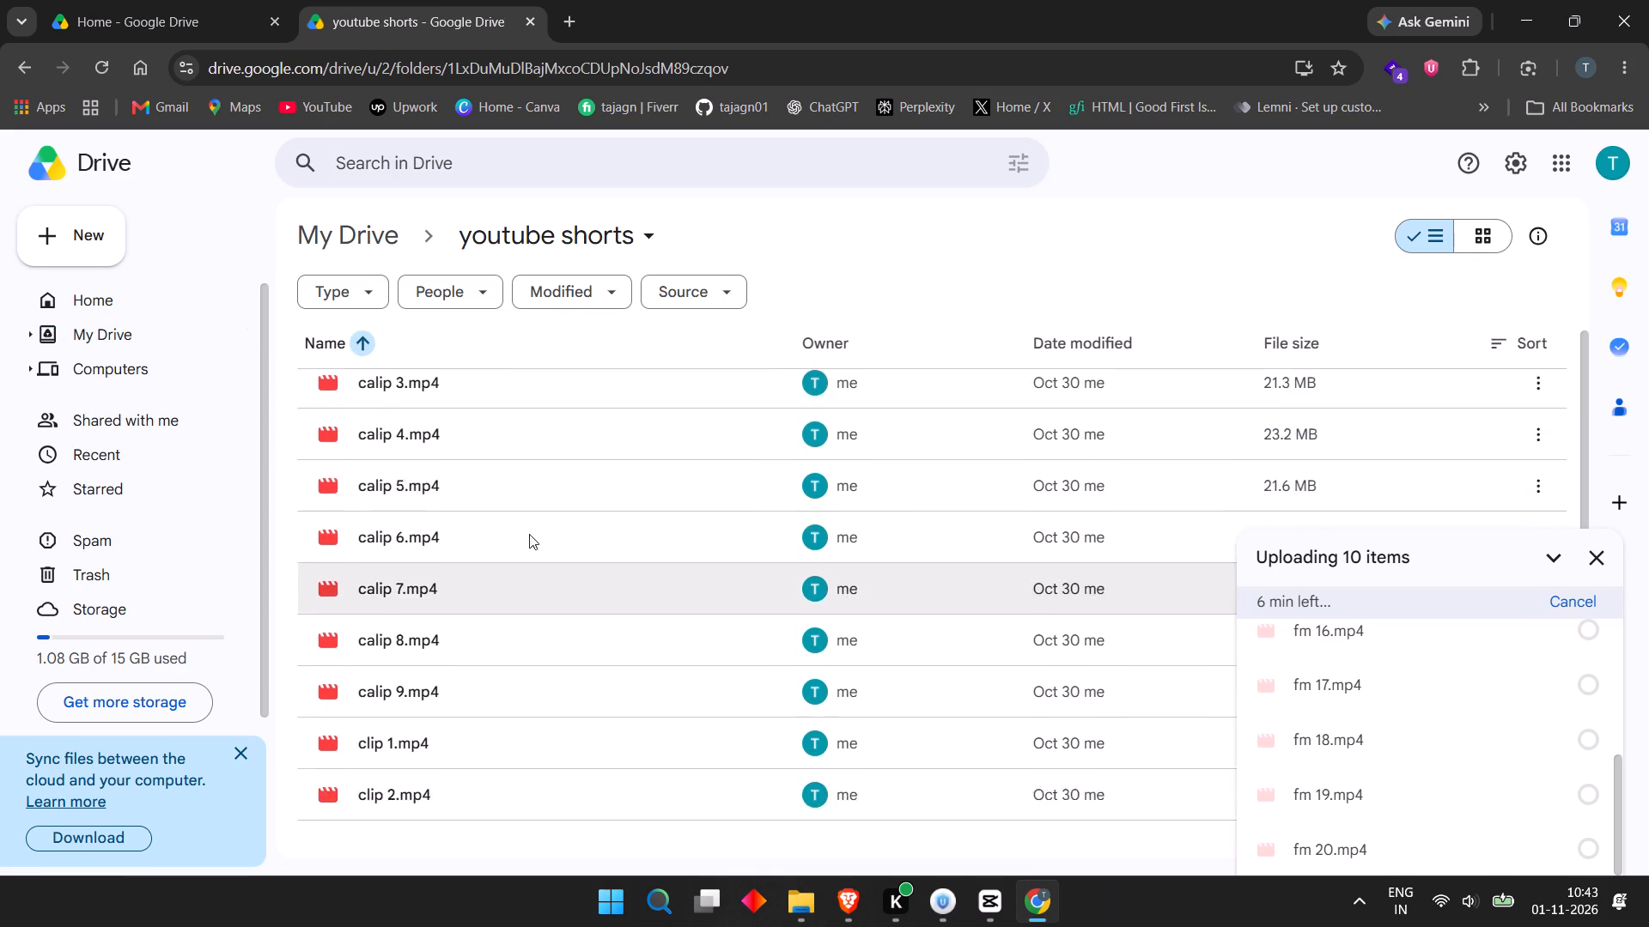
scroll(529, 534, up, 2)
Look through the files in the box clipping folder, then return to My Drive.
click(365, 223)
double_click(412, 403)
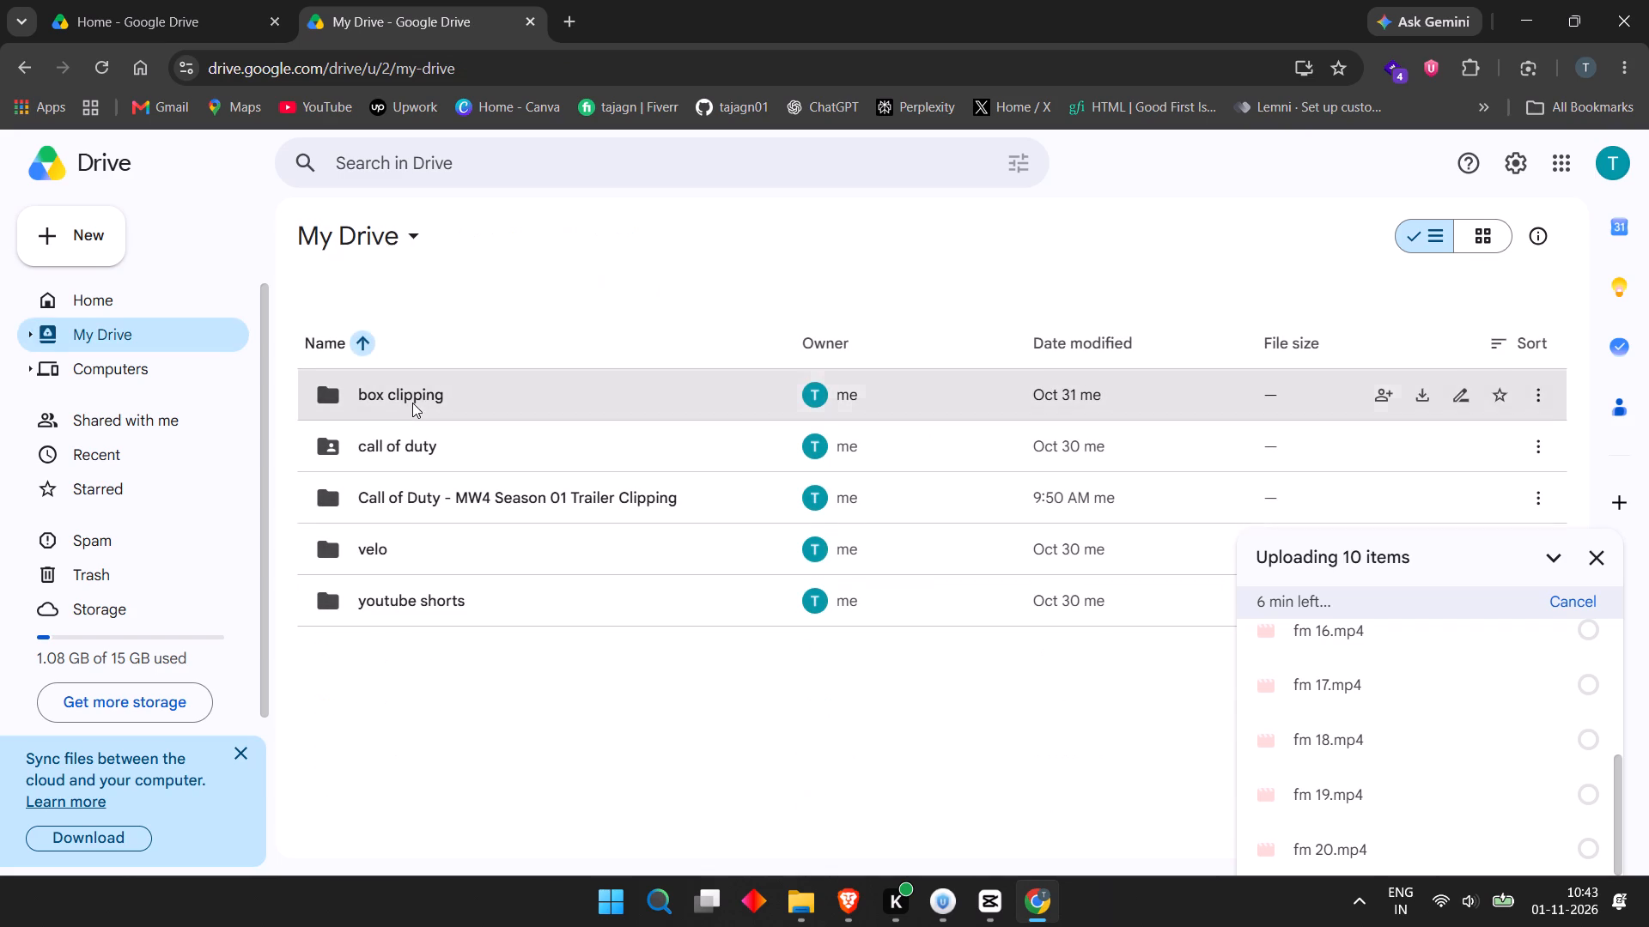
scroll(584, 464, down, 13)
scroll(596, 521, up, 12)
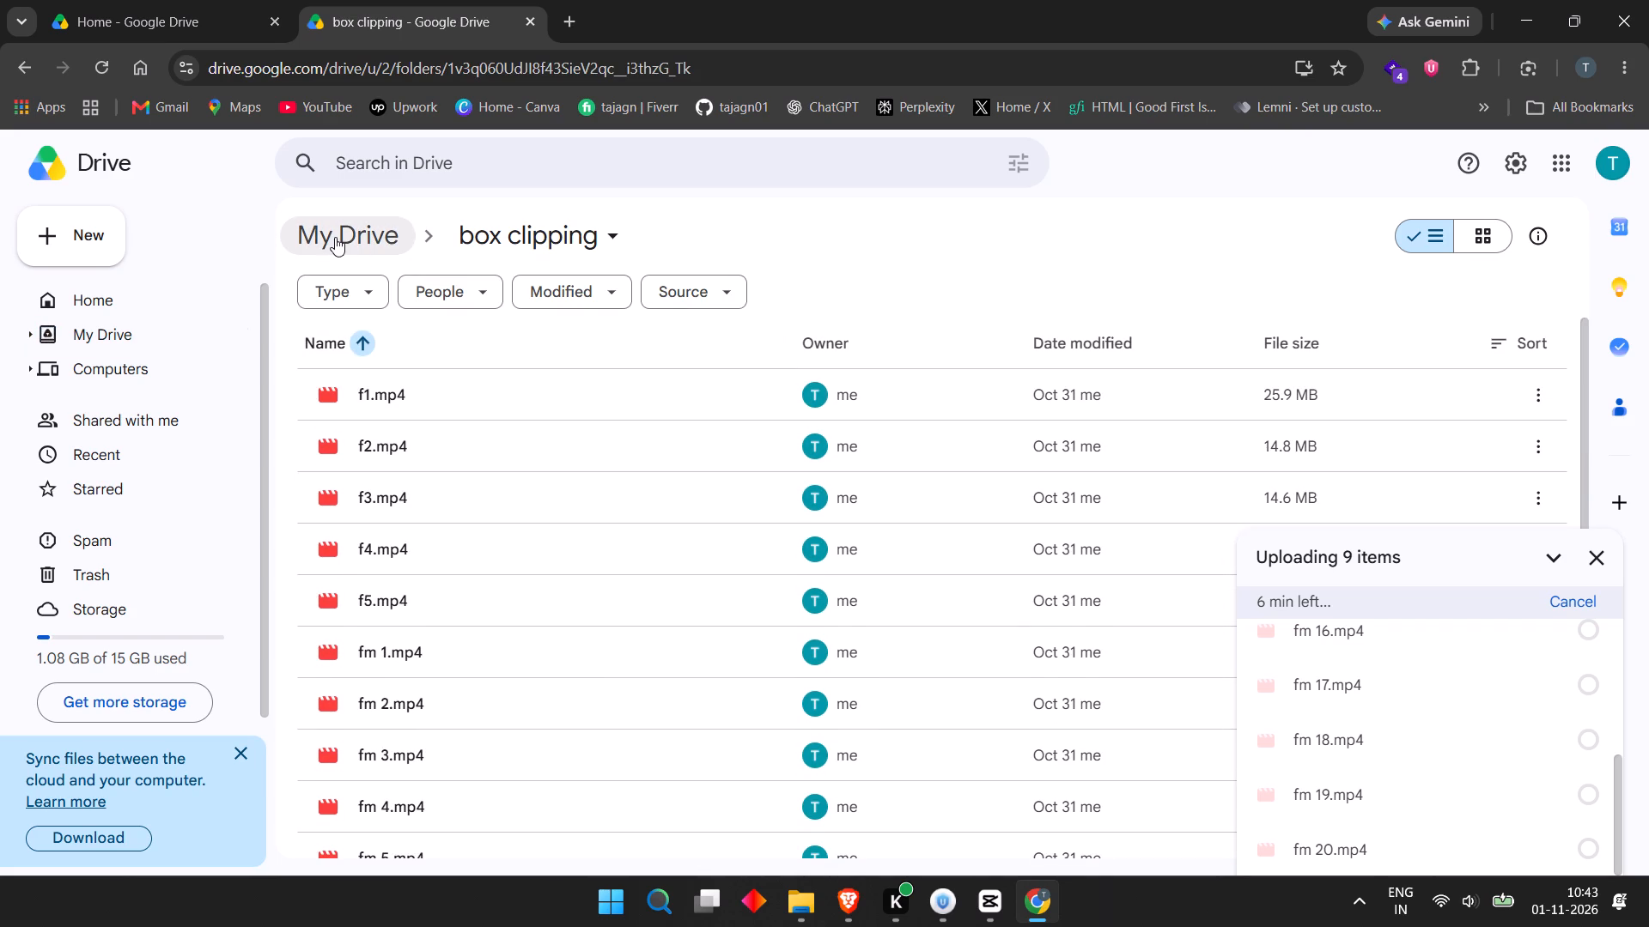
click(335, 237)
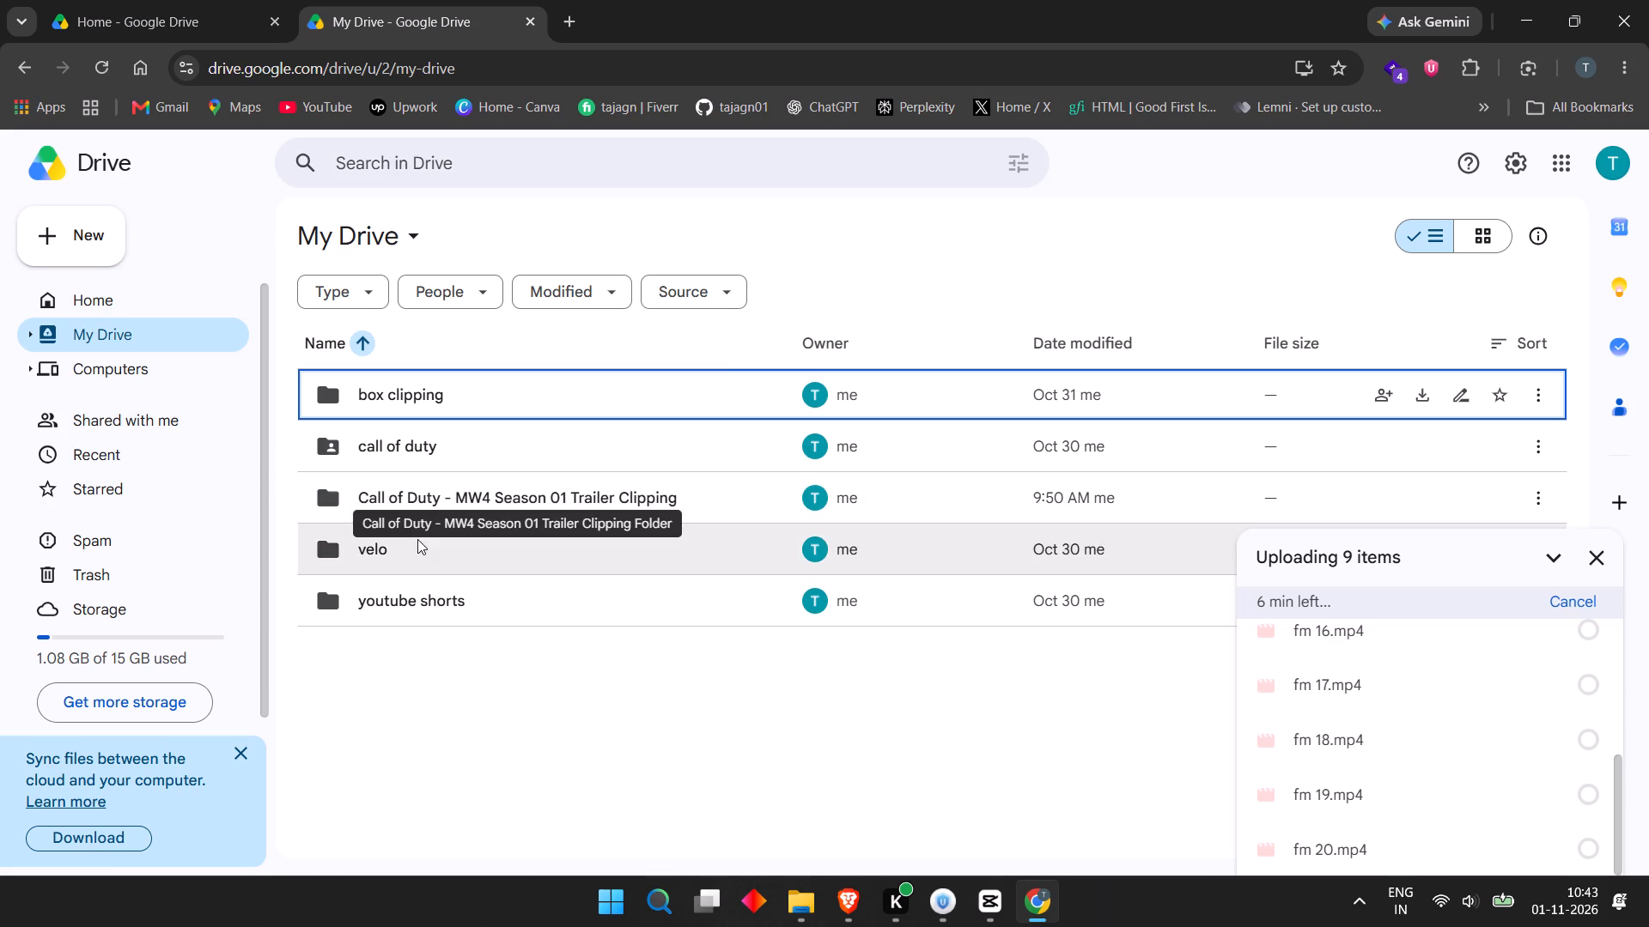
Switch to File Explorer and view the exported clips in the cliping folder.
click(802, 906)
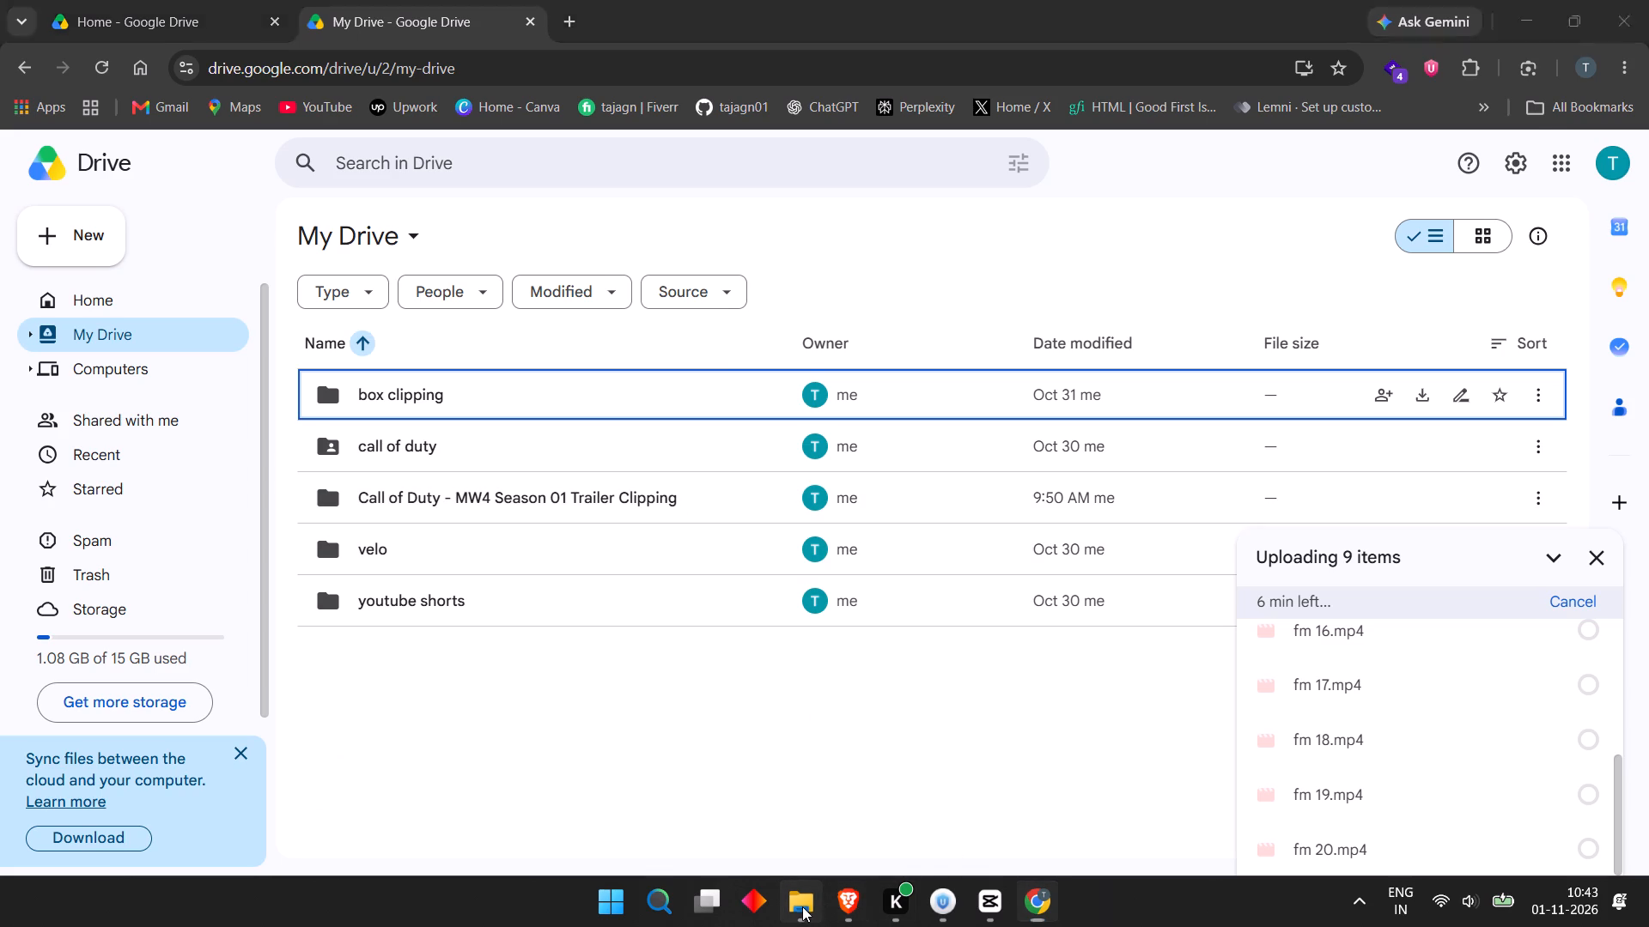
click(1112, 801)
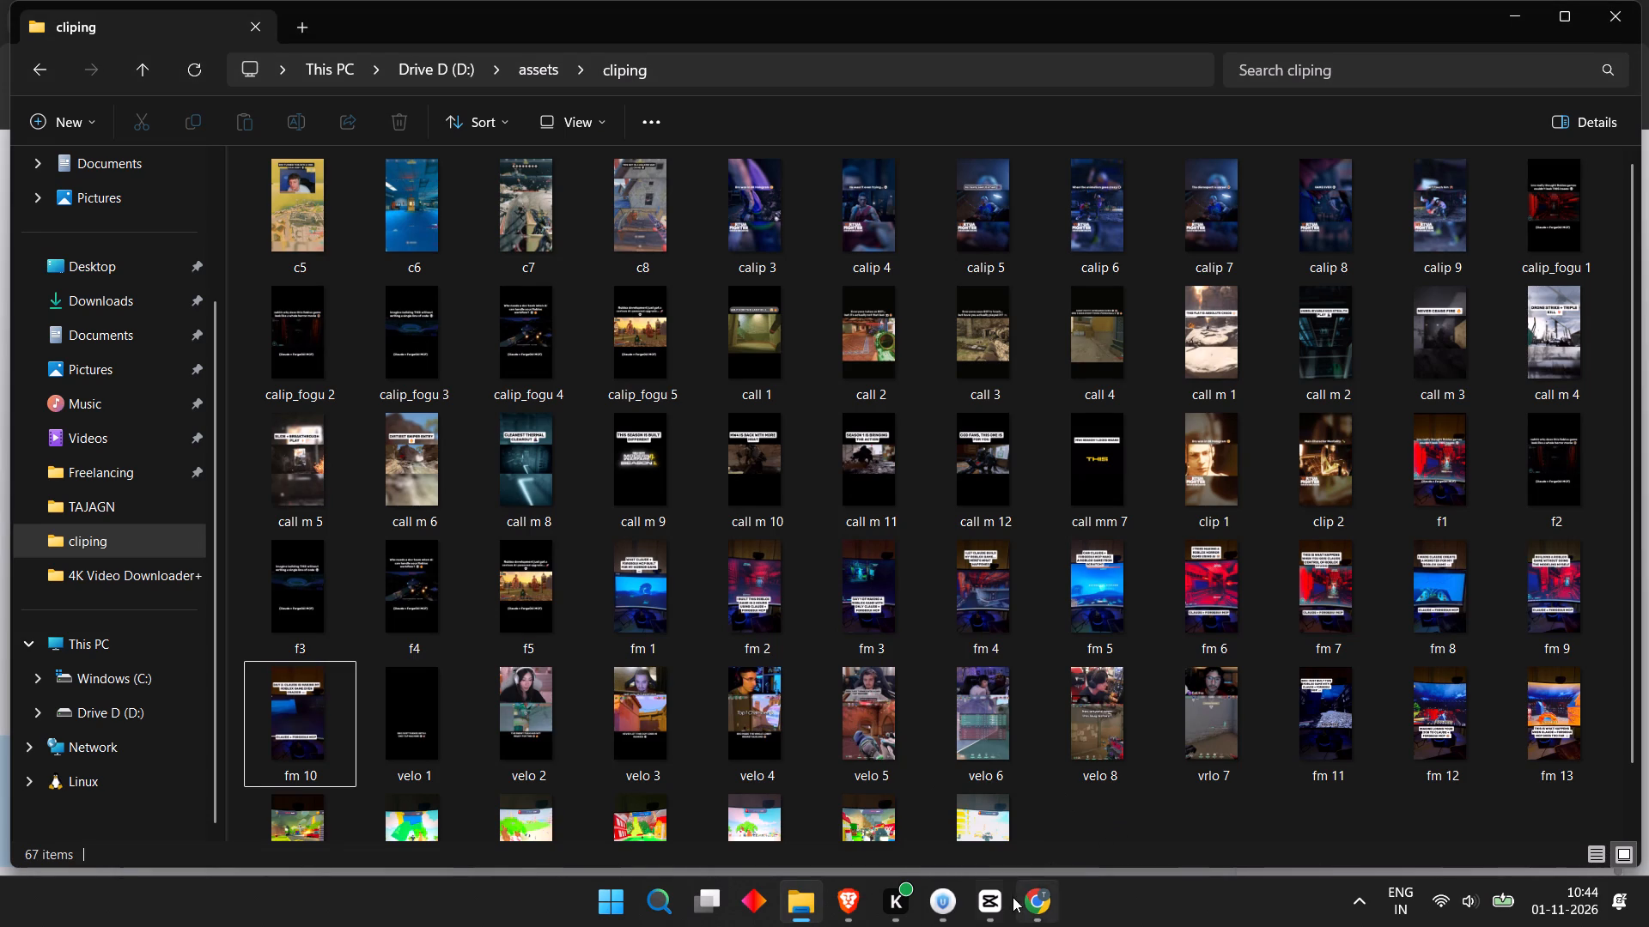
Switch to the CapCut project 1101 and scrub through Timeline 10 back to its start.
click(1037, 893)
click(971, 904)
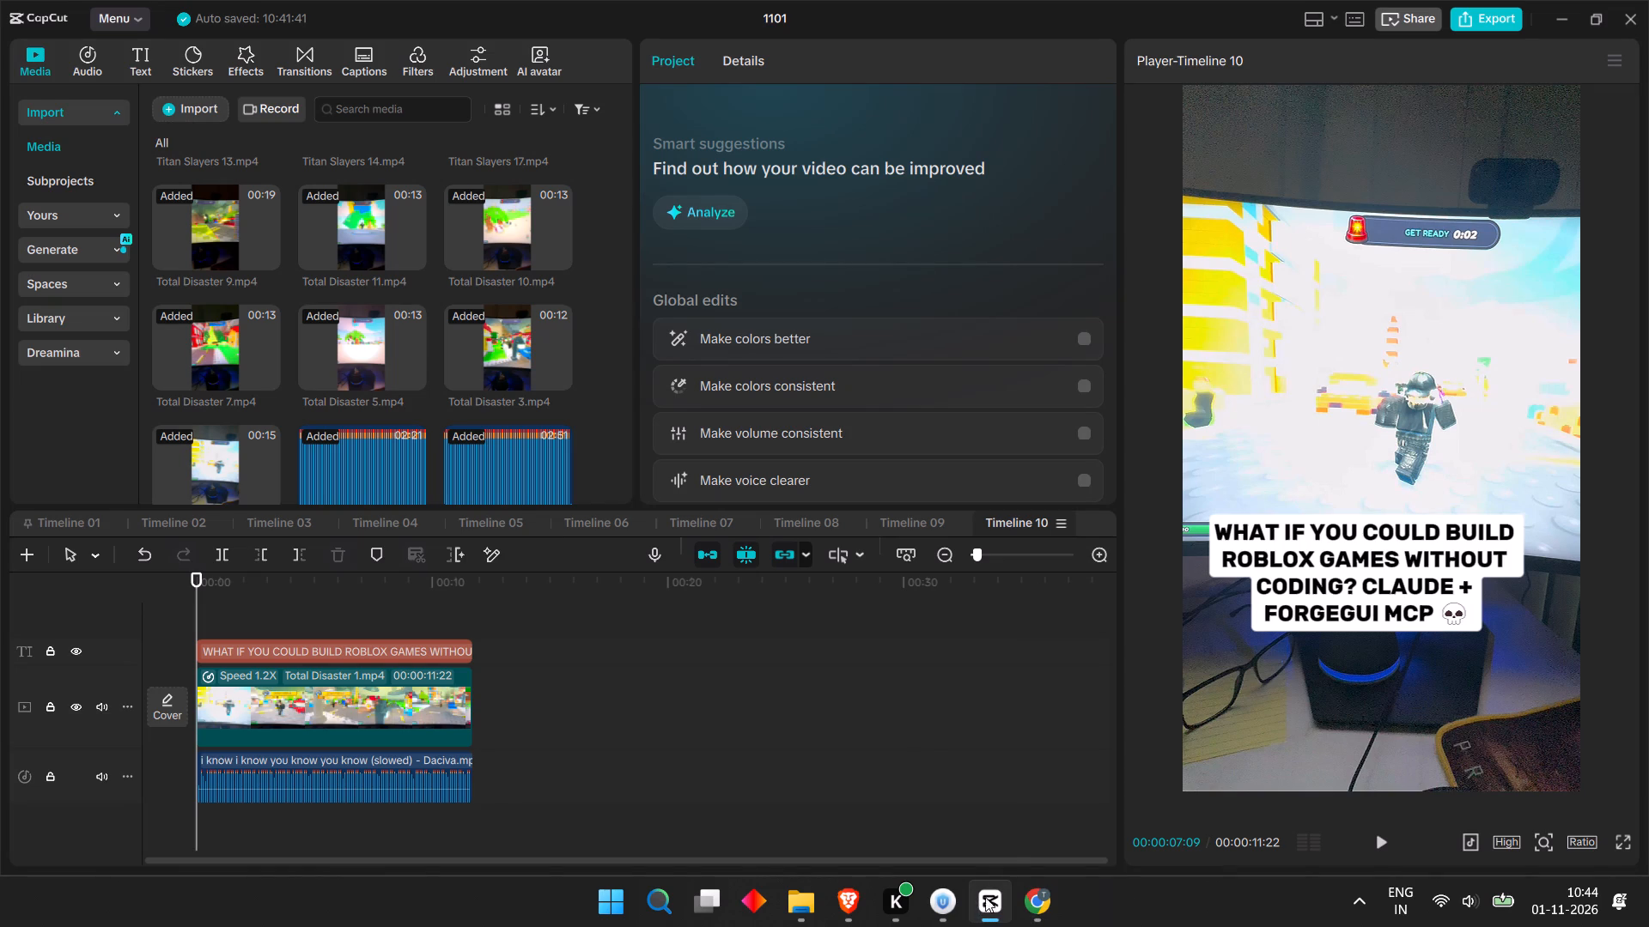
click(415, 629)
drag(417, 604, 360, 599)
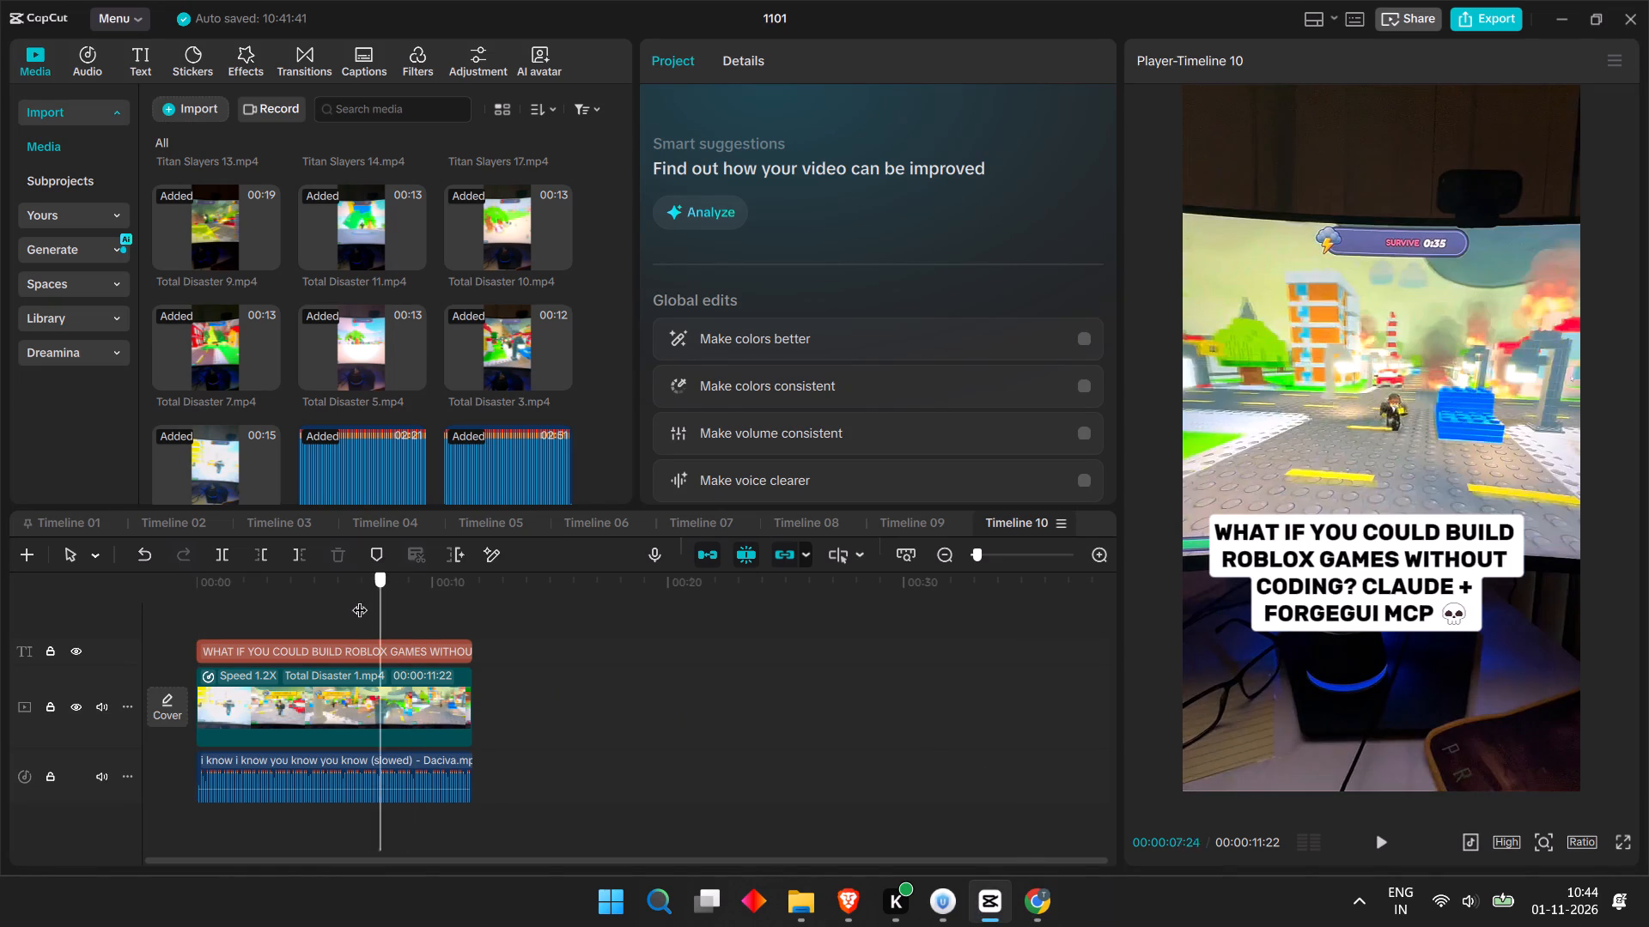
drag(360, 599, 354, 598)
drag(358, 591, 107, 604)
Review Timelines 01 to 06 one after another, scrubbing through the shorts on Timelines 05 and 06.
click(84, 518)
click(179, 521)
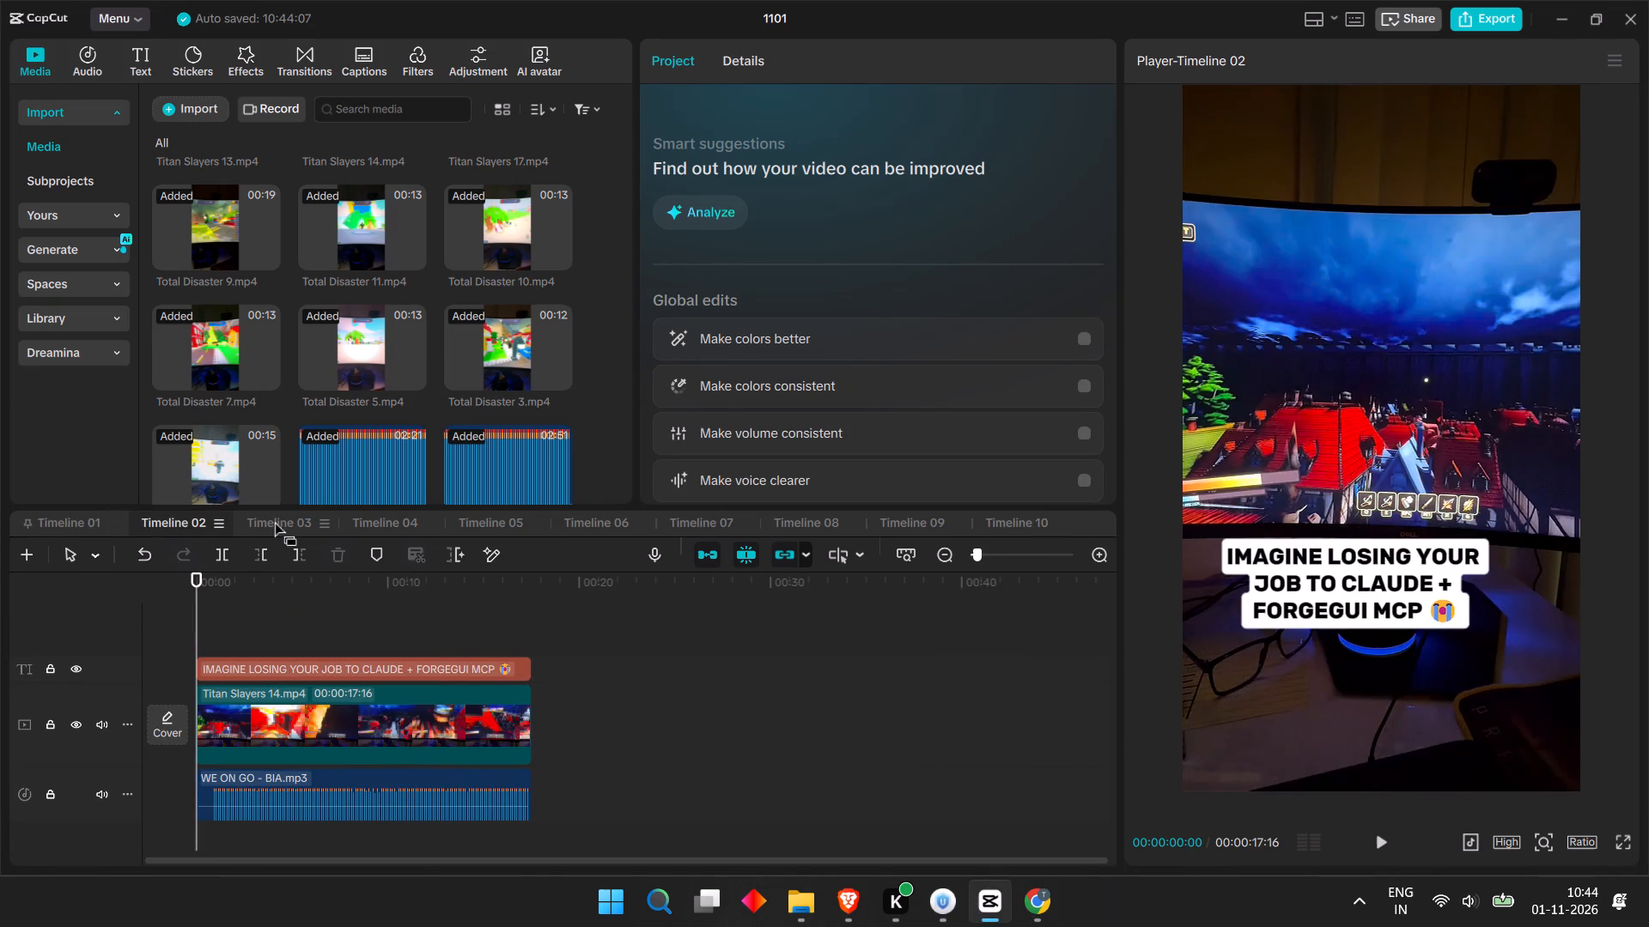
click(273, 519)
click(357, 523)
click(498, 526)
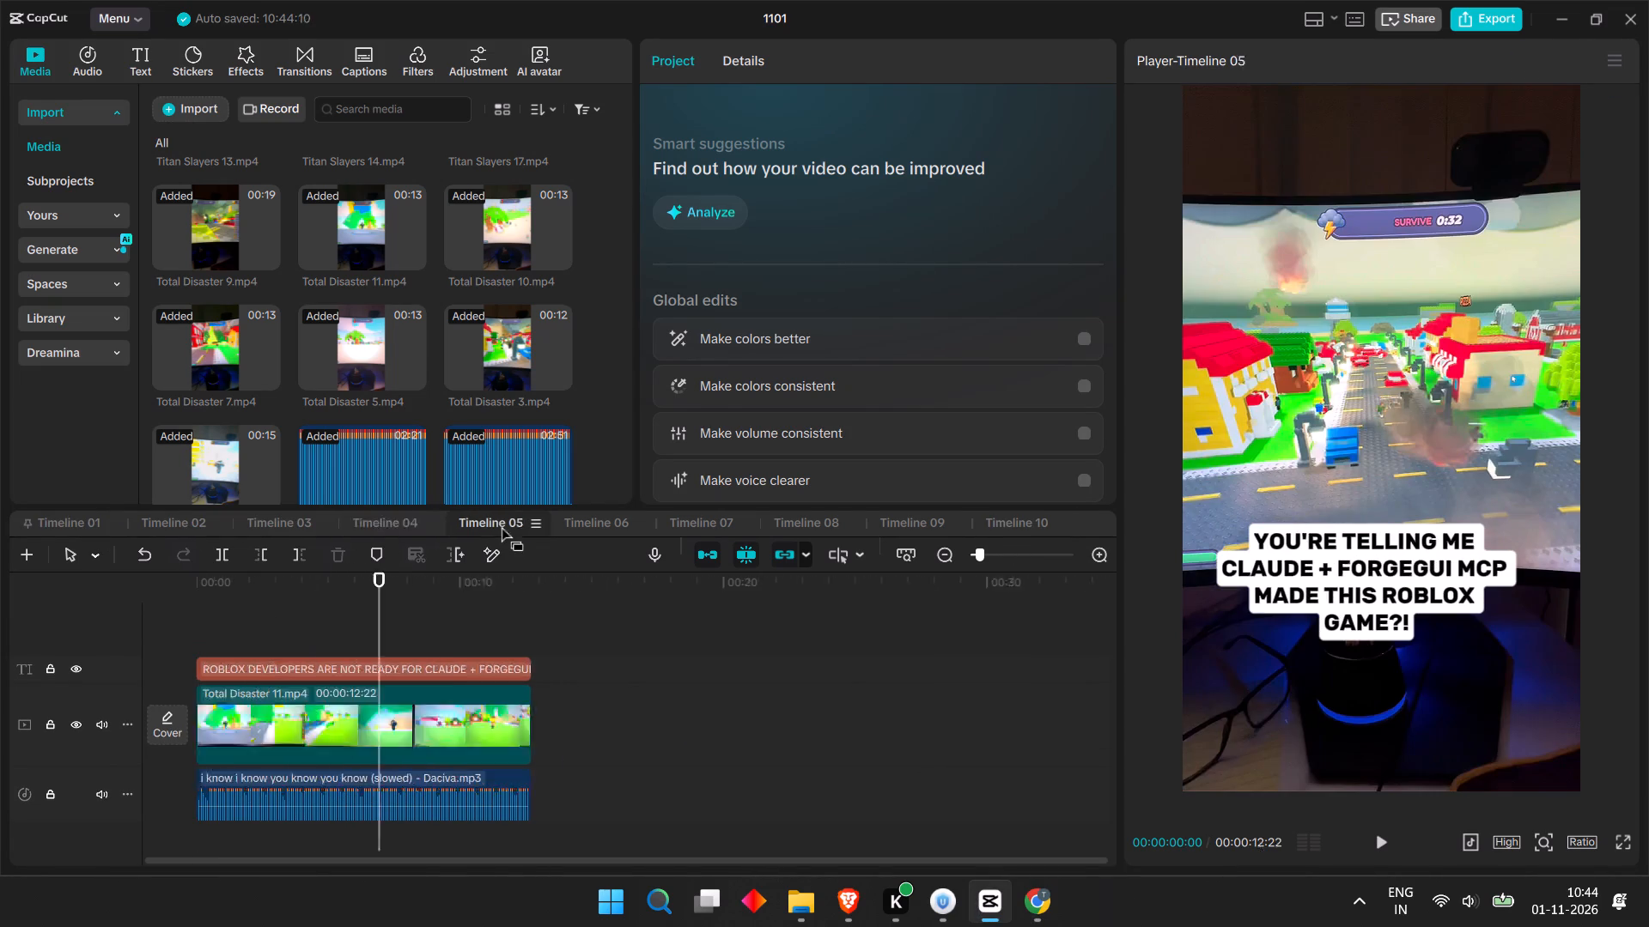
drag(369, 611, 280, 614)
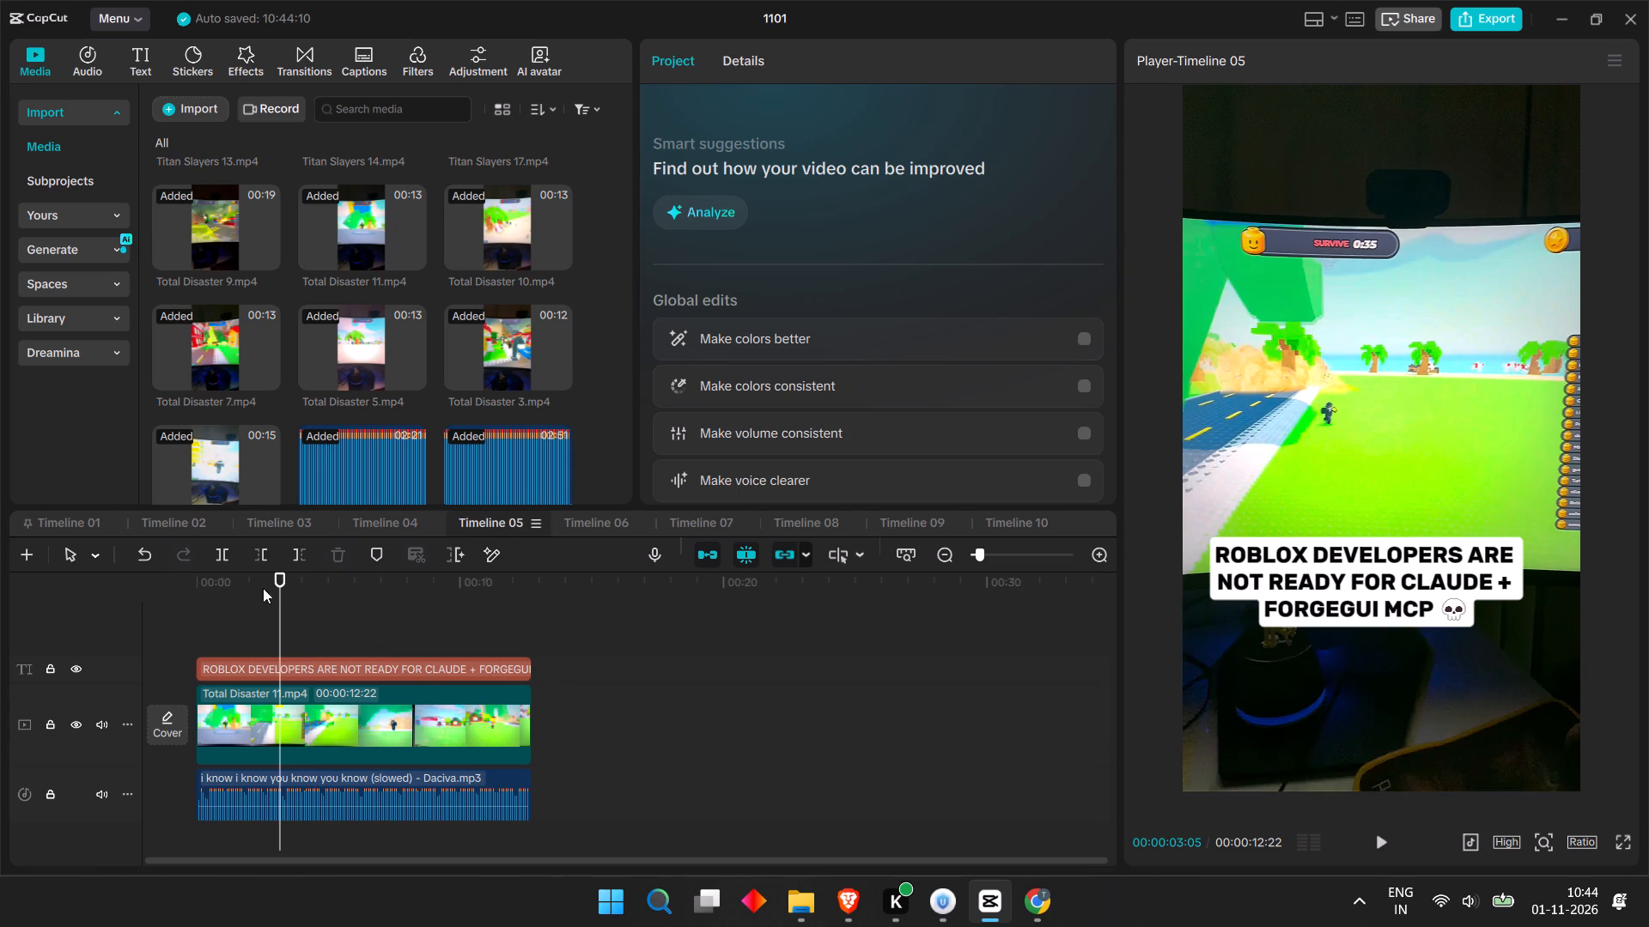
drag(283, 574, 561, 610)
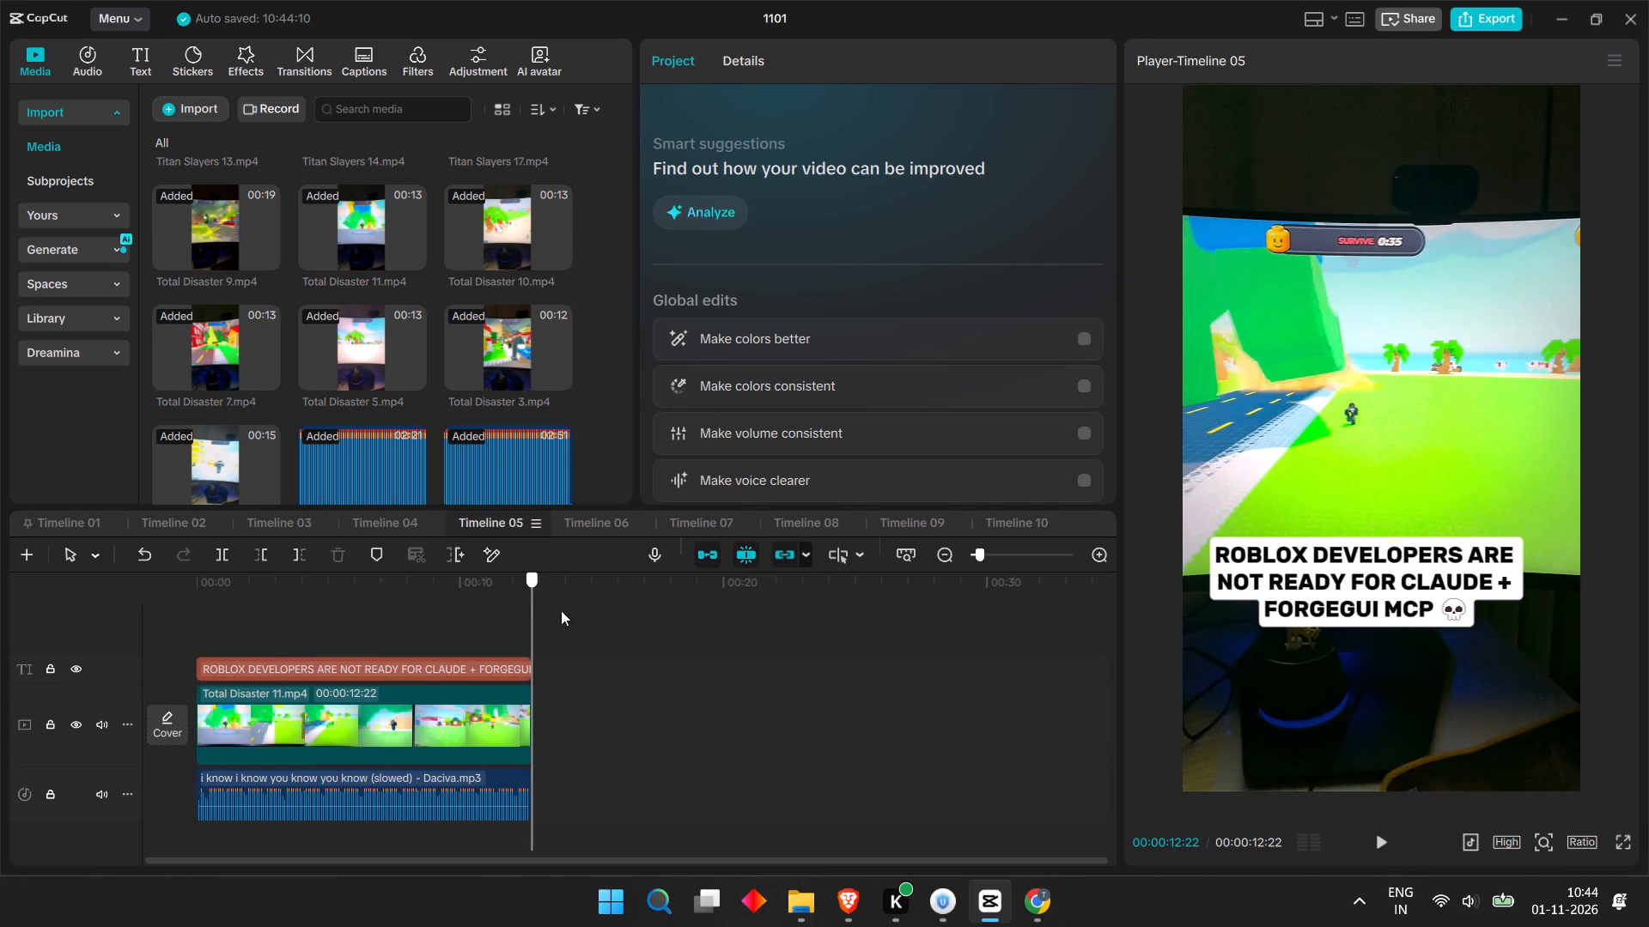
drag(561, 610, 575, 612)
click(591, 513)
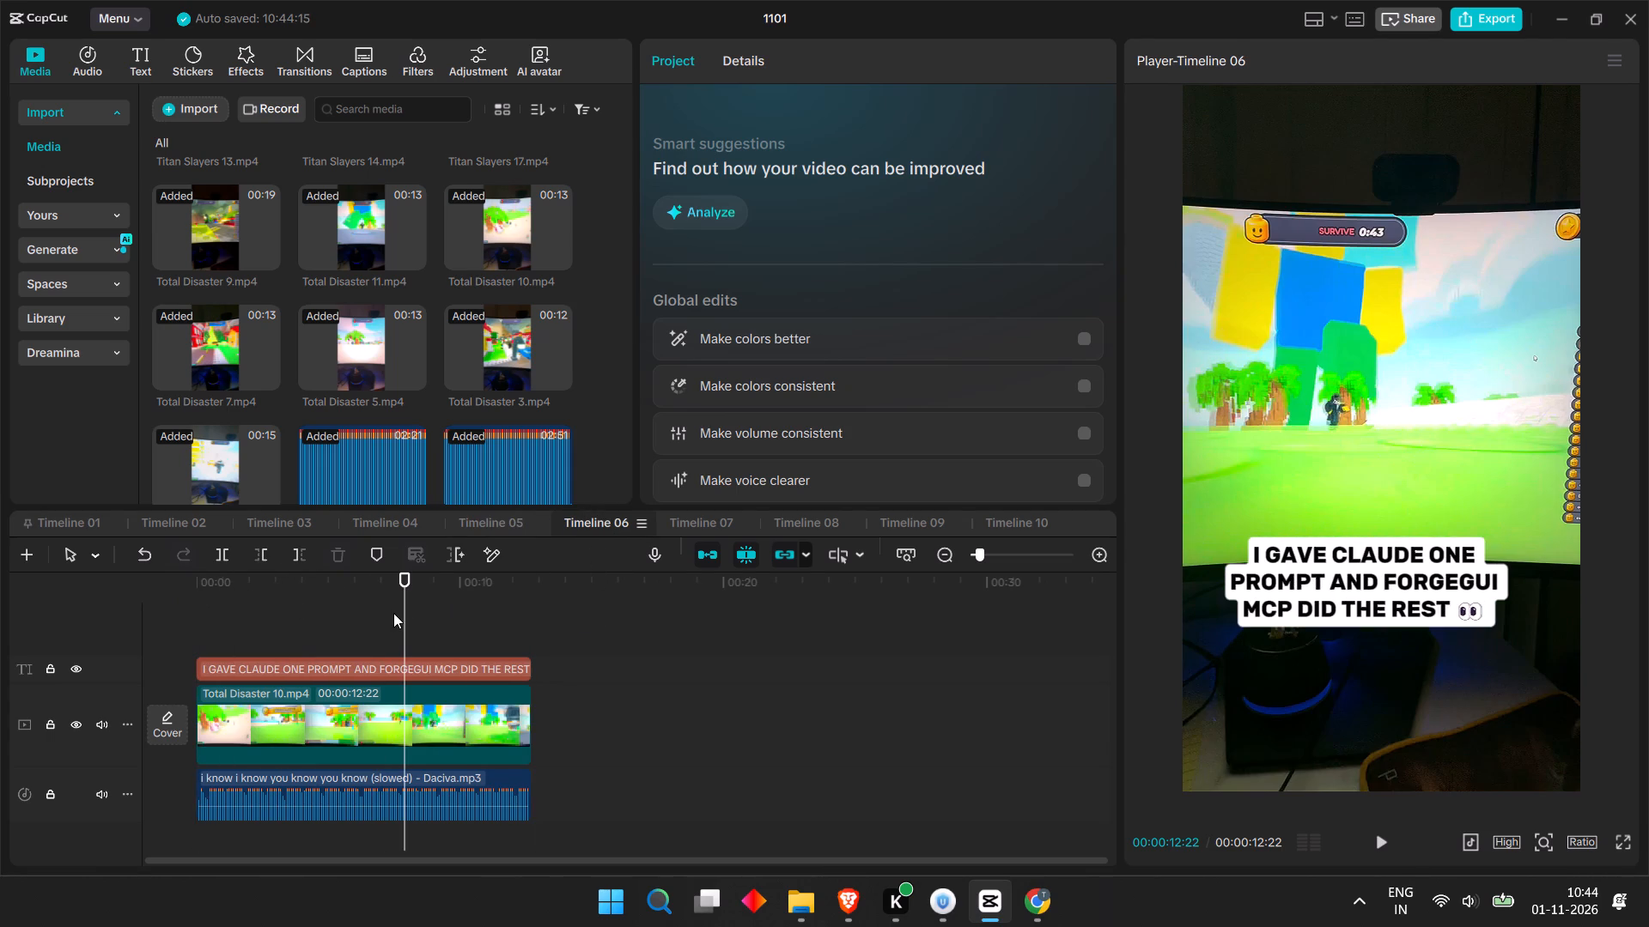
drag(403, 591, 128, 599)
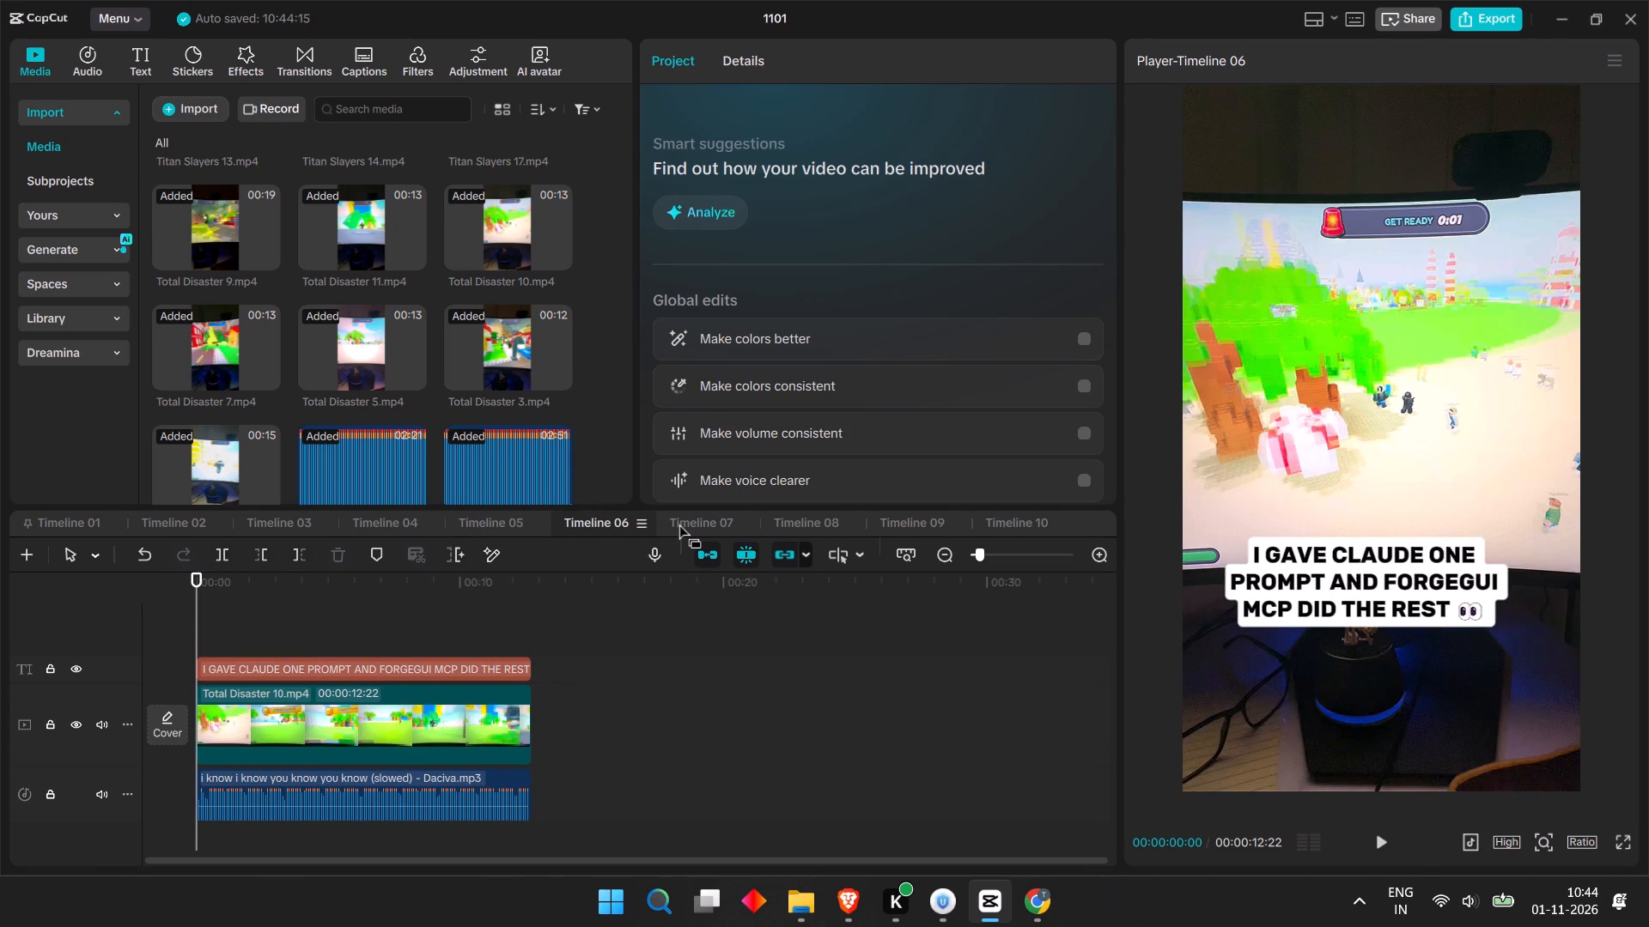
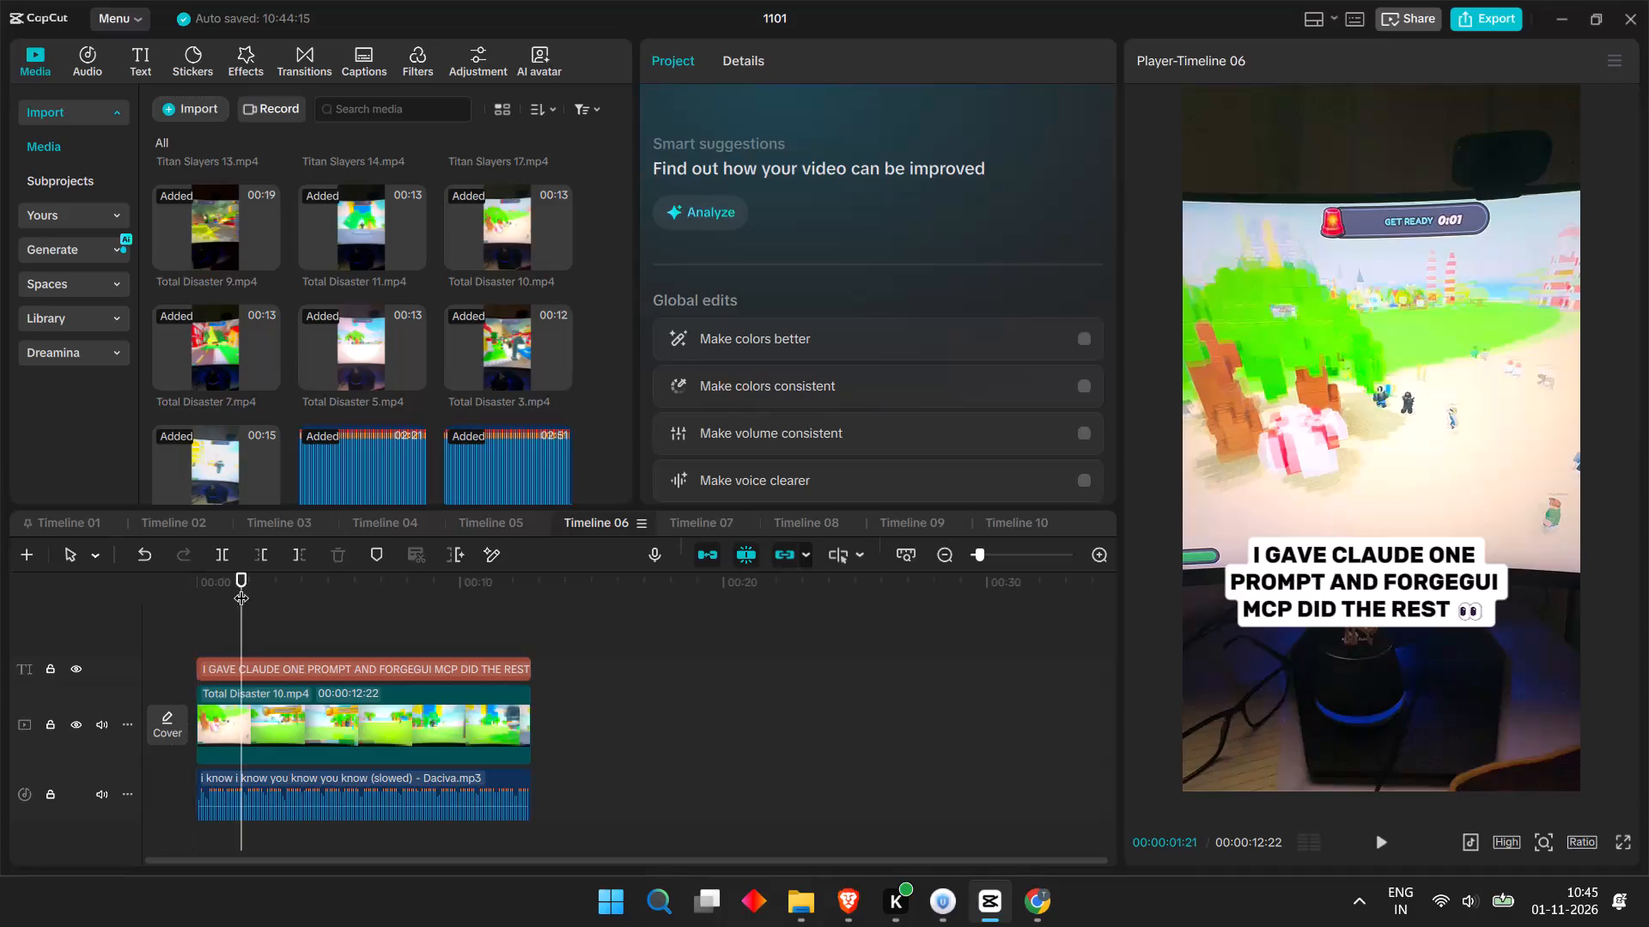
Scrub through the short on Timeline 06 and return the playhead to its start.
click(290, 587)
click(341, 585)
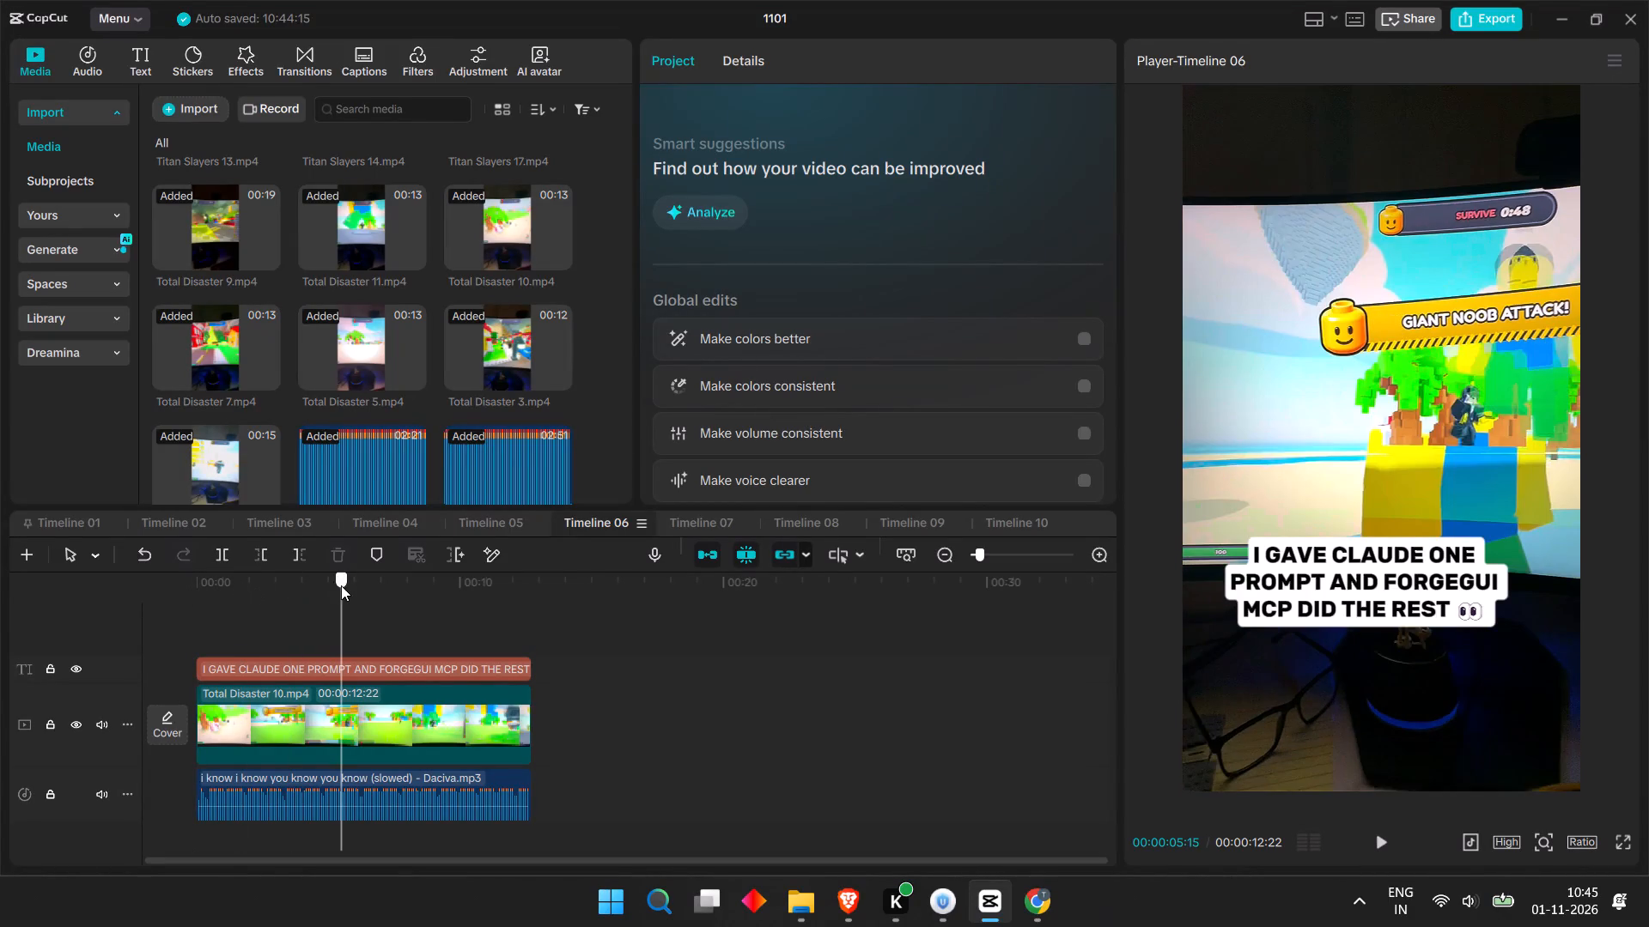
scroll(307, 377, down, 2)
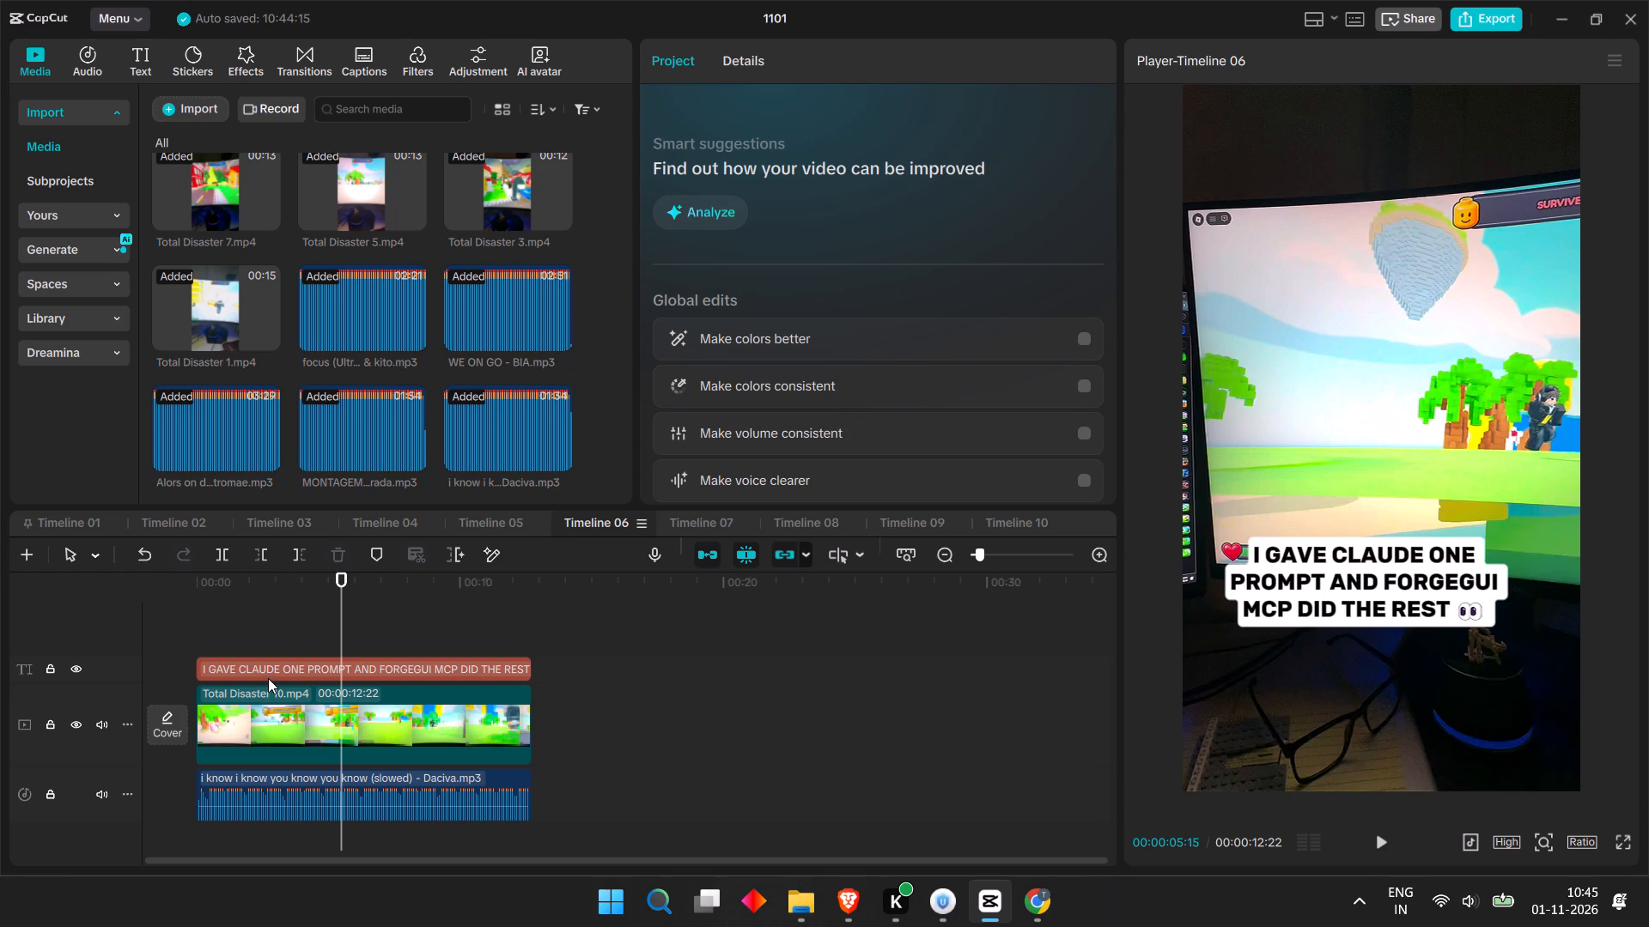
drag(337, 610, 150, 633)
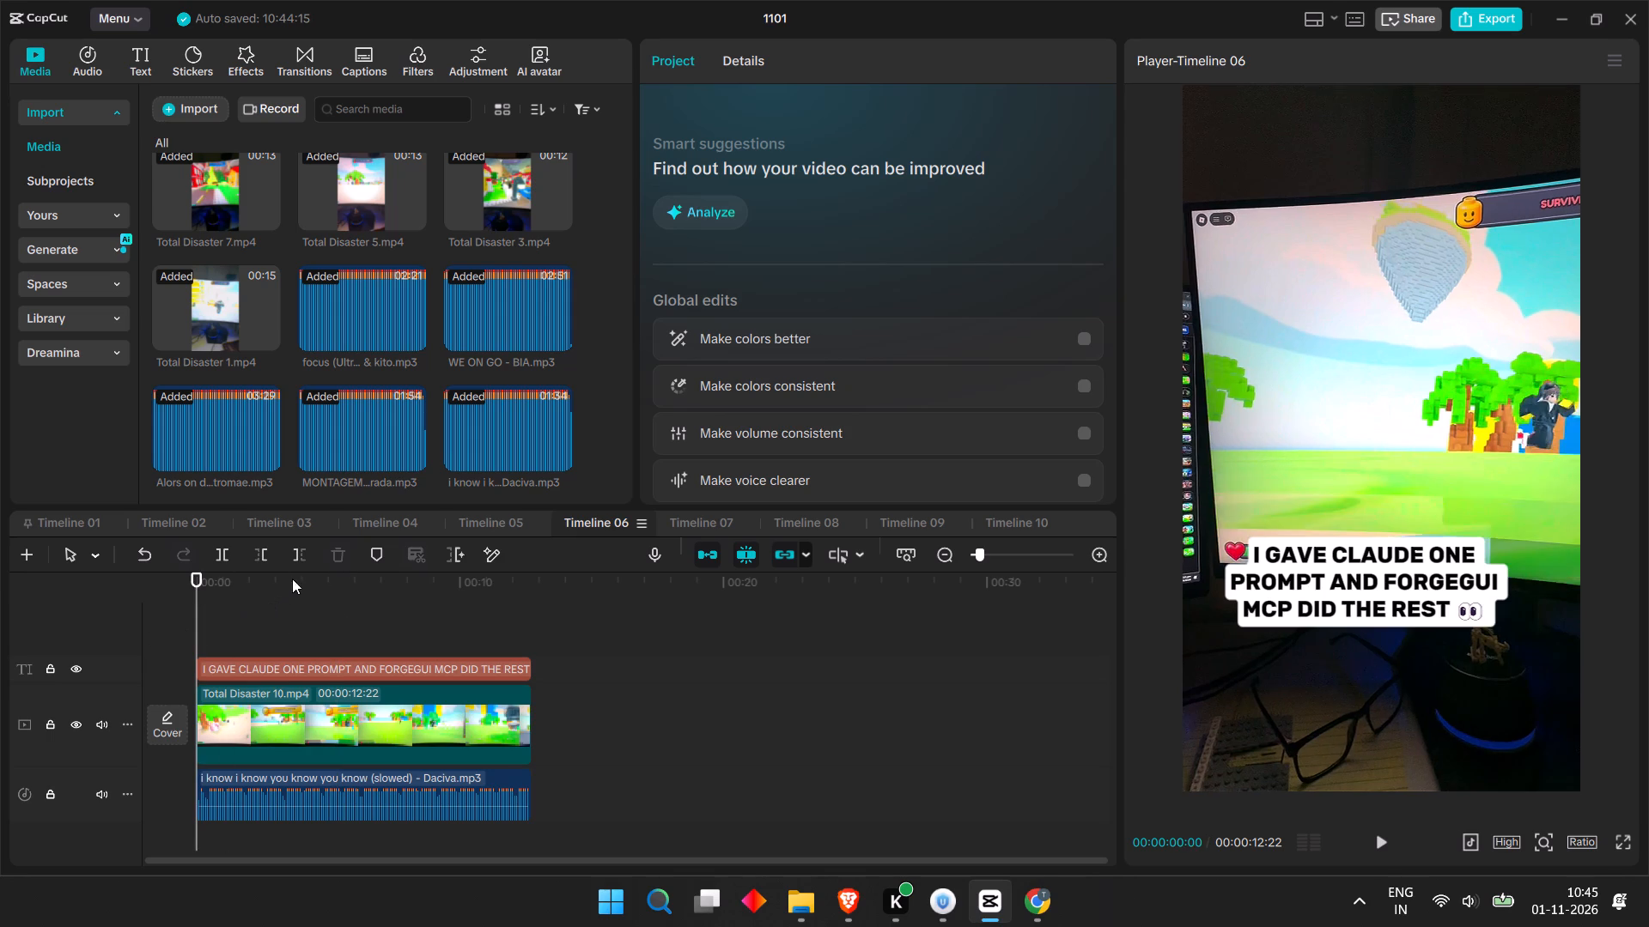
Open Timeline 01 and scrub back and forth through its Titan Slayers 13 short, ending at the start.
click(60, 528)
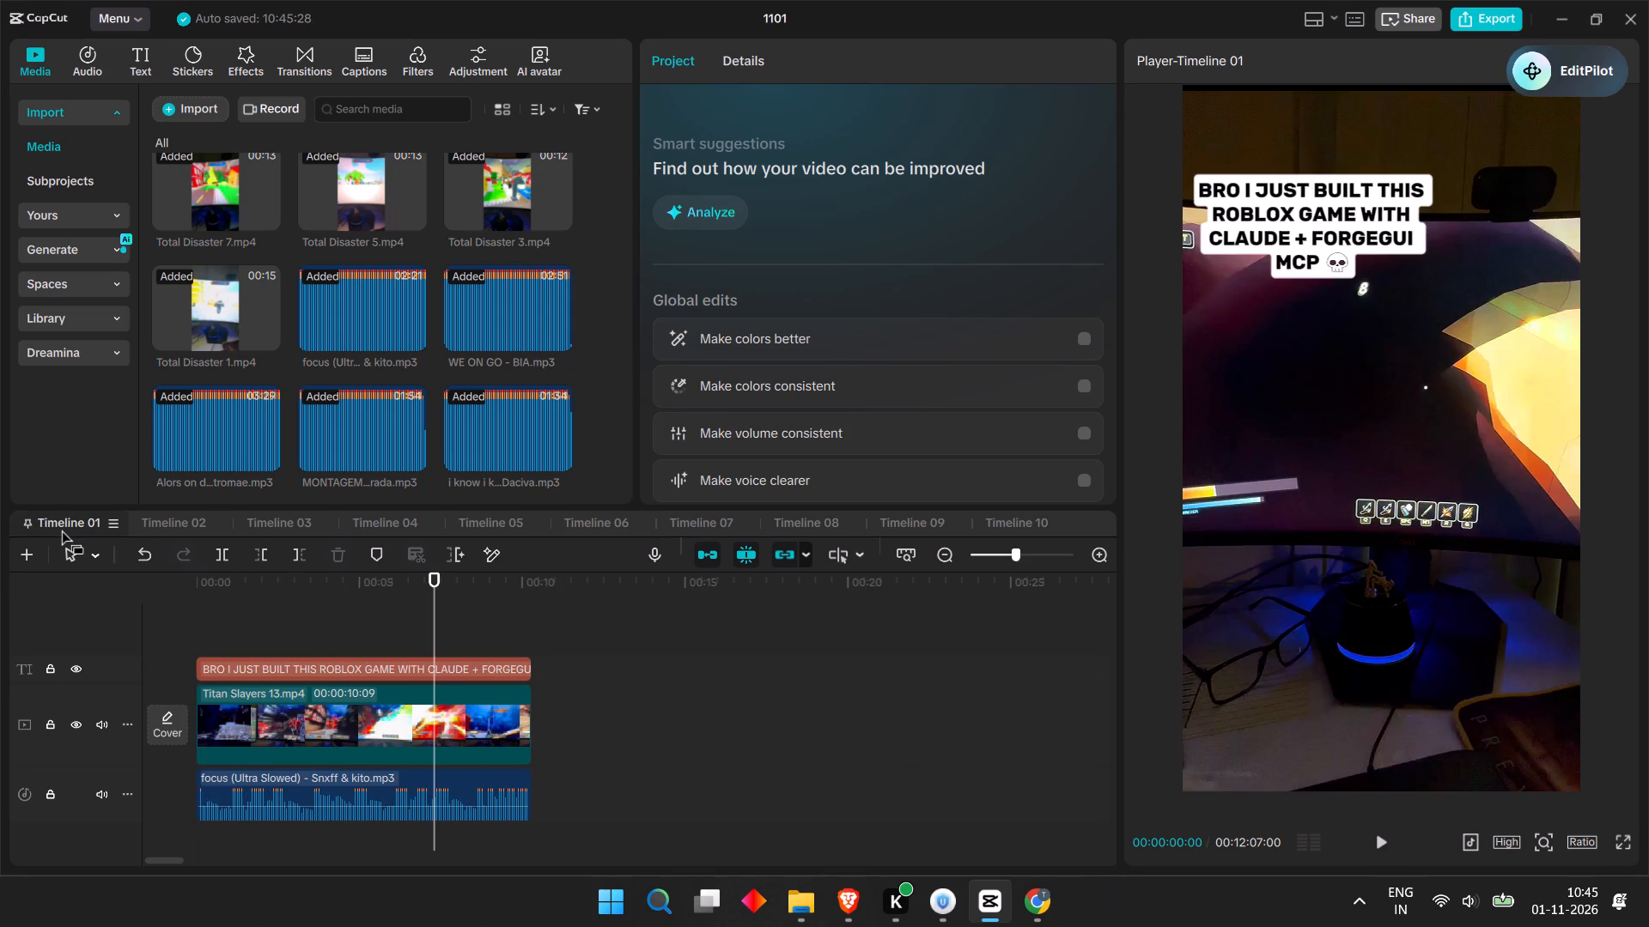
drag(271, 594, 180, 614)
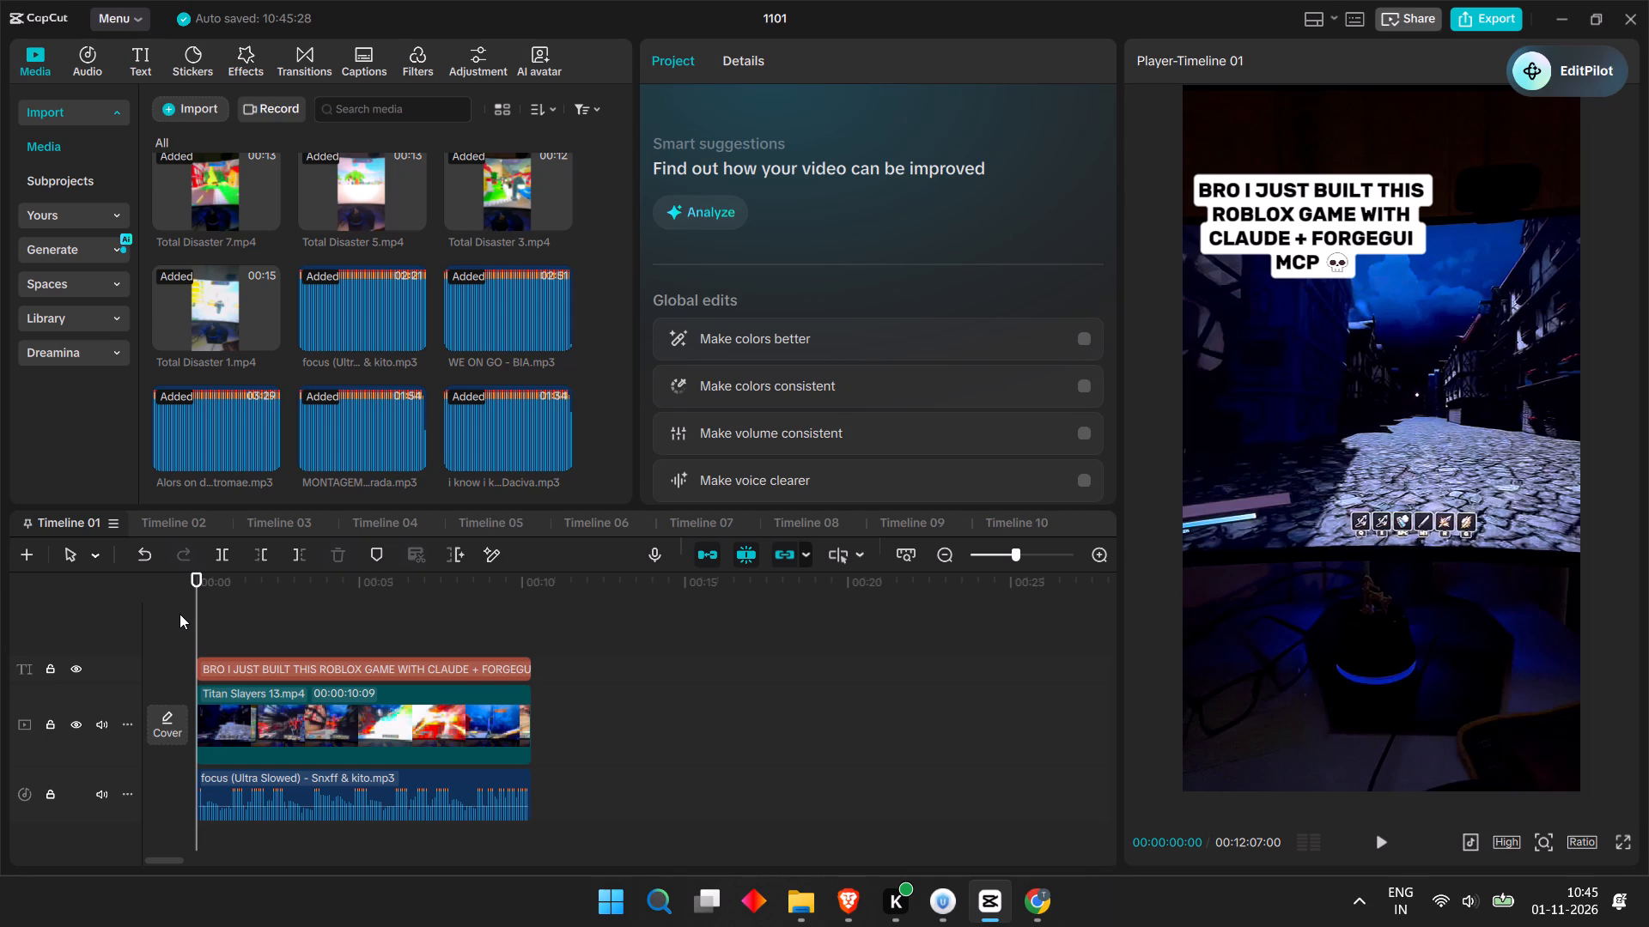
click(327, 608)
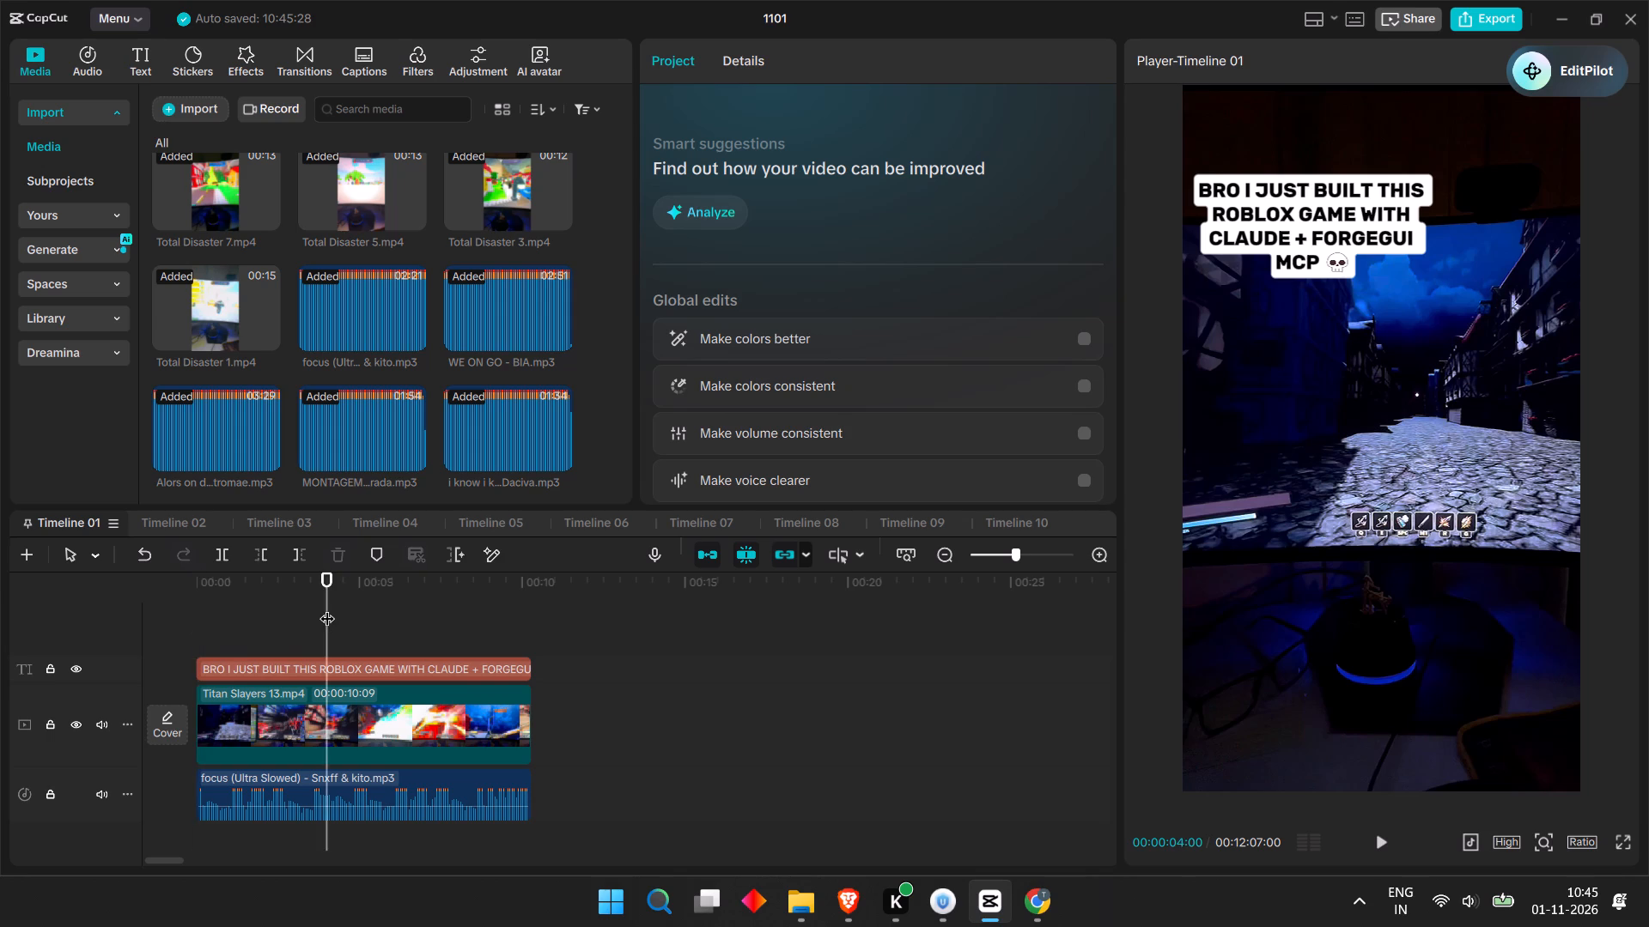
drag(339, 589, 465, 588)
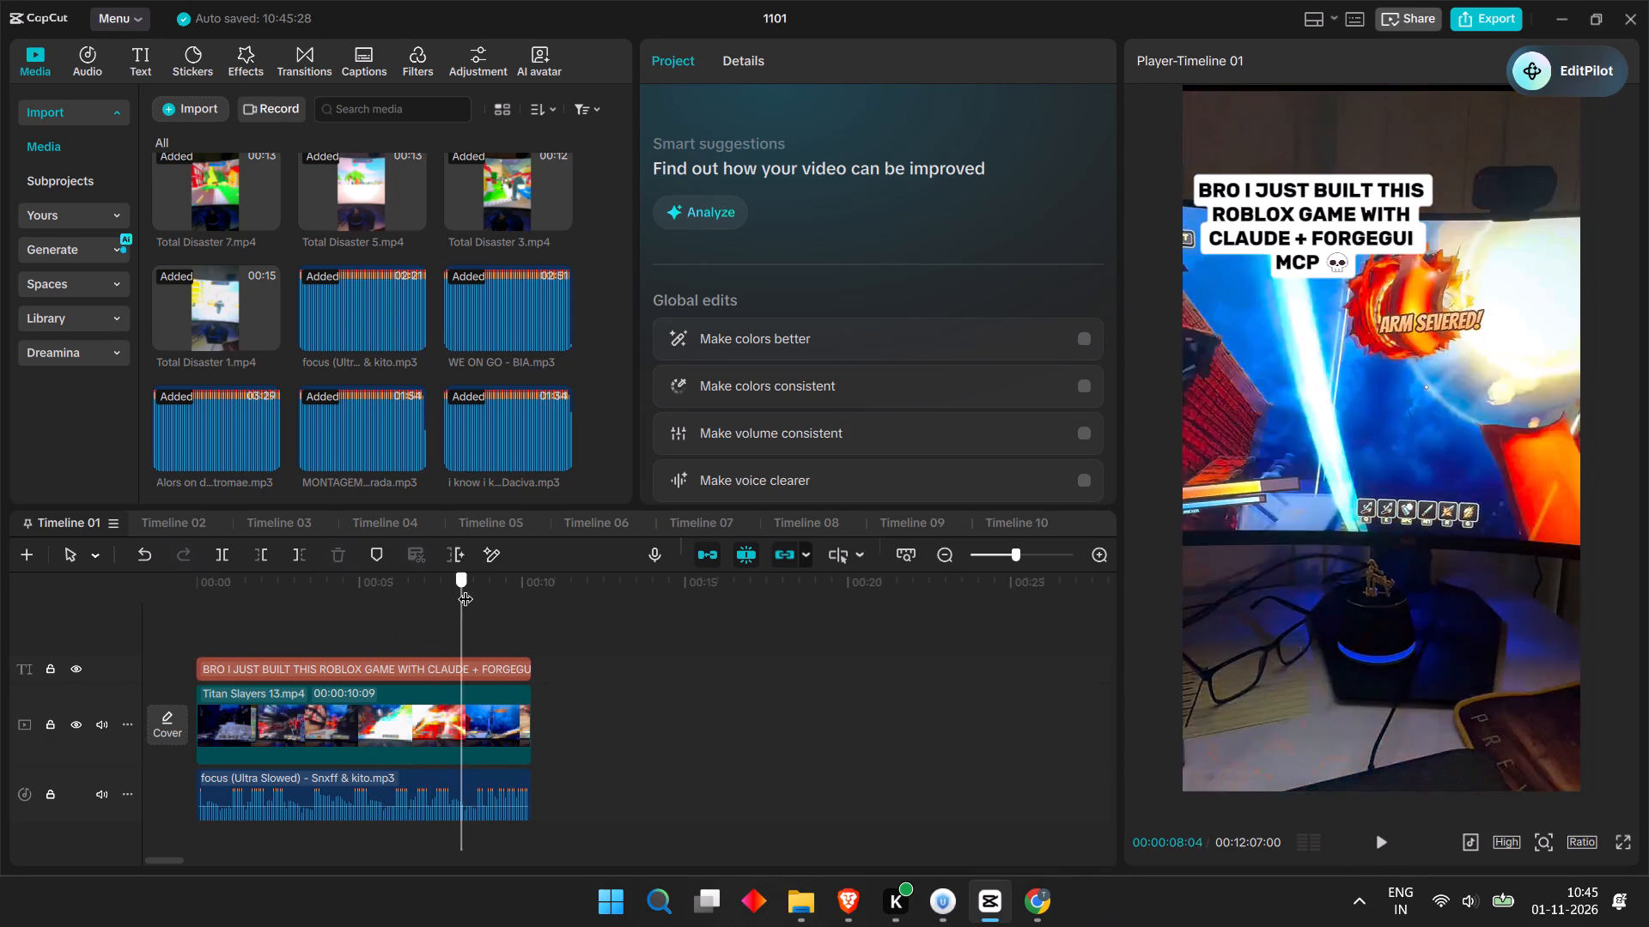
drag(465, 588, 378, 612)
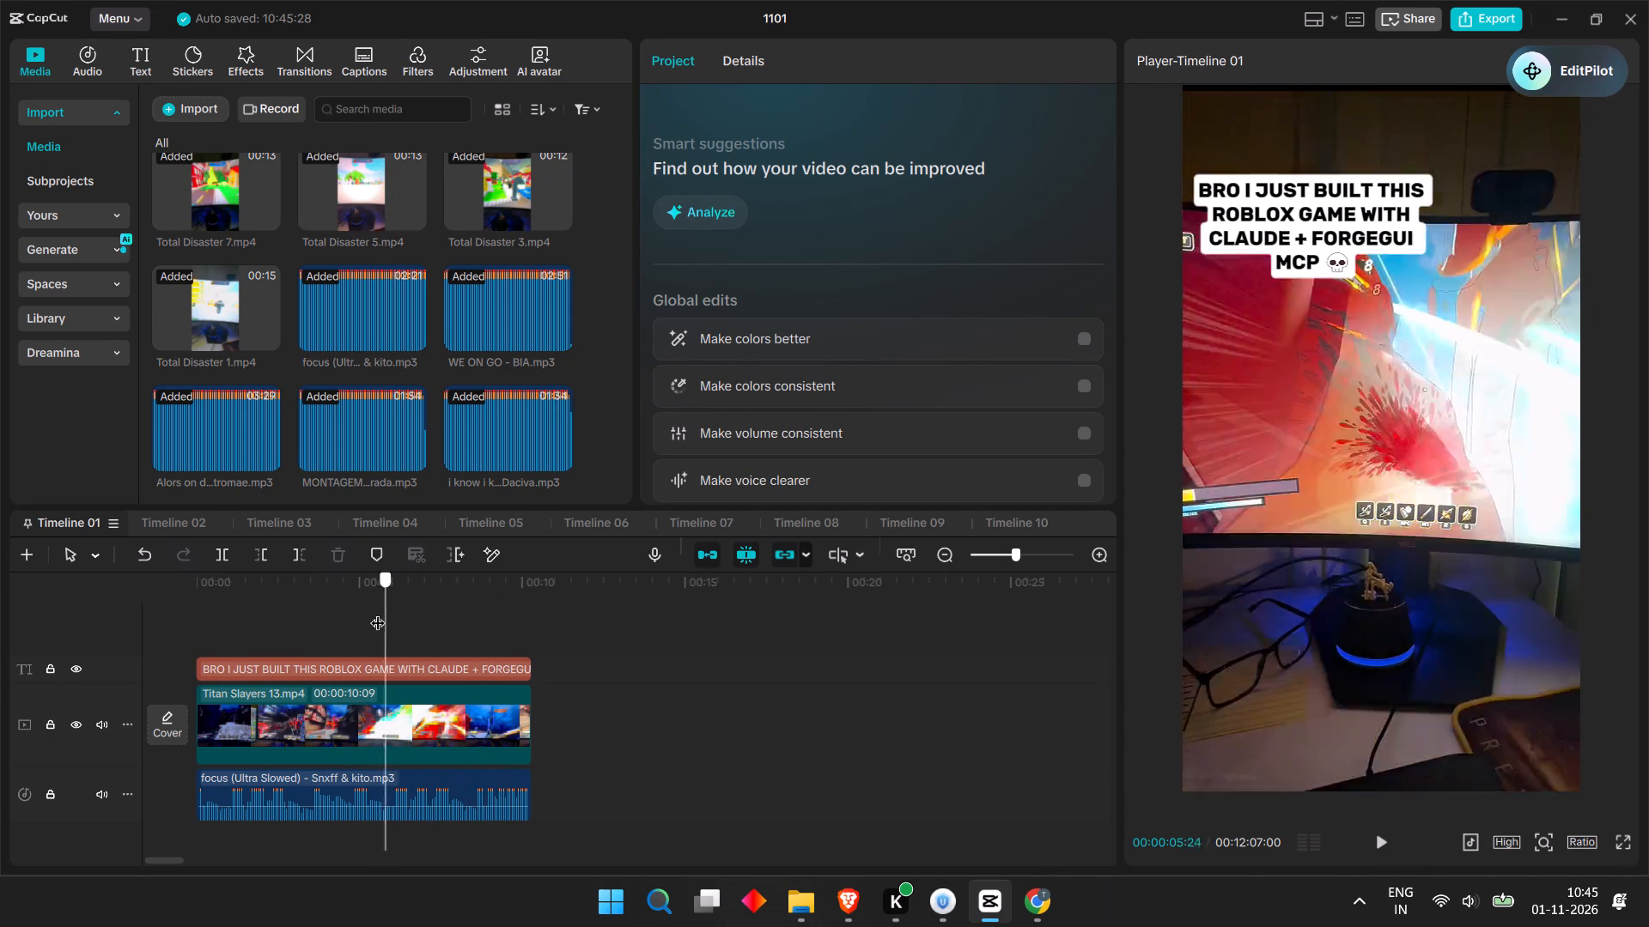
drag(378, 612, 224, 633)
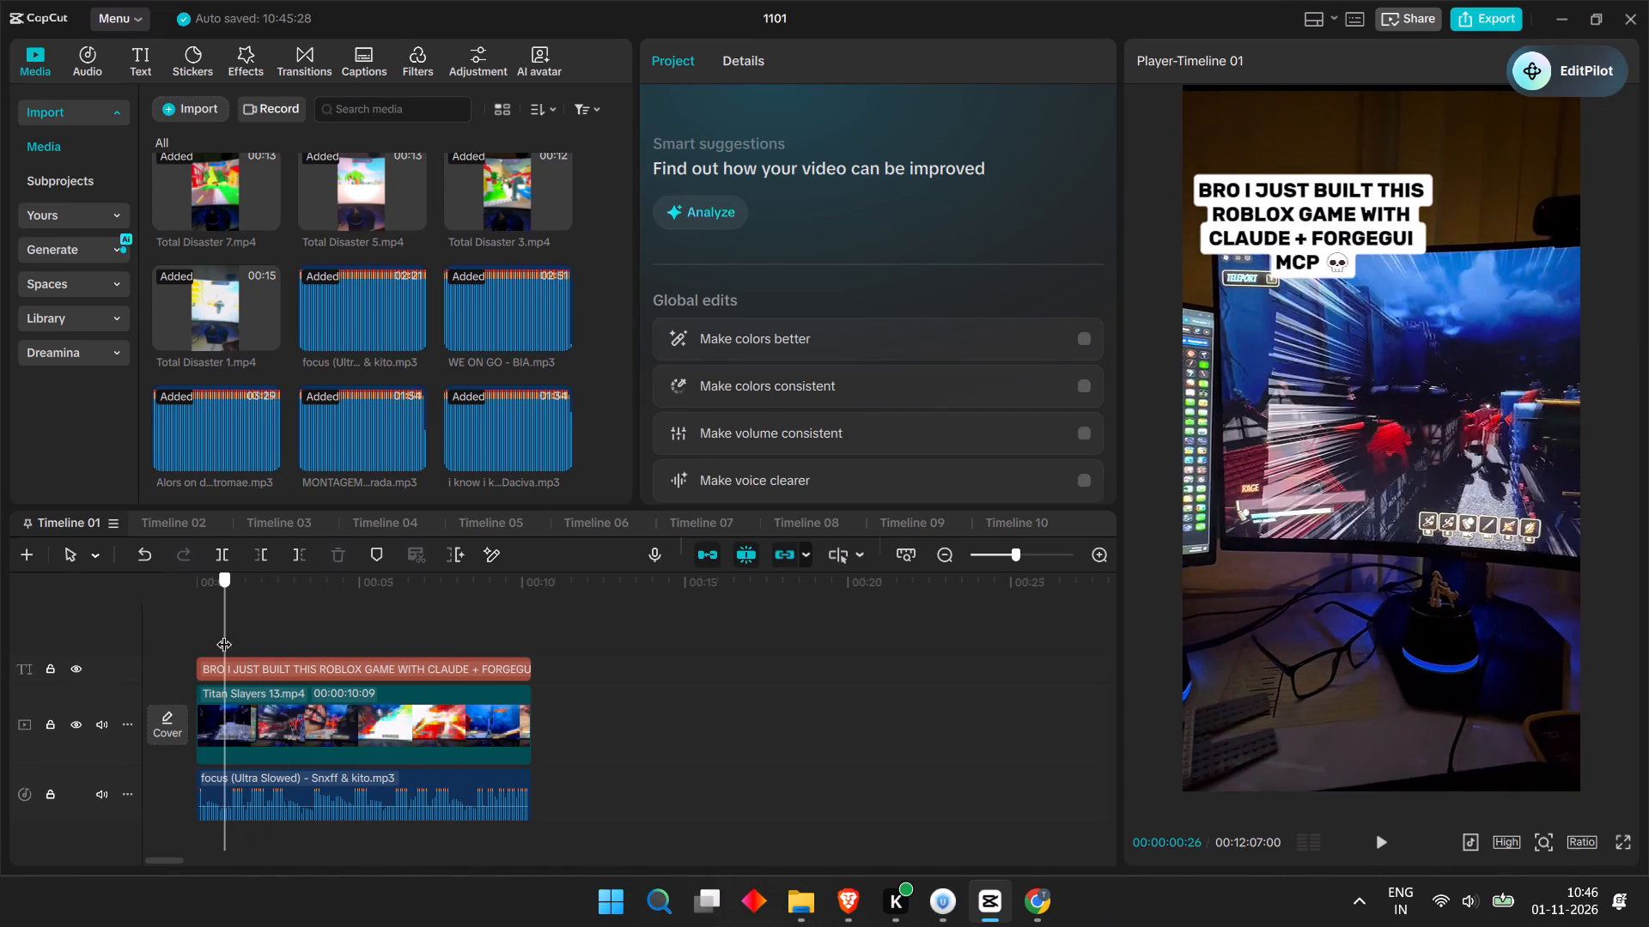
drag(224, 633, 176, 648)
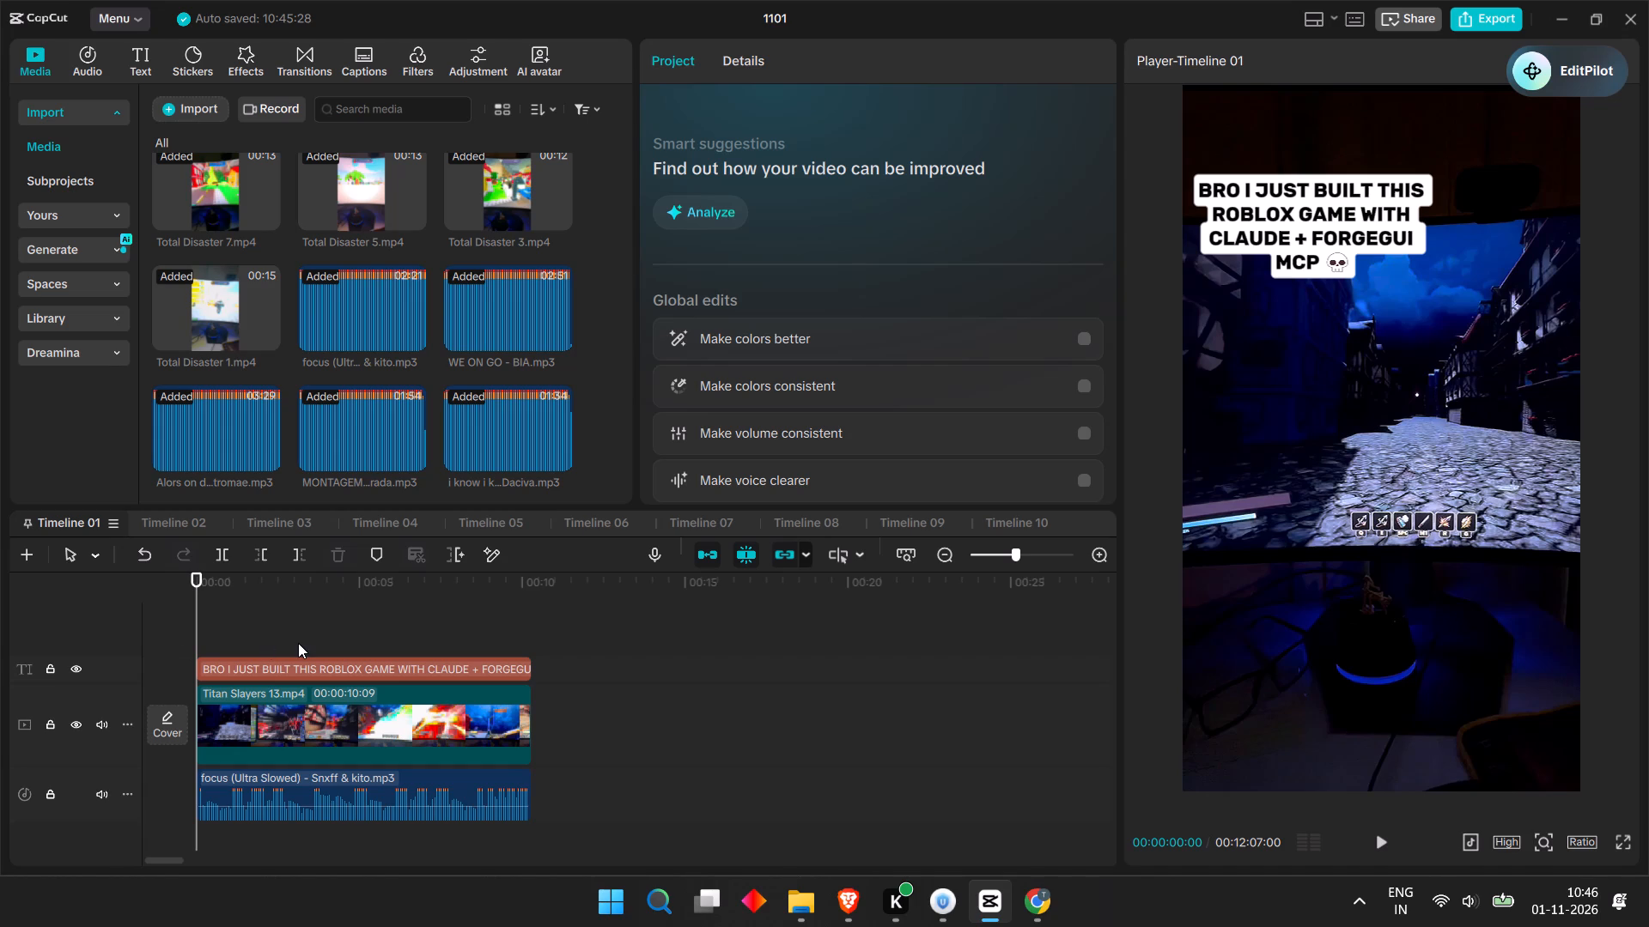
click(298, 643)
drag(322, 612, 358, 594)
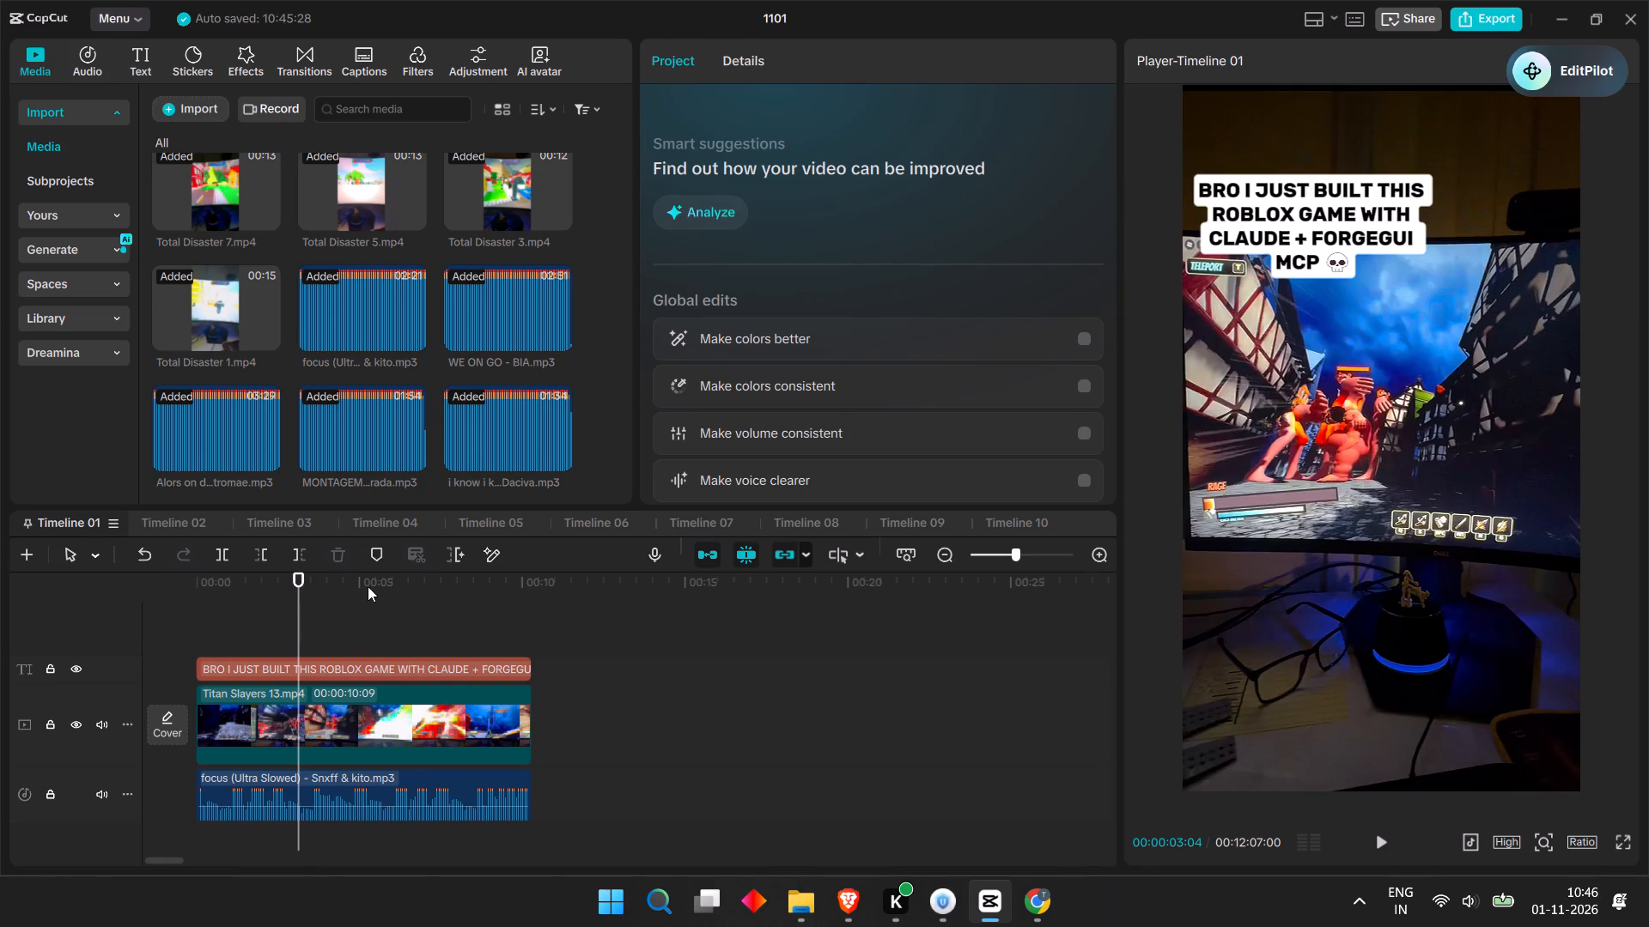
drag(372, 582, 304, 585)
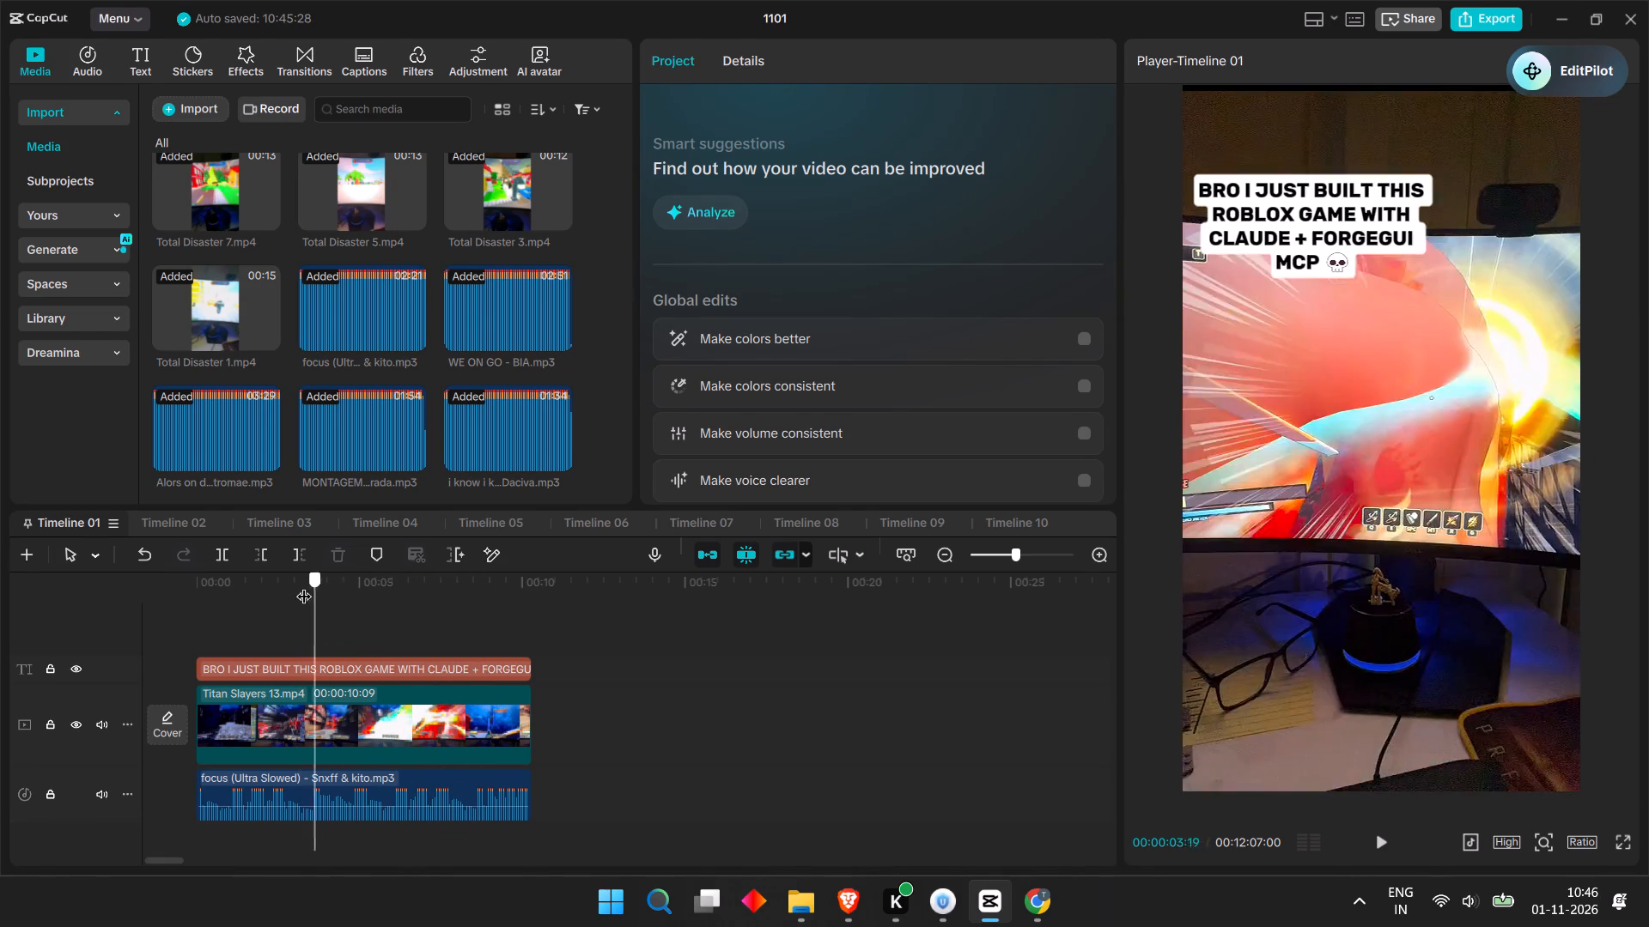
drag(304, 585, 159, 603)
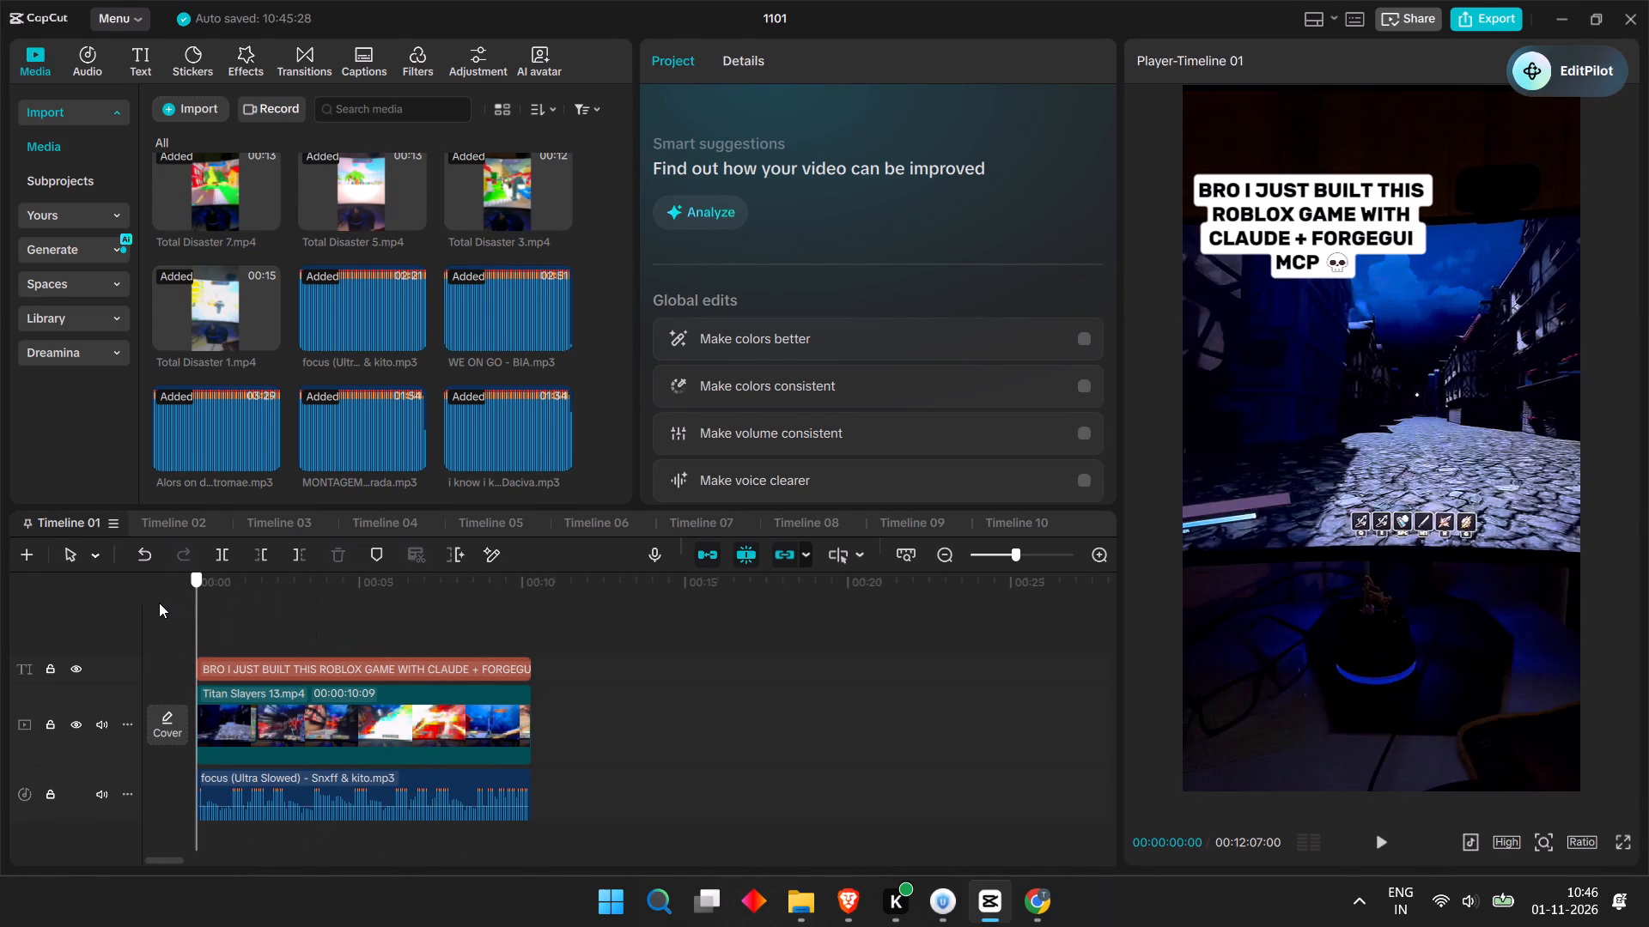
Check the Timeline 01 short again from start to end, including its last frames and middle section.
drag(159, 603, 526, 591)
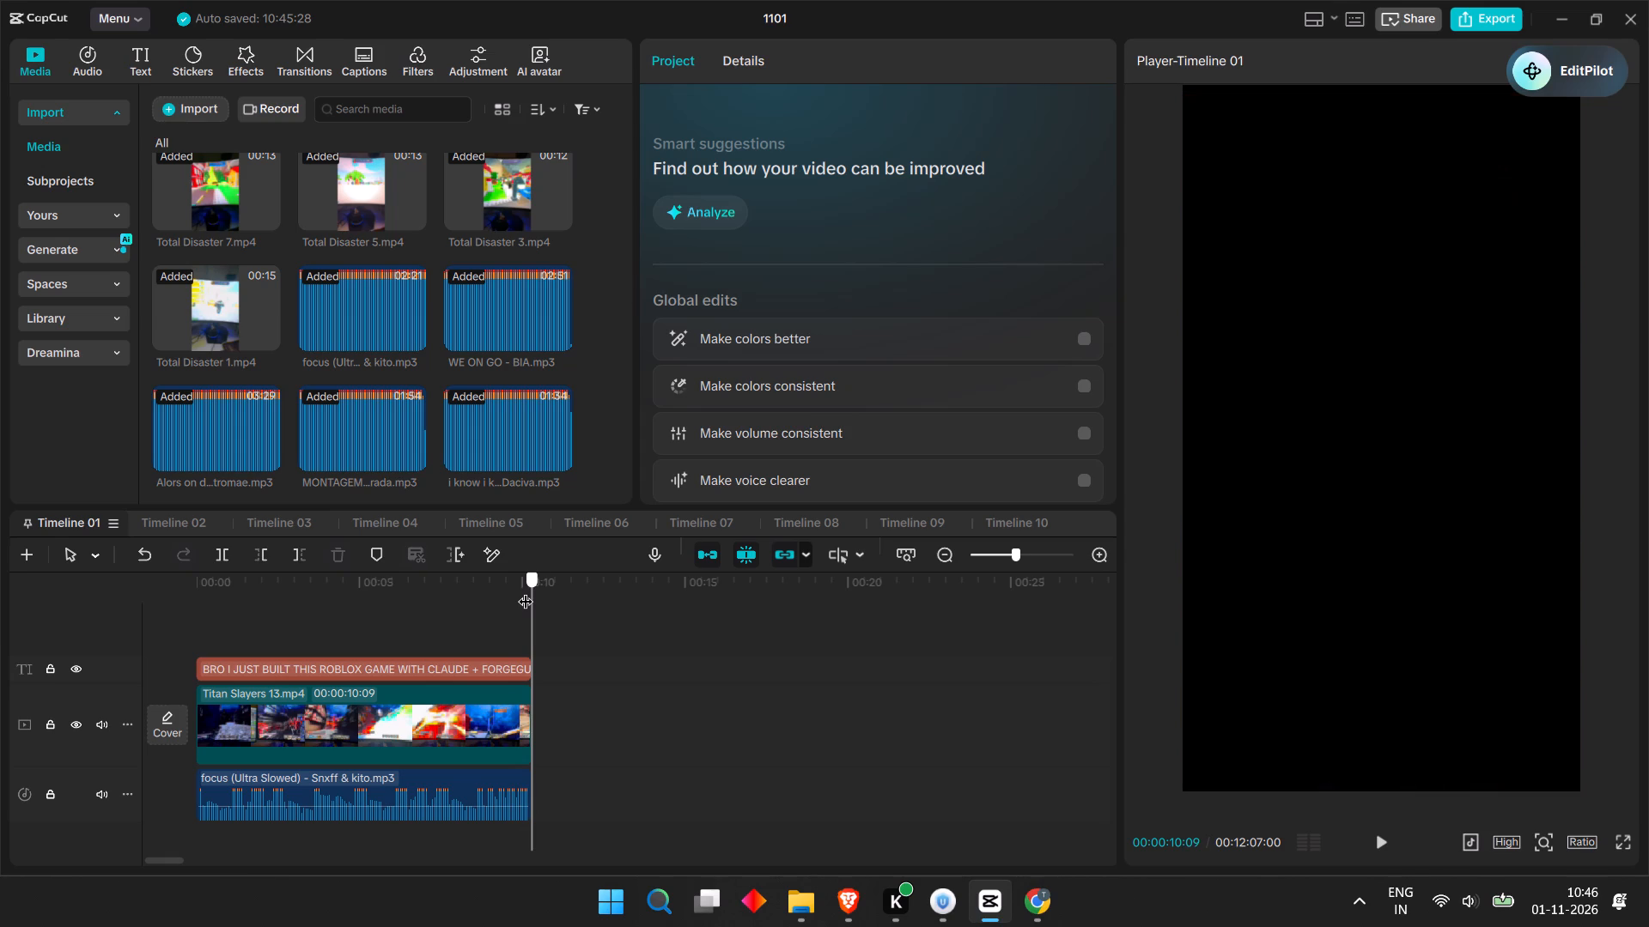
drag(526, 591, 301, 602)
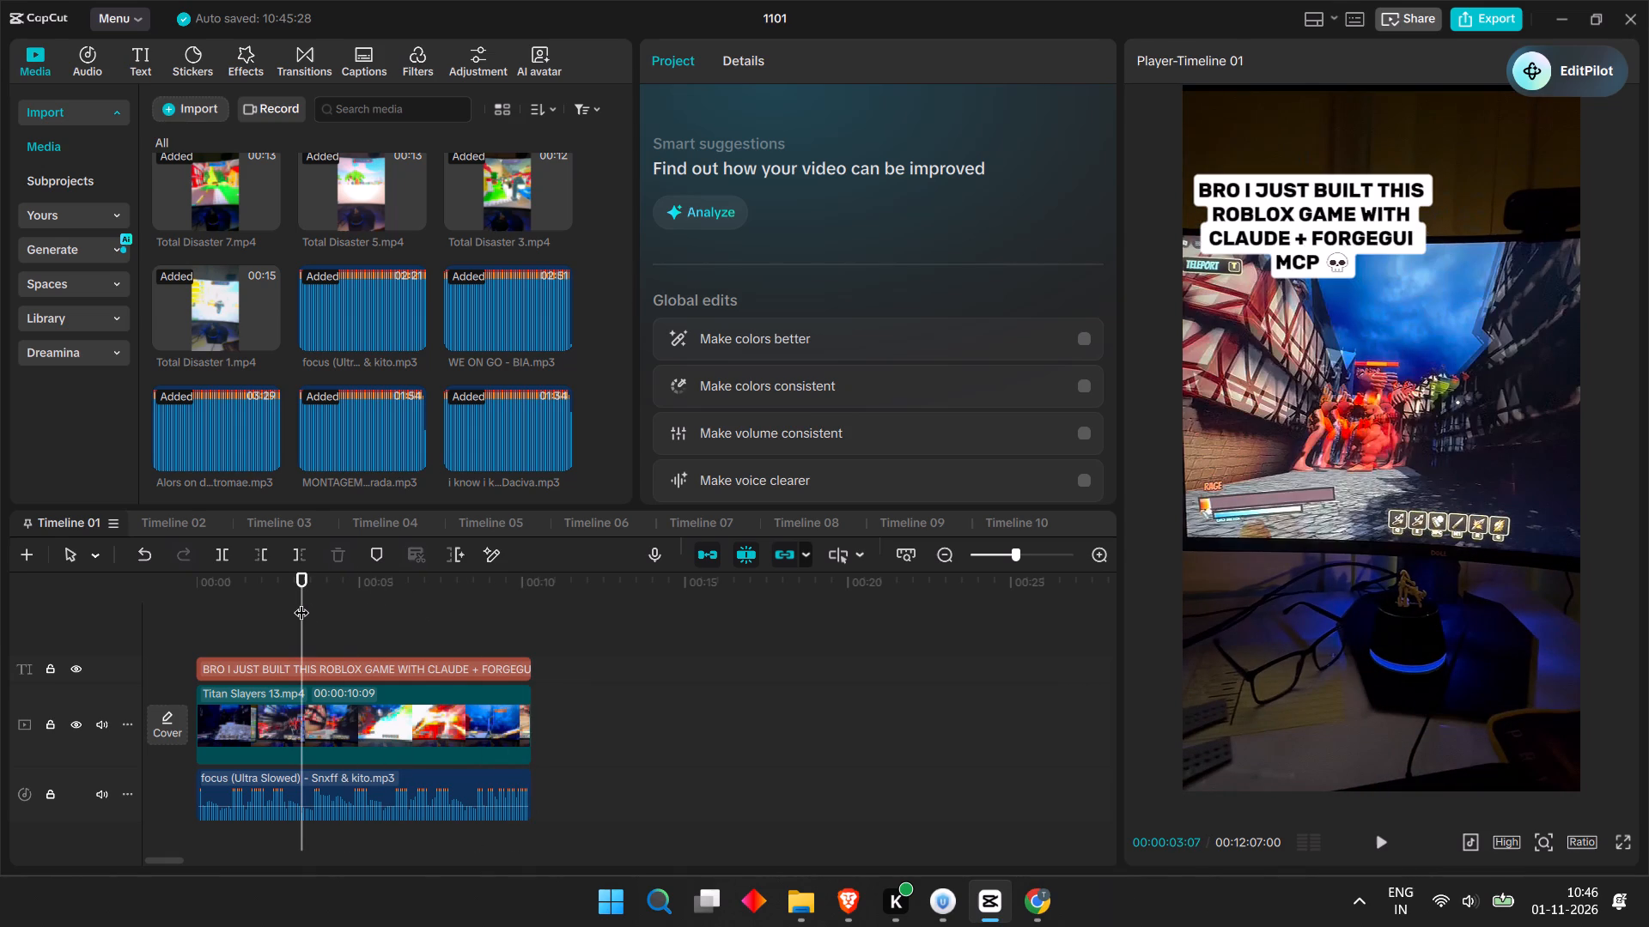
drag(301, 602, 539, 579)
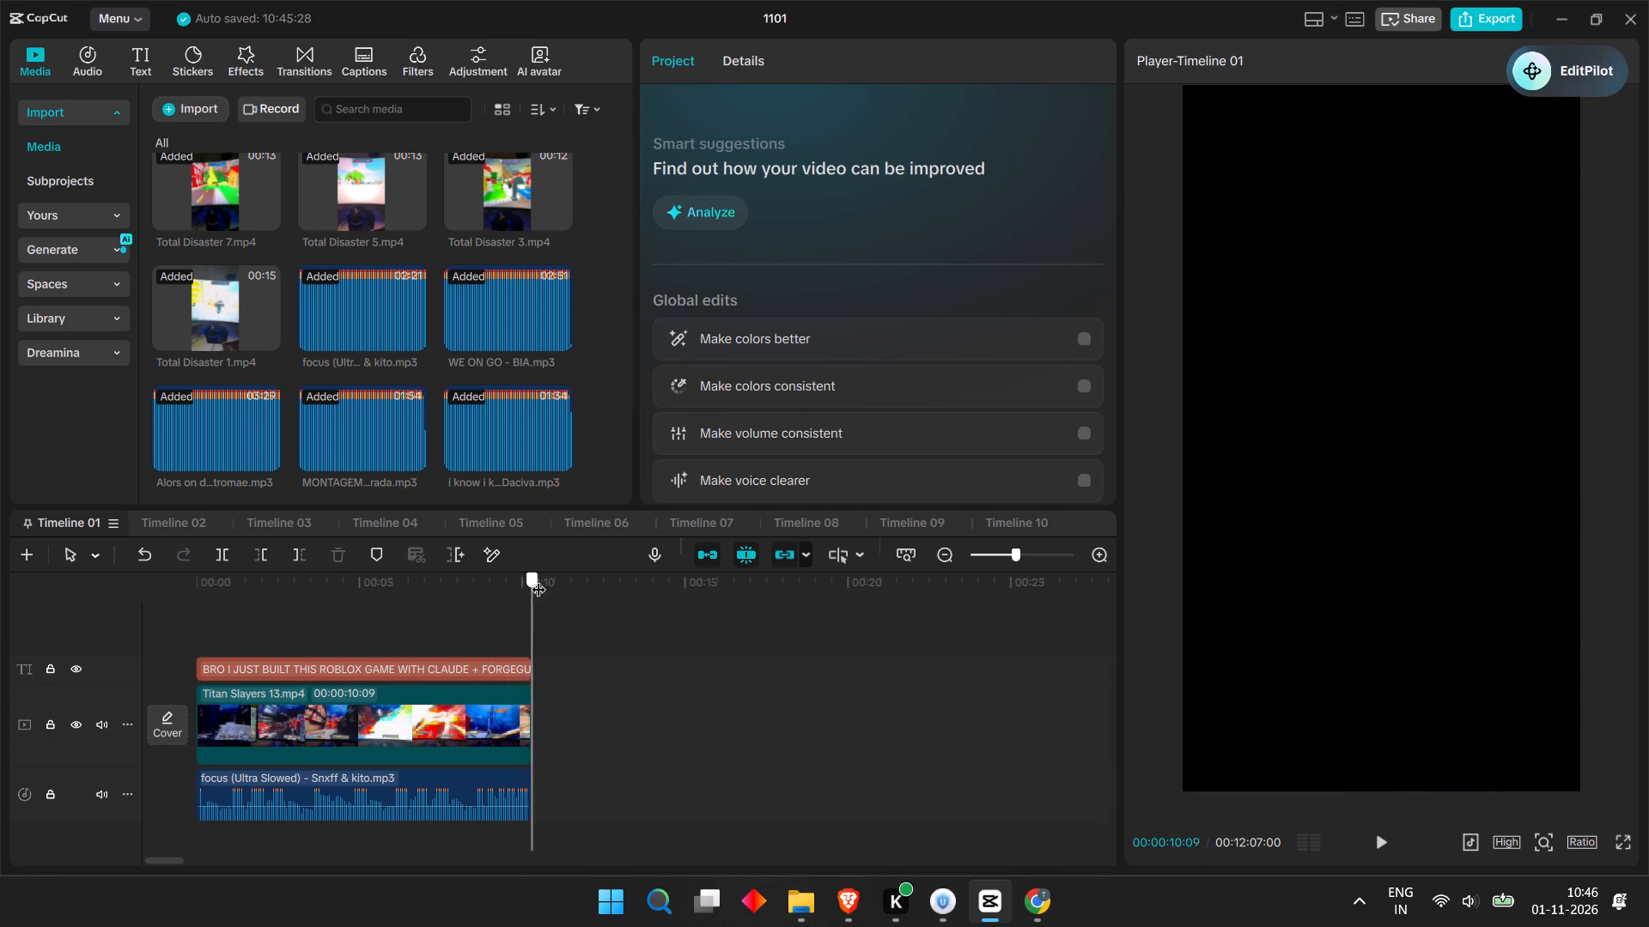
drag(539, 579, 531, 584)
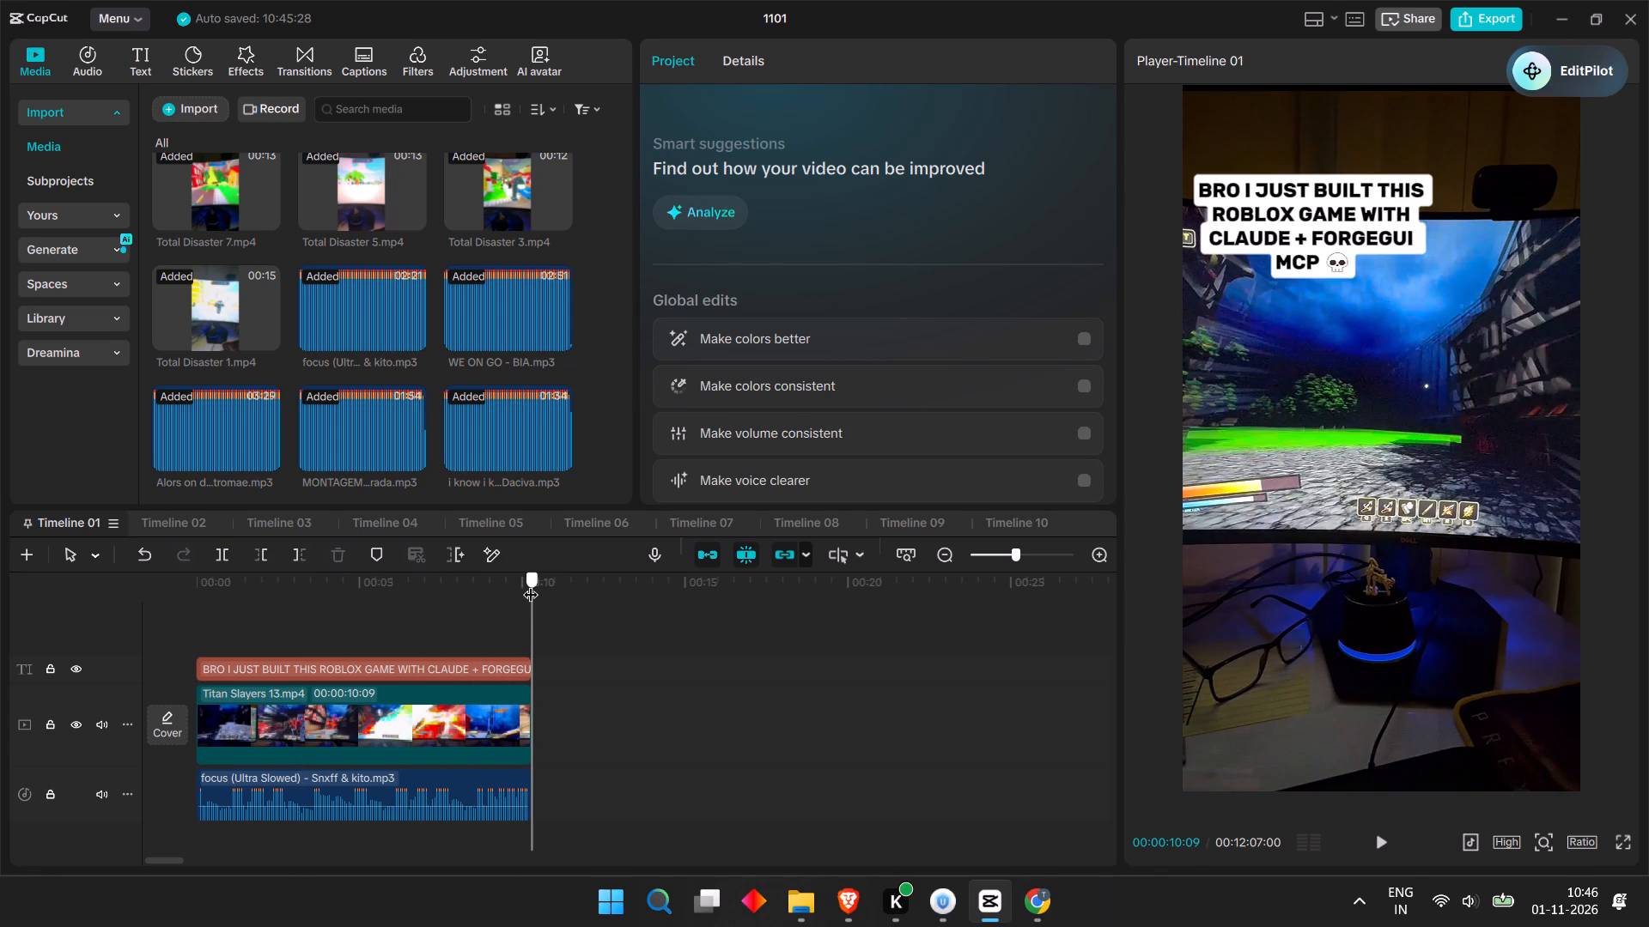
drag(531, 584, 125, 601)
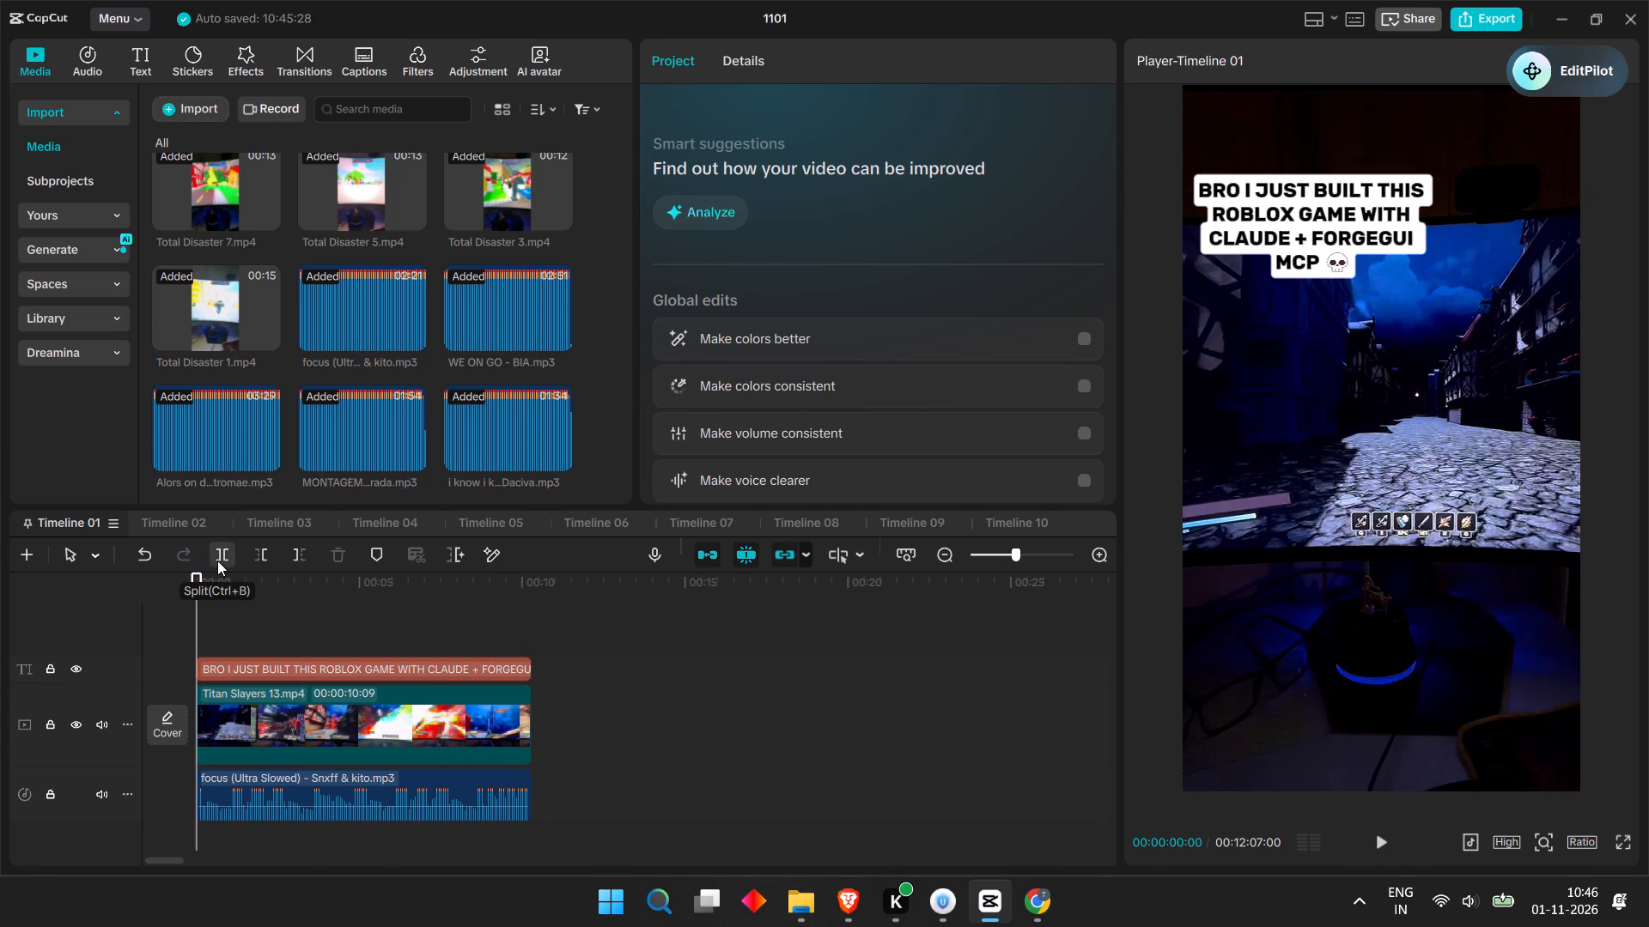
drag(198, 575, 182, 585)
click(239, 588)
click(296, 585)
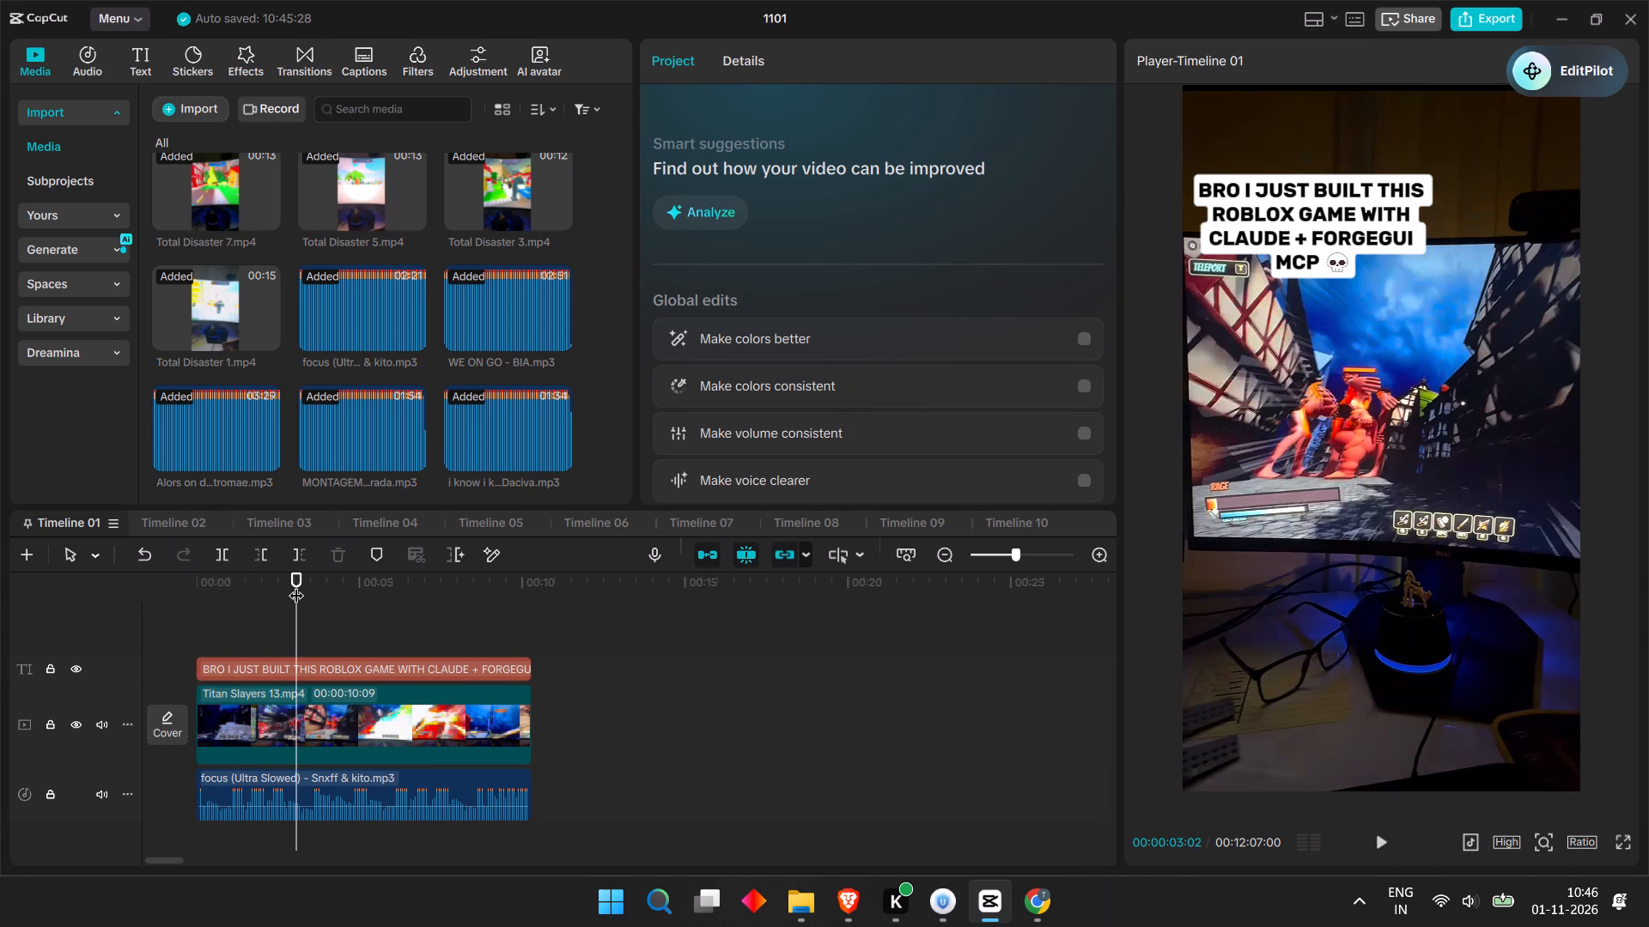
click(356, 597)
Review Timeline 02, inspecting its video and music clips and scrubbing through the short back to its start.
click(169, 520)
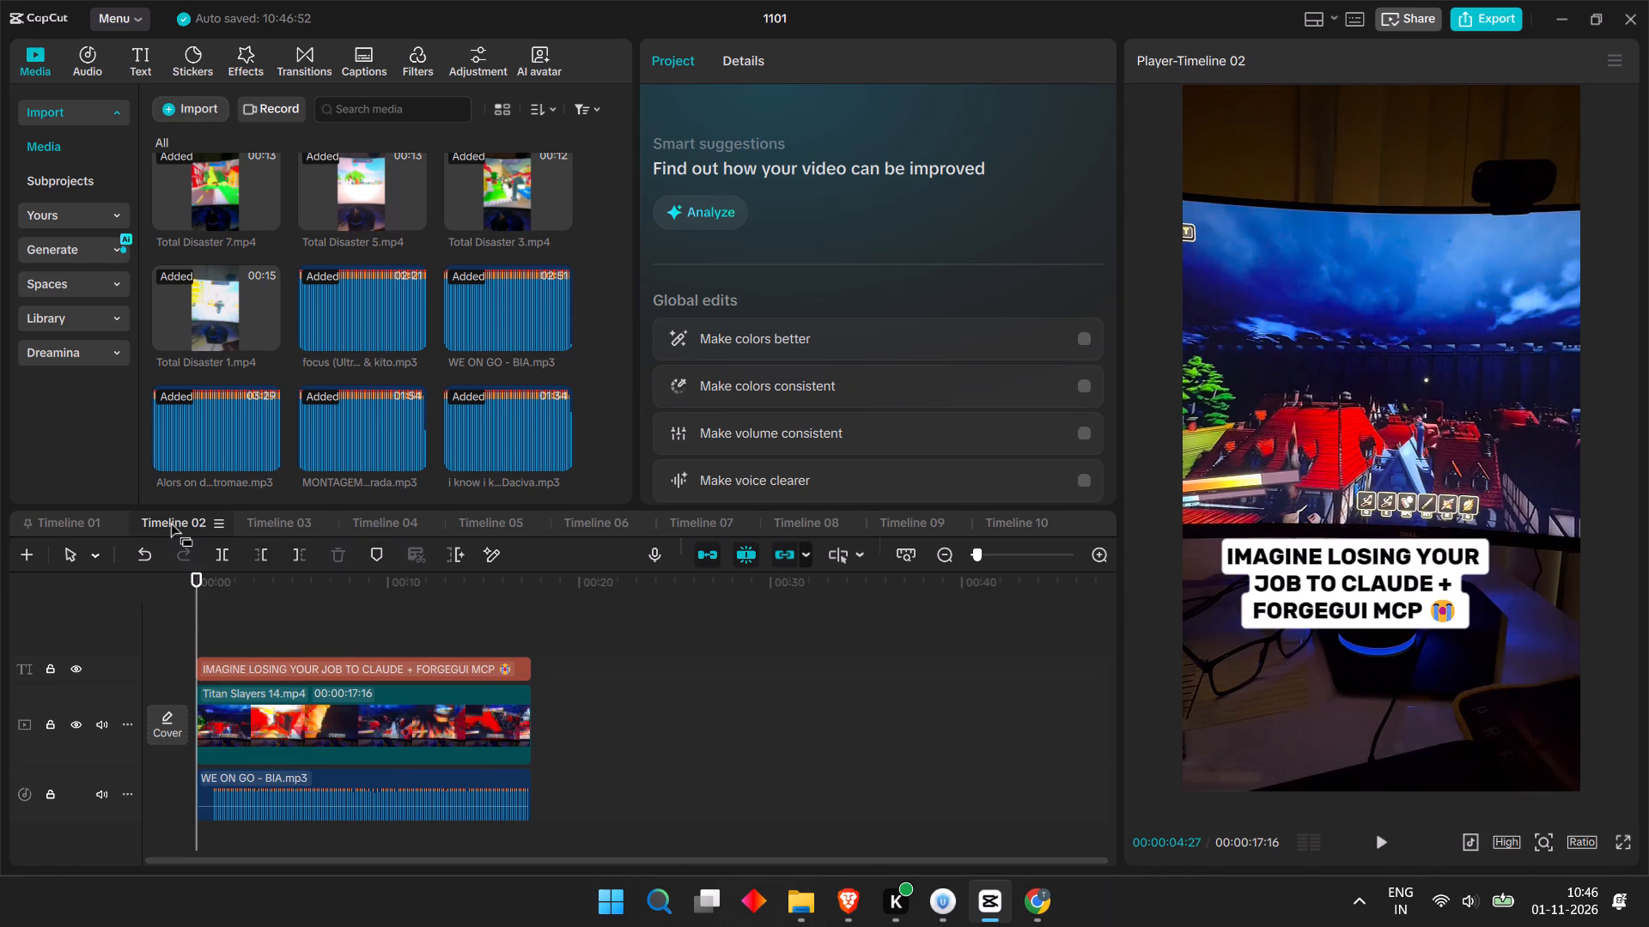
click(277, 722)
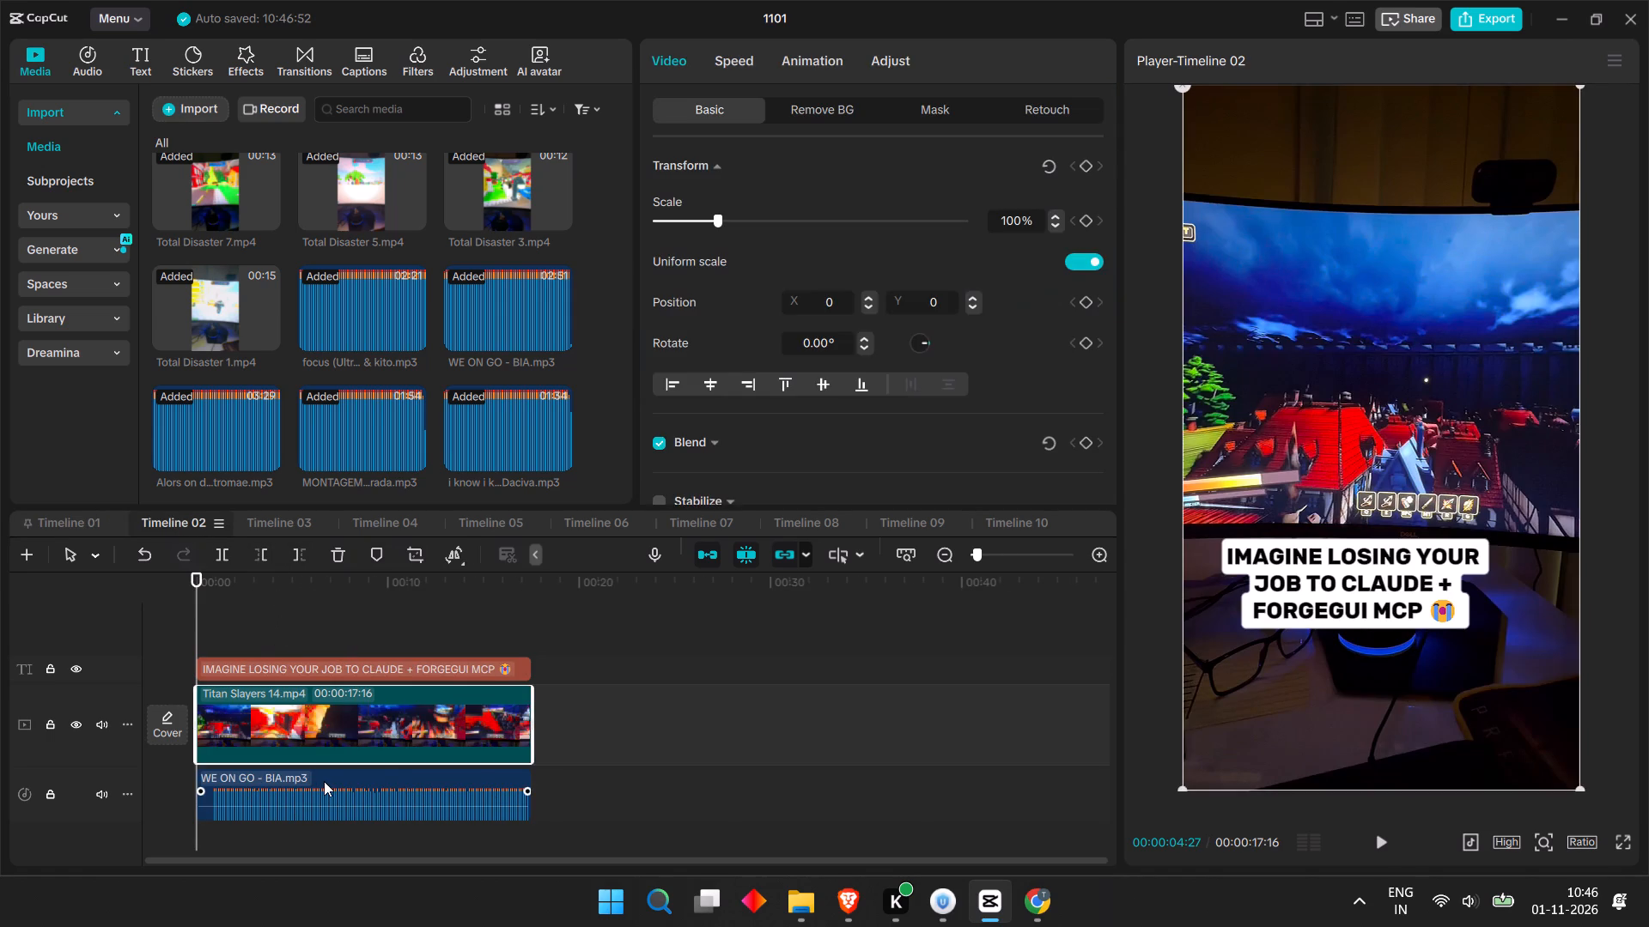
click(325, 781)
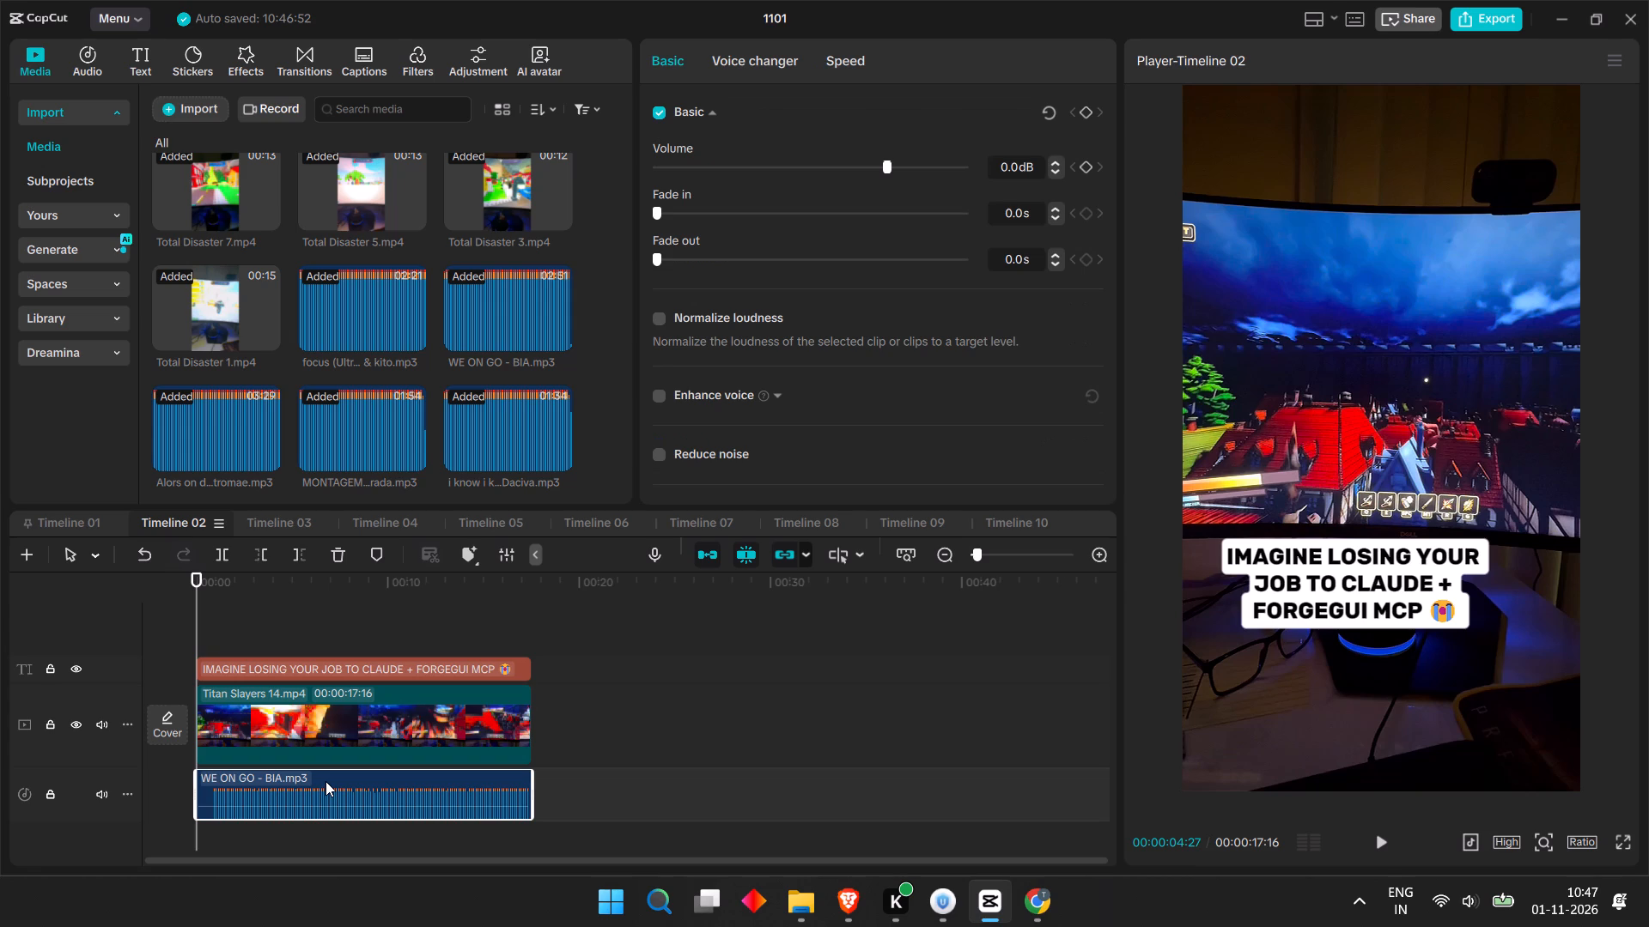
drag(328, 610, 368, 610)
drag(372, 587, 417, 579)
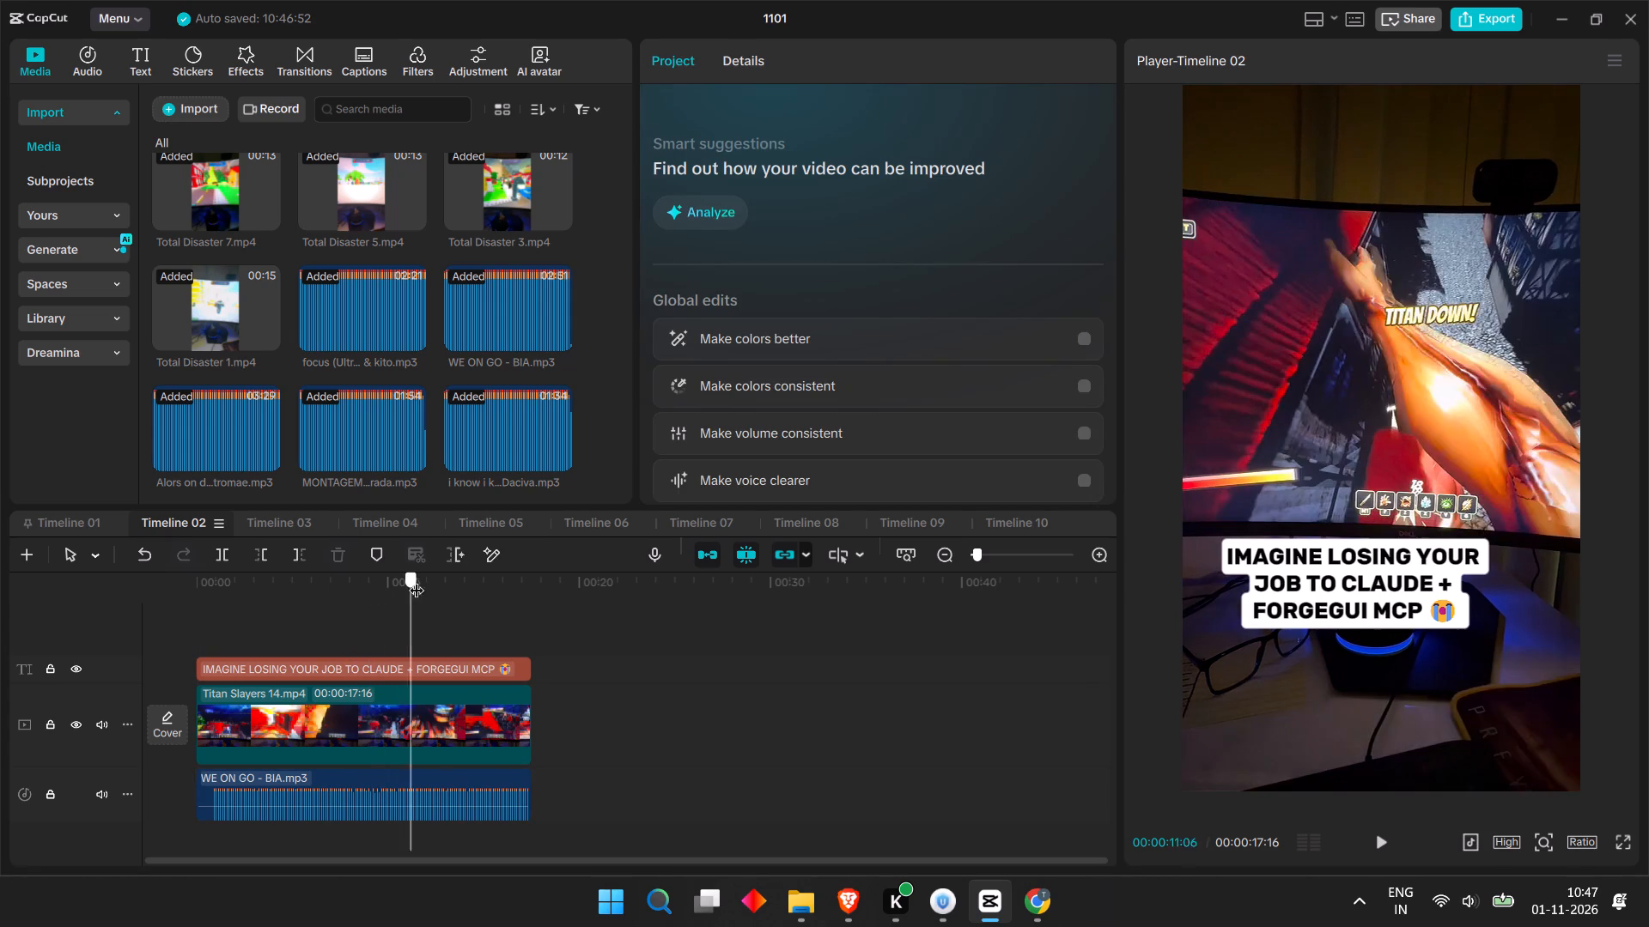
drag(417, 579, 162, 587)
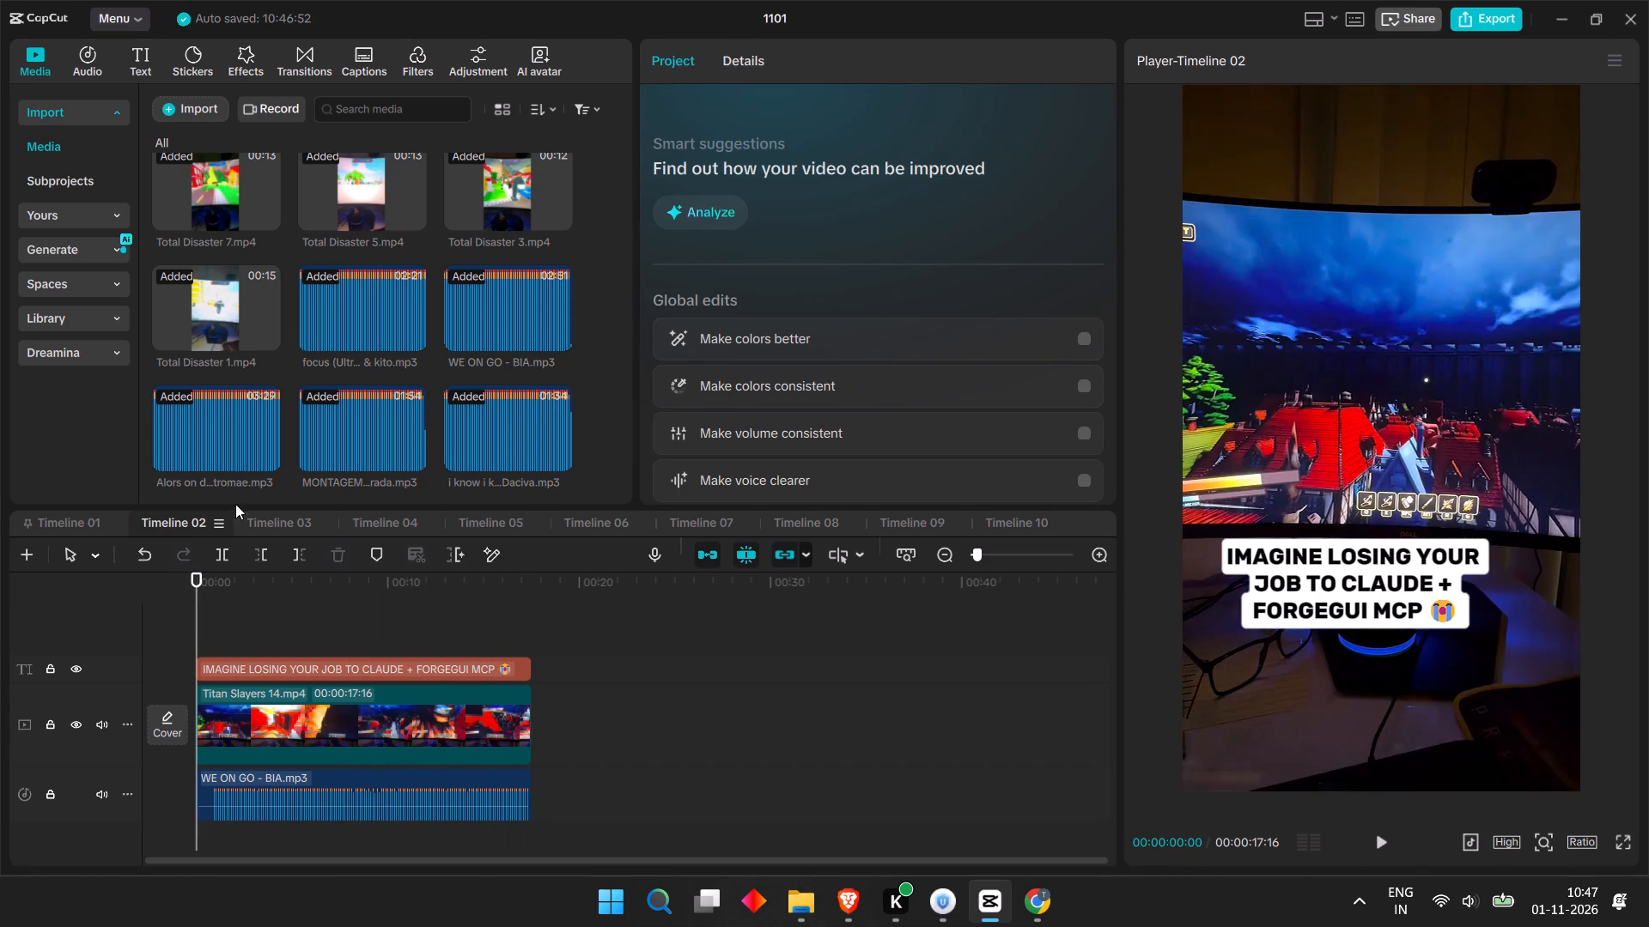
Look over Timelines 03, 04 and 05, and recheck the middle of the short on Timeline 01.
click(285, 516)
click(396, 527)
click(477, 525)
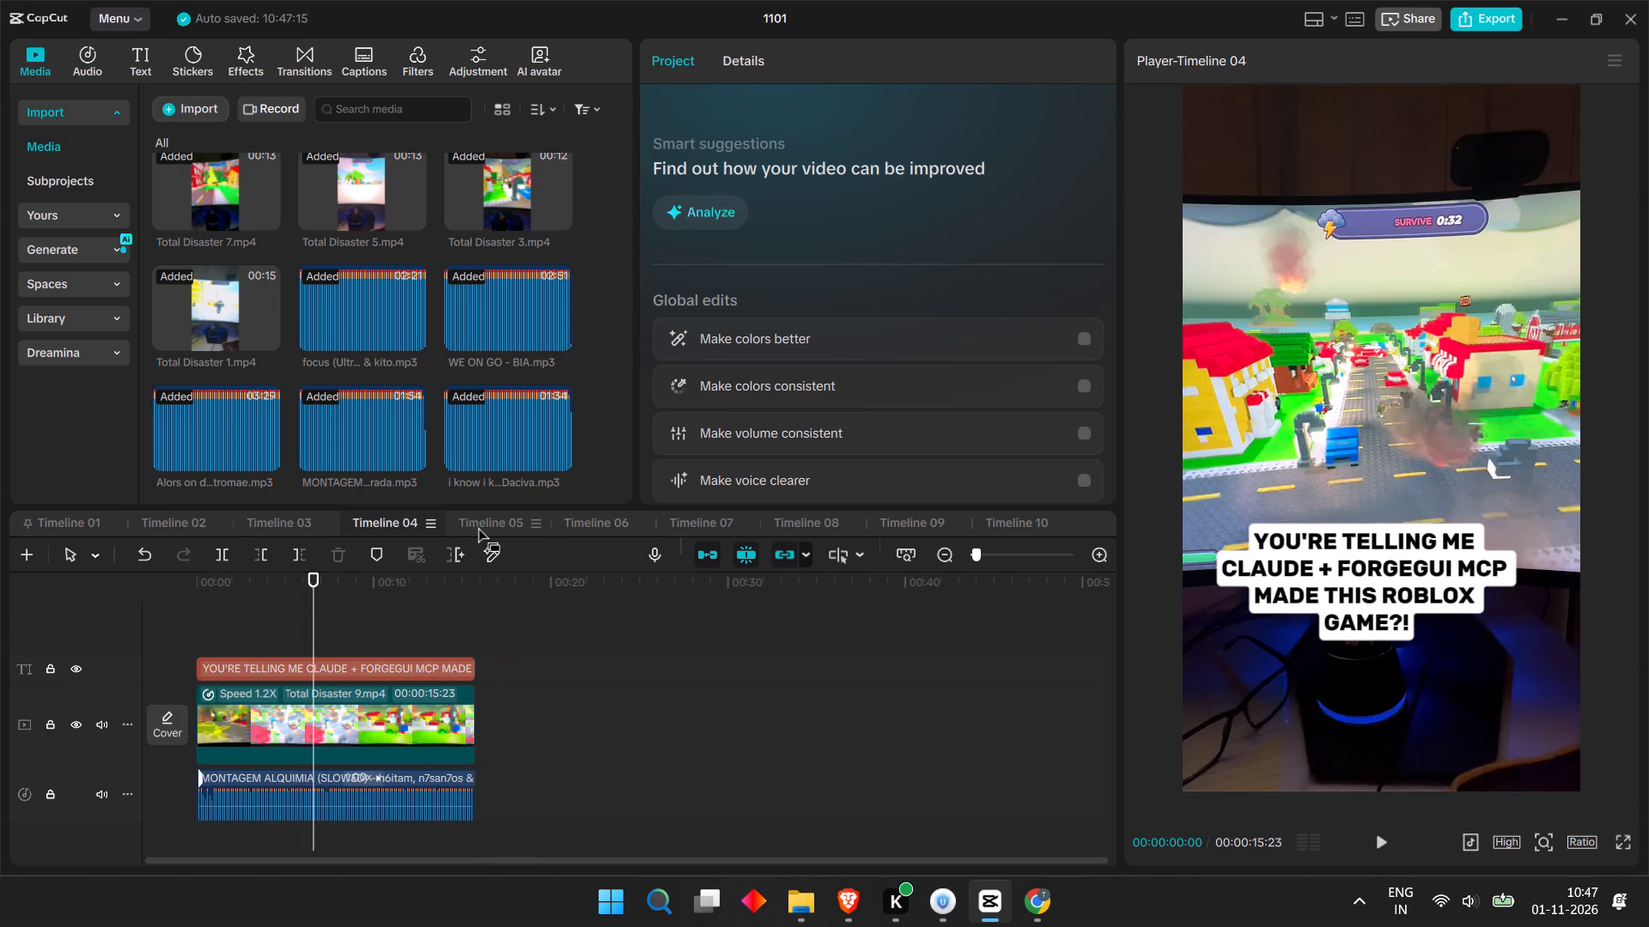
drag(372, 593, 143, 603)
click(68, 523)
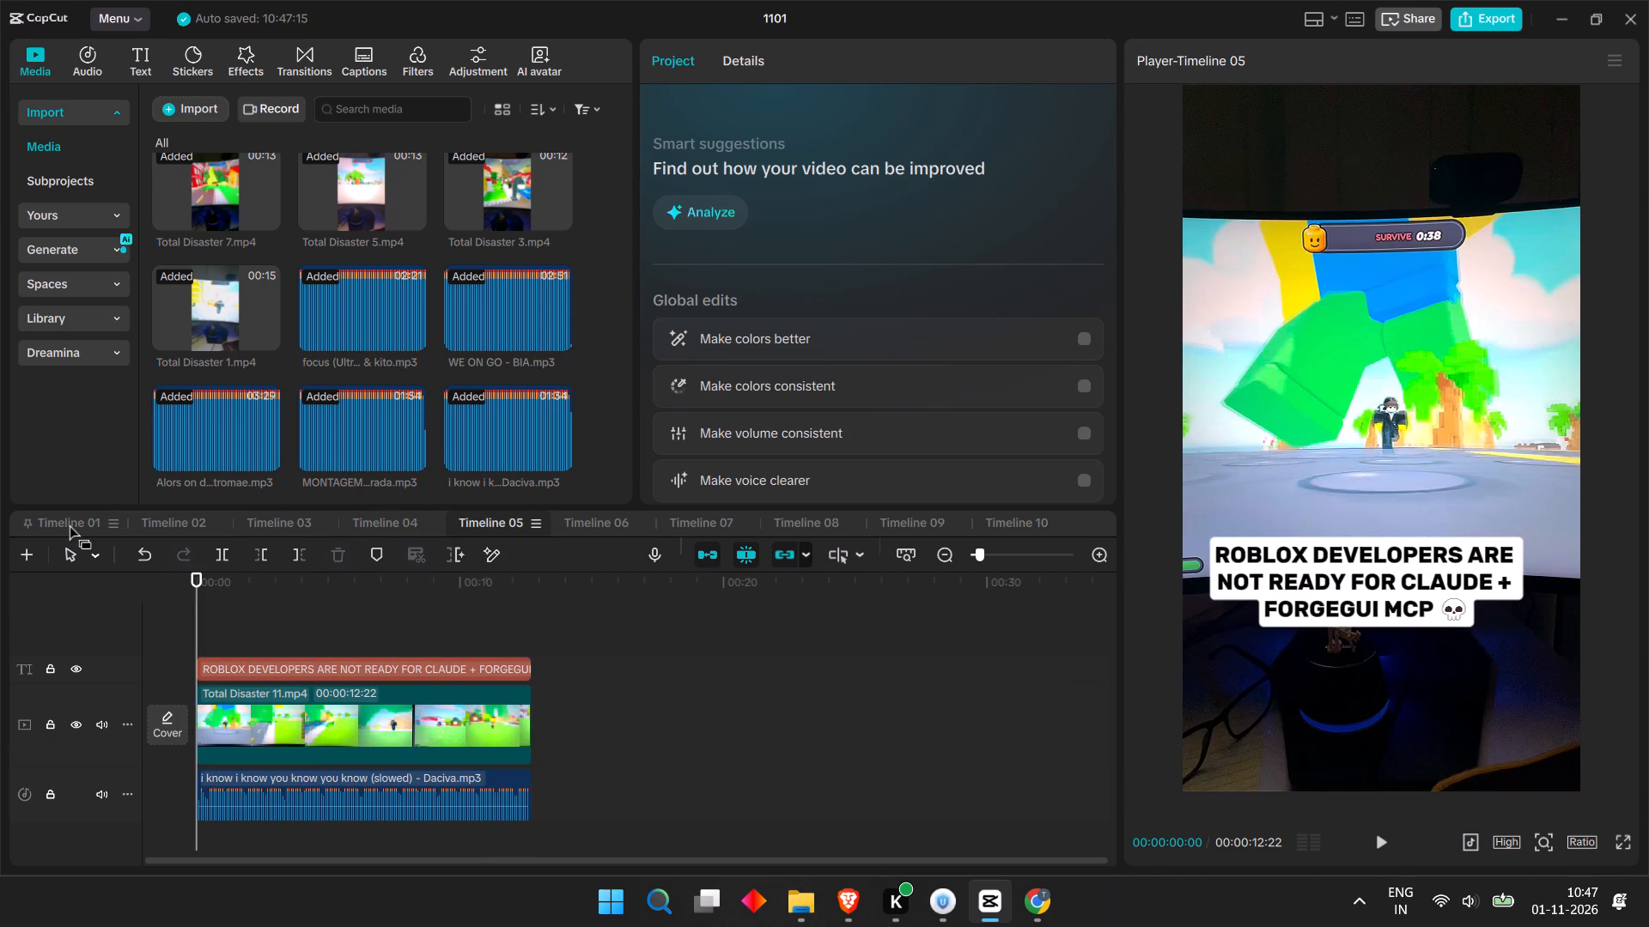
drag(245, 592, 388, 595)
View Timelines 06 to 10 one after another.
click(608, 533)
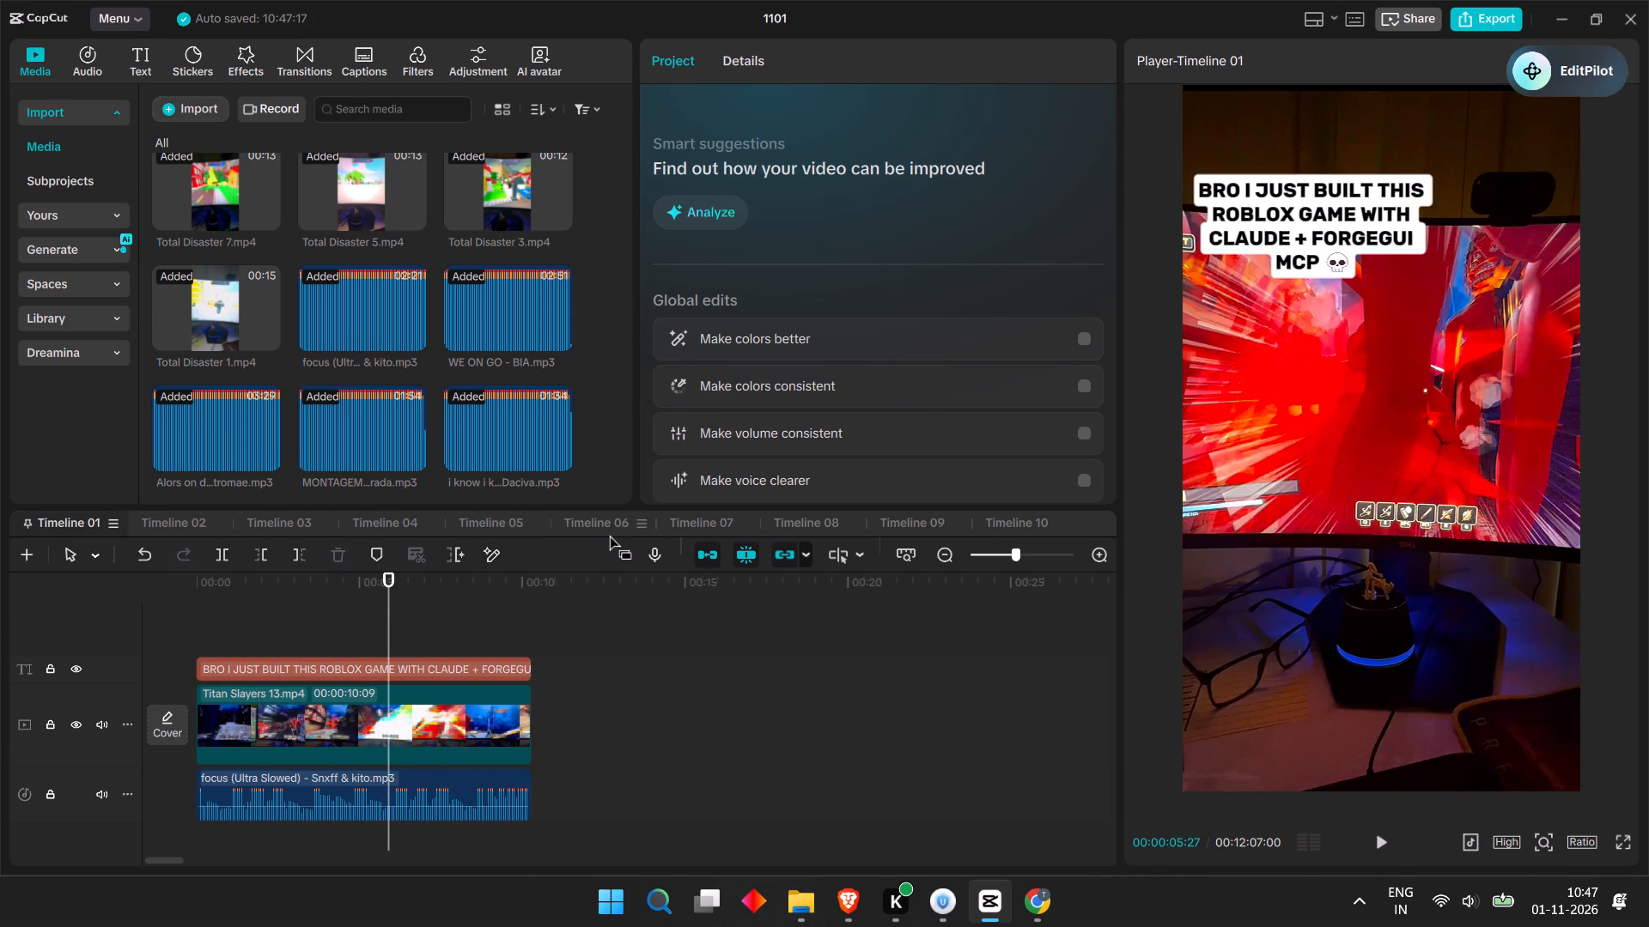
click(695, 523)
click(786, 521)
click(872, 529)
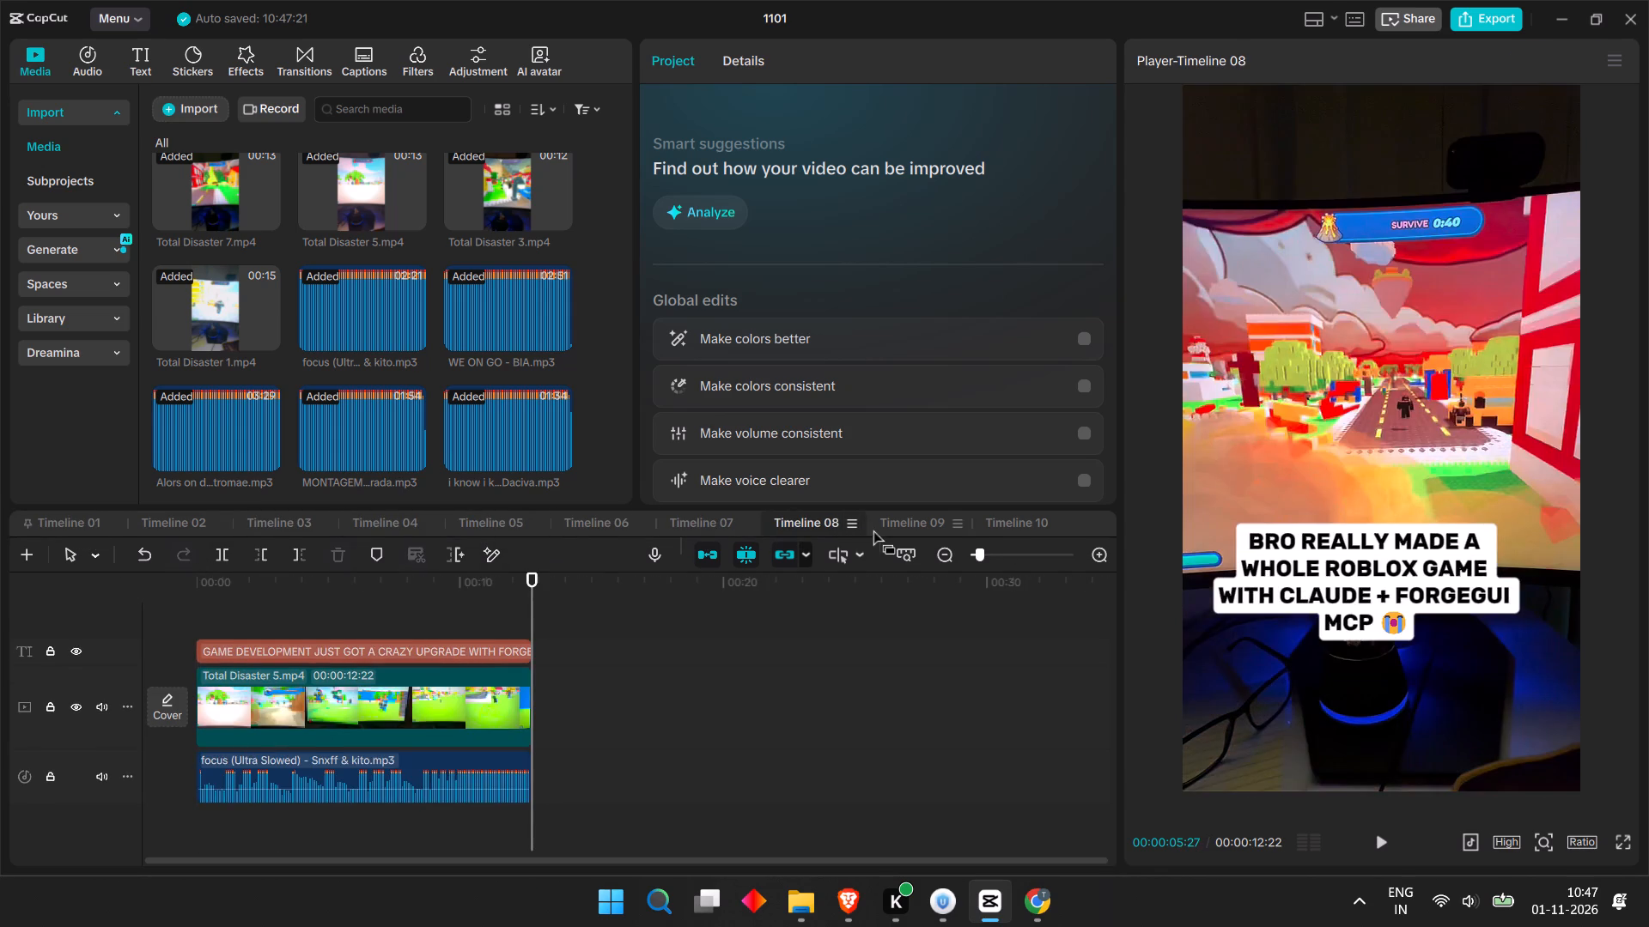
click(1003, 526)
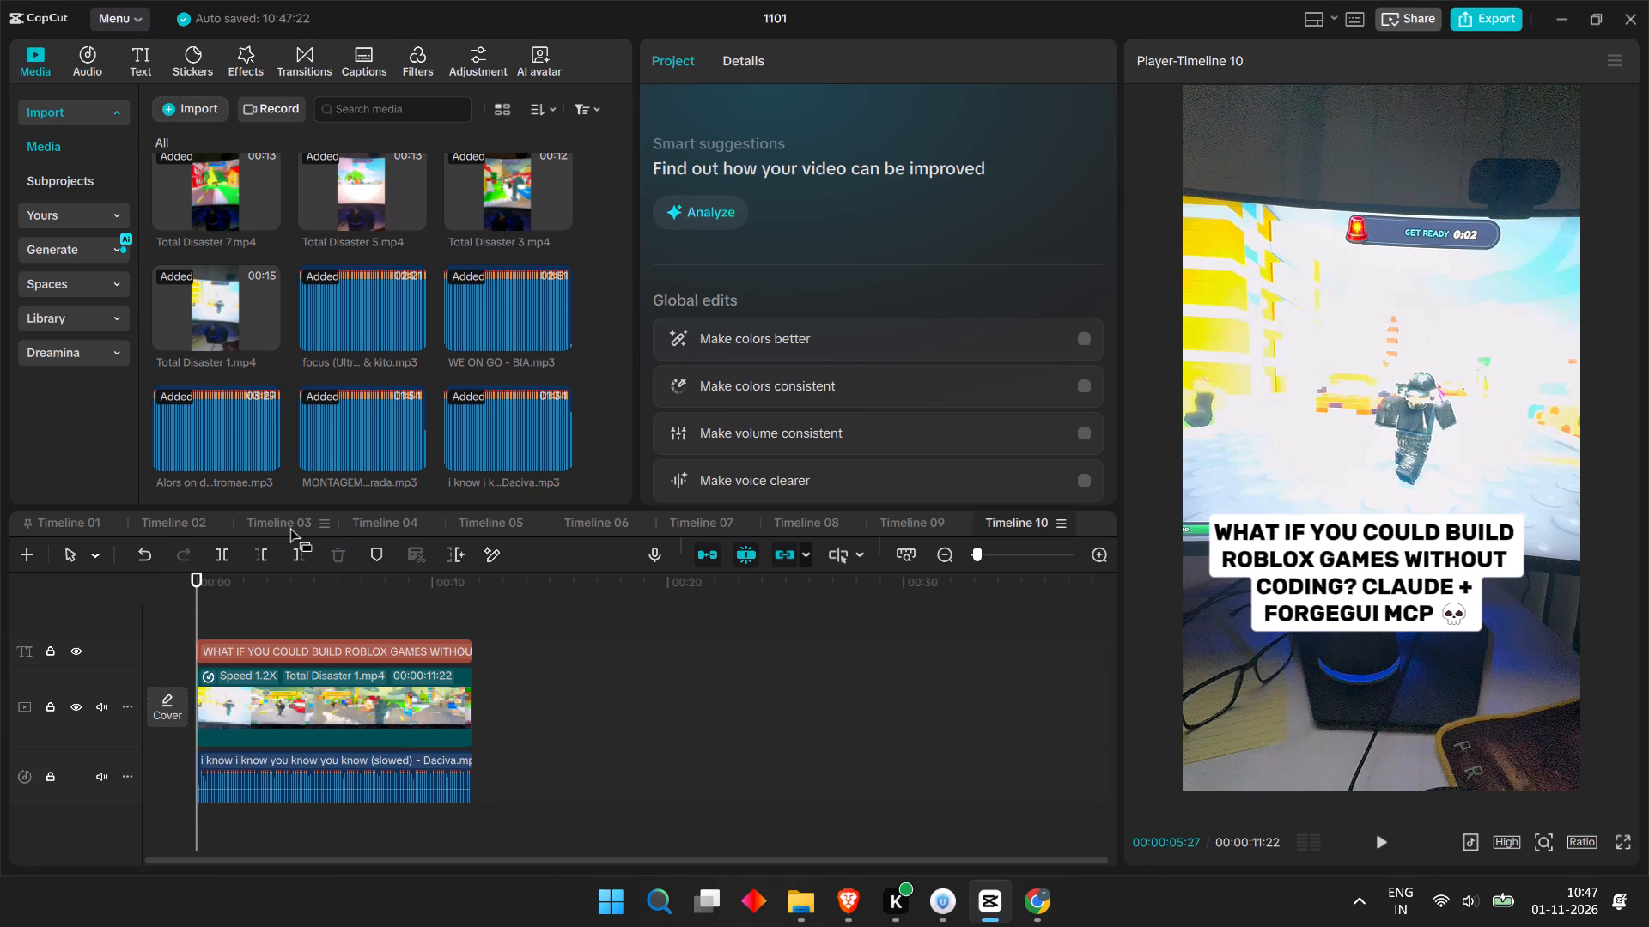
Scrub the Timeline 03 short from beginning to end and back to its start.
click(289, 525)
drag(226, 593, 532, 578)
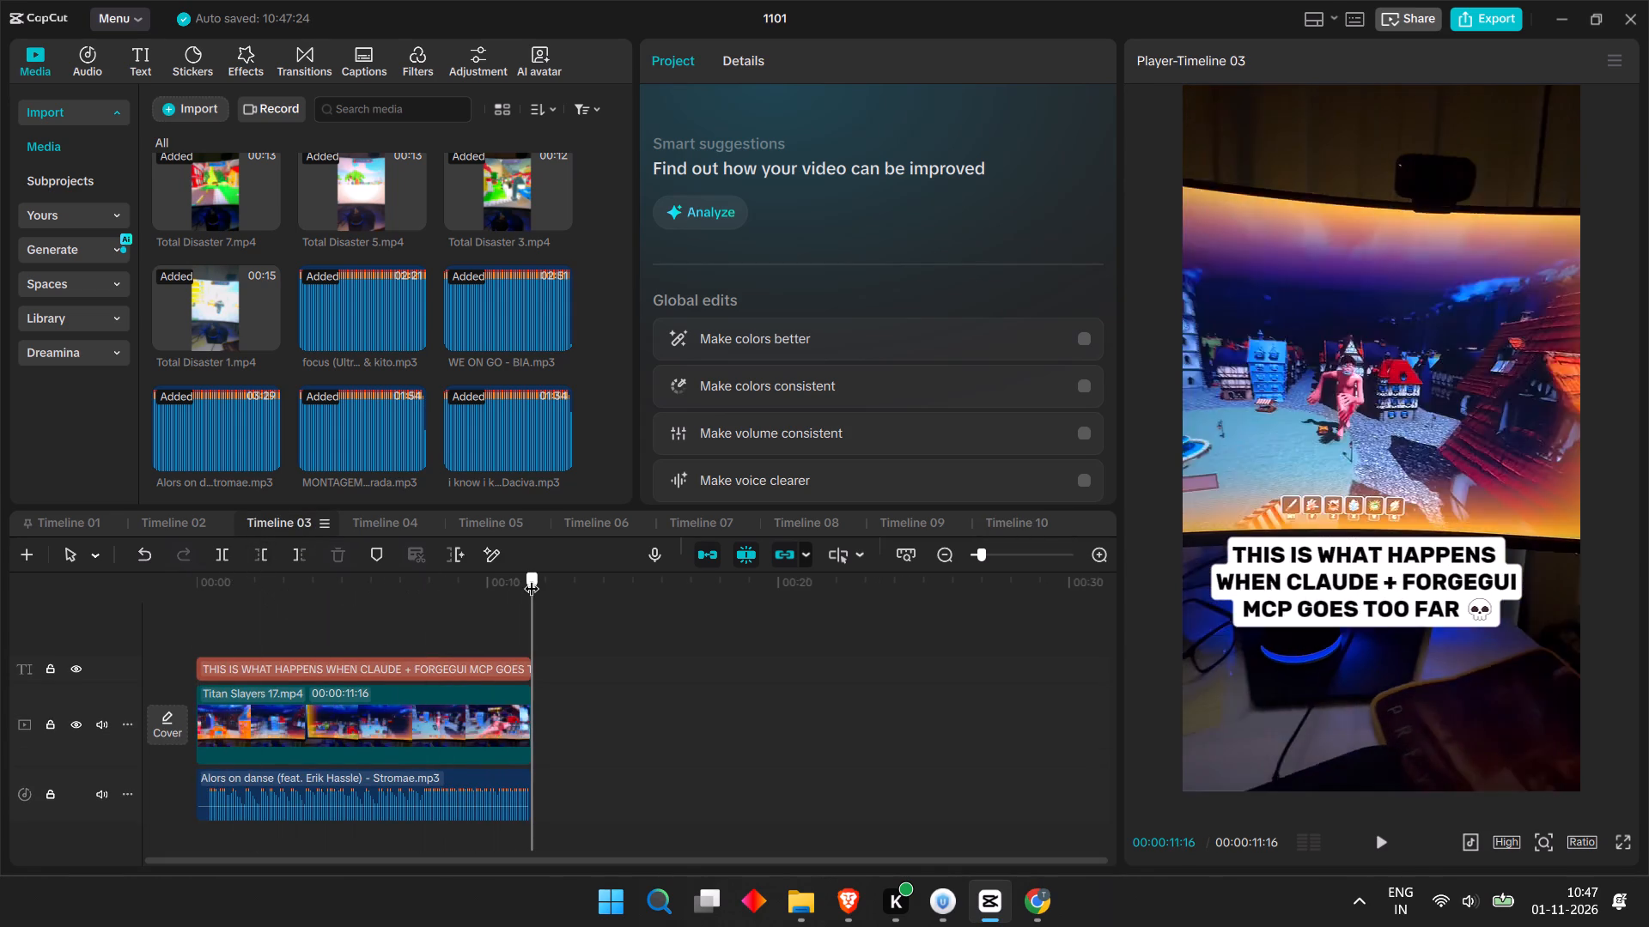
drag(532, 578, 107, 603)
Go through Timelines 04 to 10 one after another to look over each short.
click(406, 521)
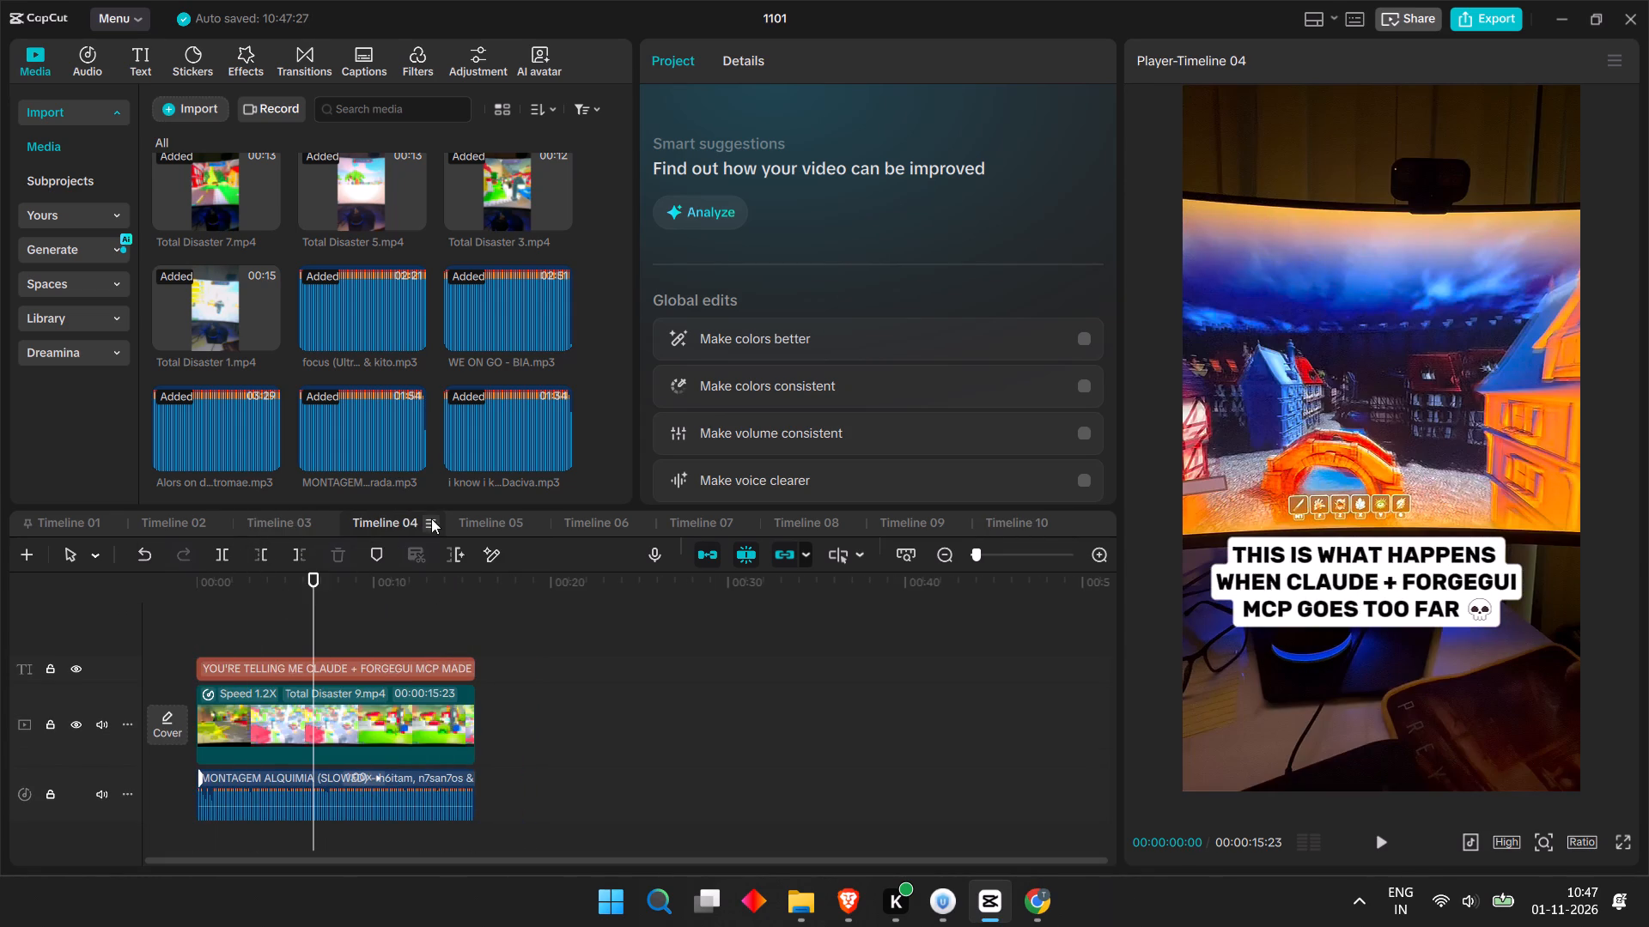
click(477, 518)
click(582, 524)
click(710, 529)
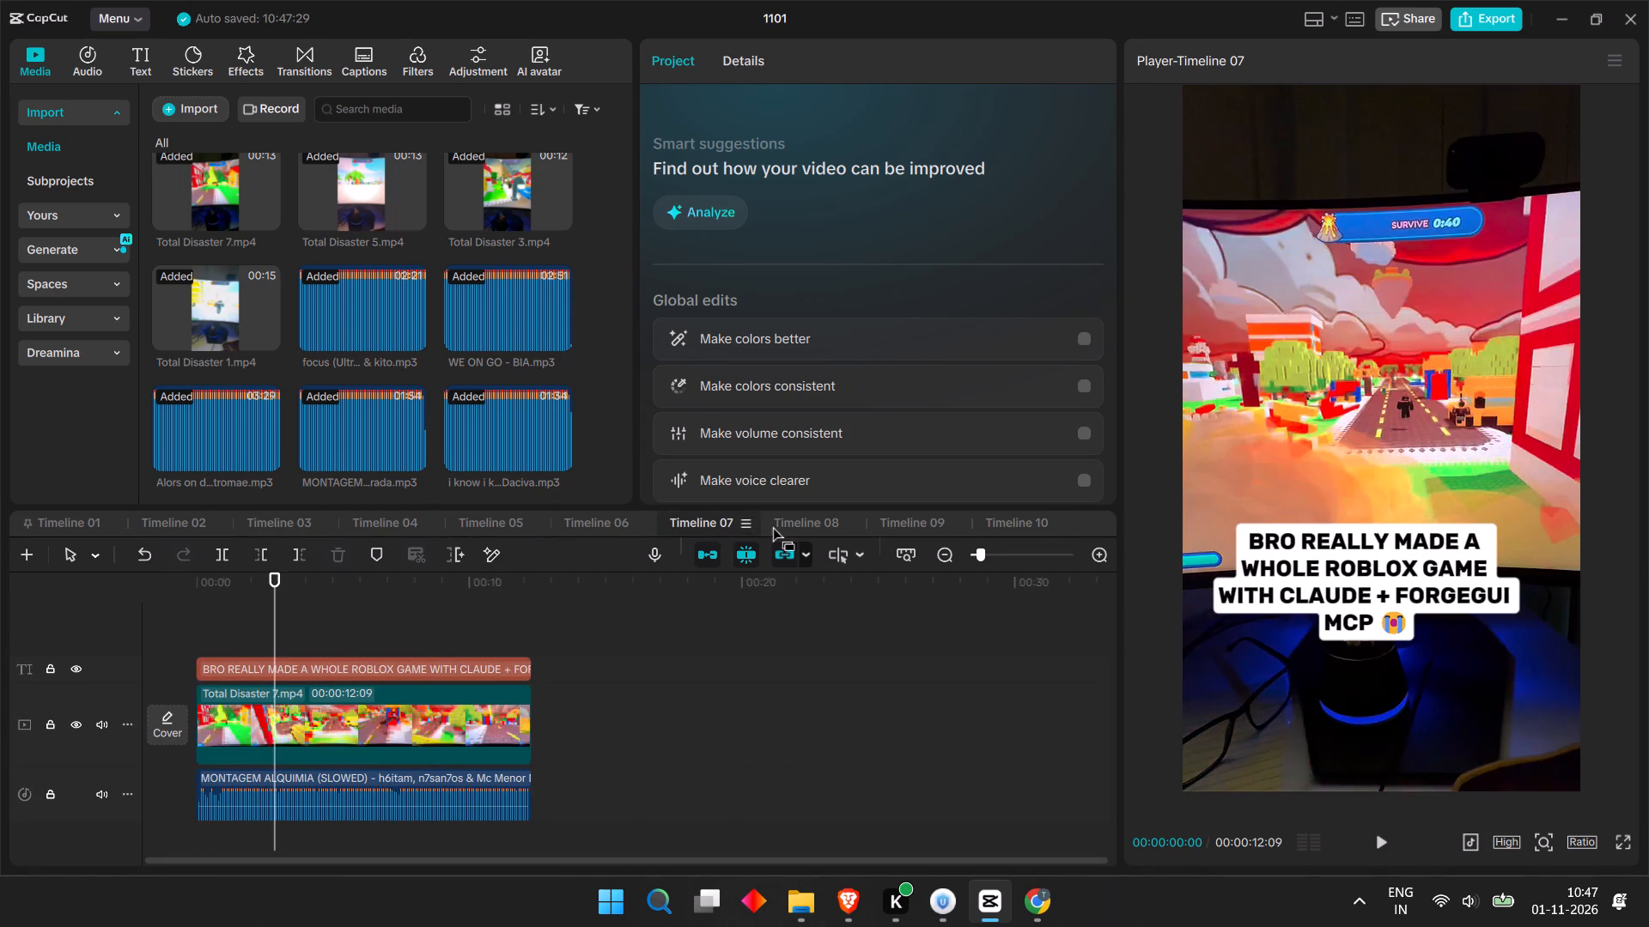
click(778, 524)
click(904, 527)
click(983, 527)
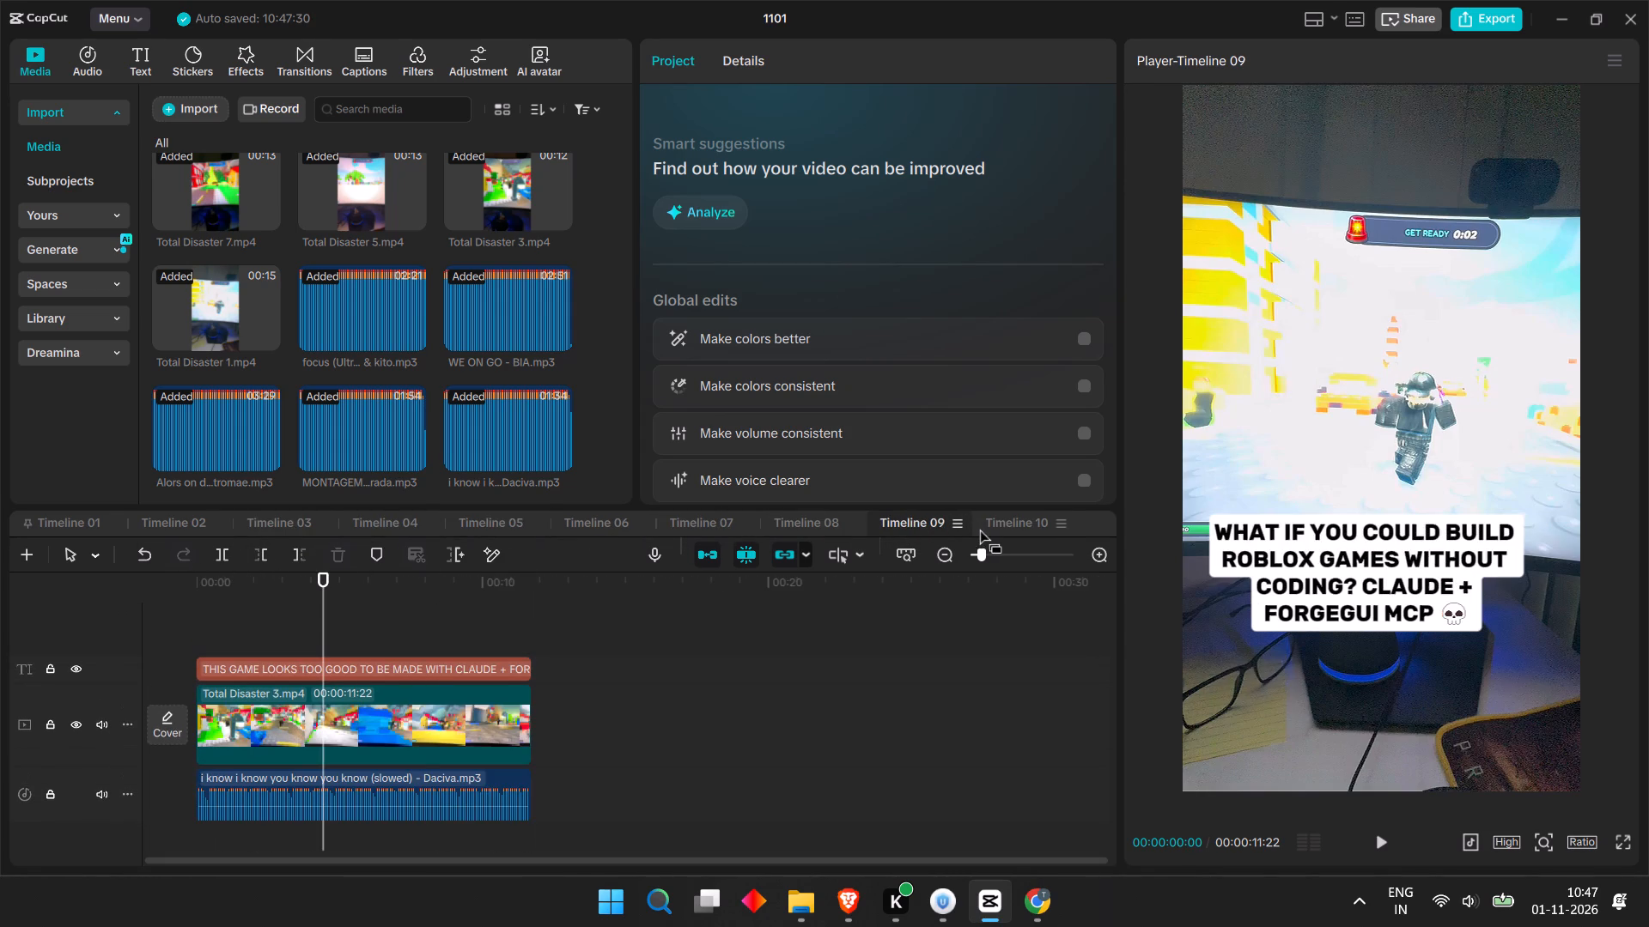
Look over Timelines 01, 02 and 03, checking the clips and middle sections of the shorts on Timelines 01 and 03.
click(52, 526)
click(282, 585)
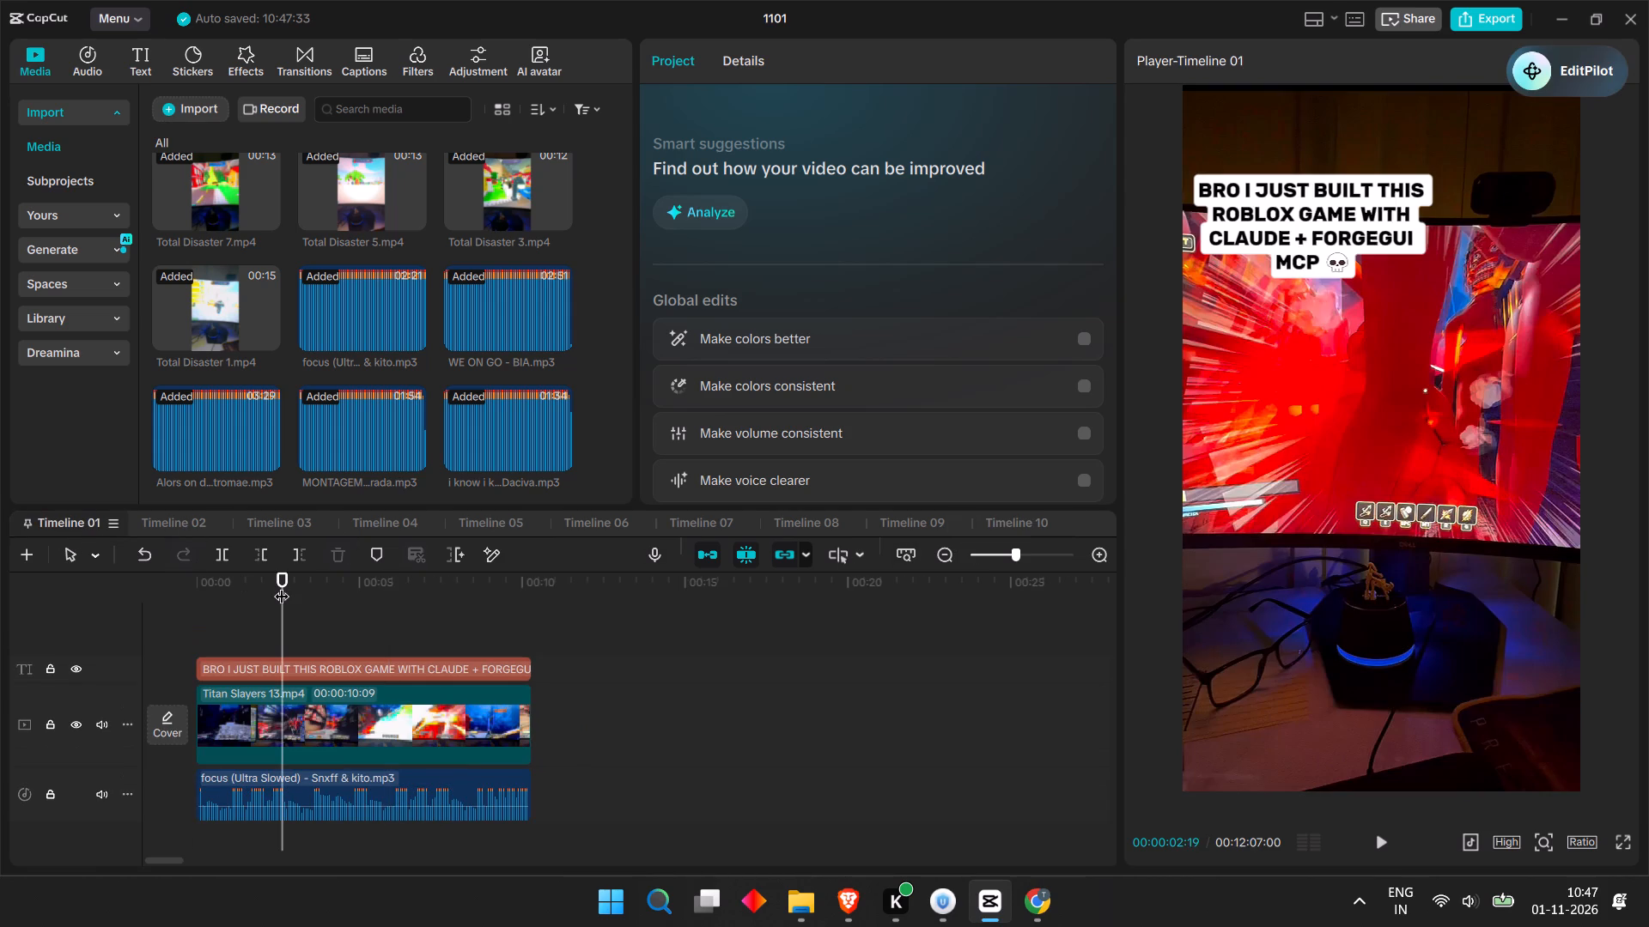
click(386, 657)
click(381, 702)
click(368, 801)
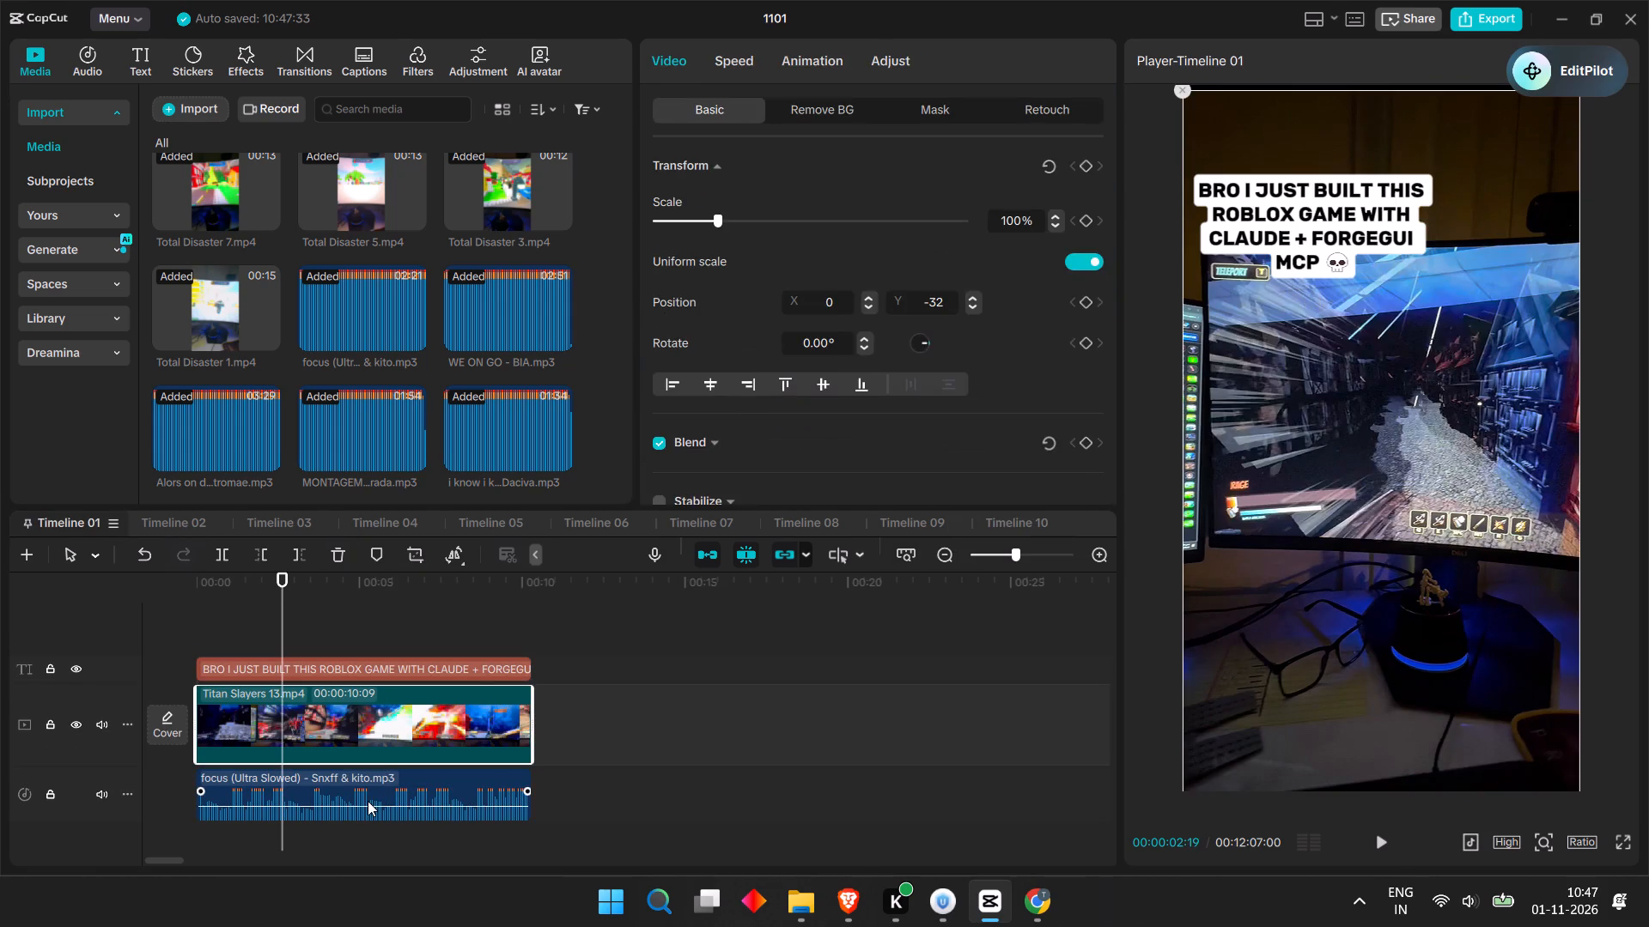
click(173, 521)
click(288, 516)
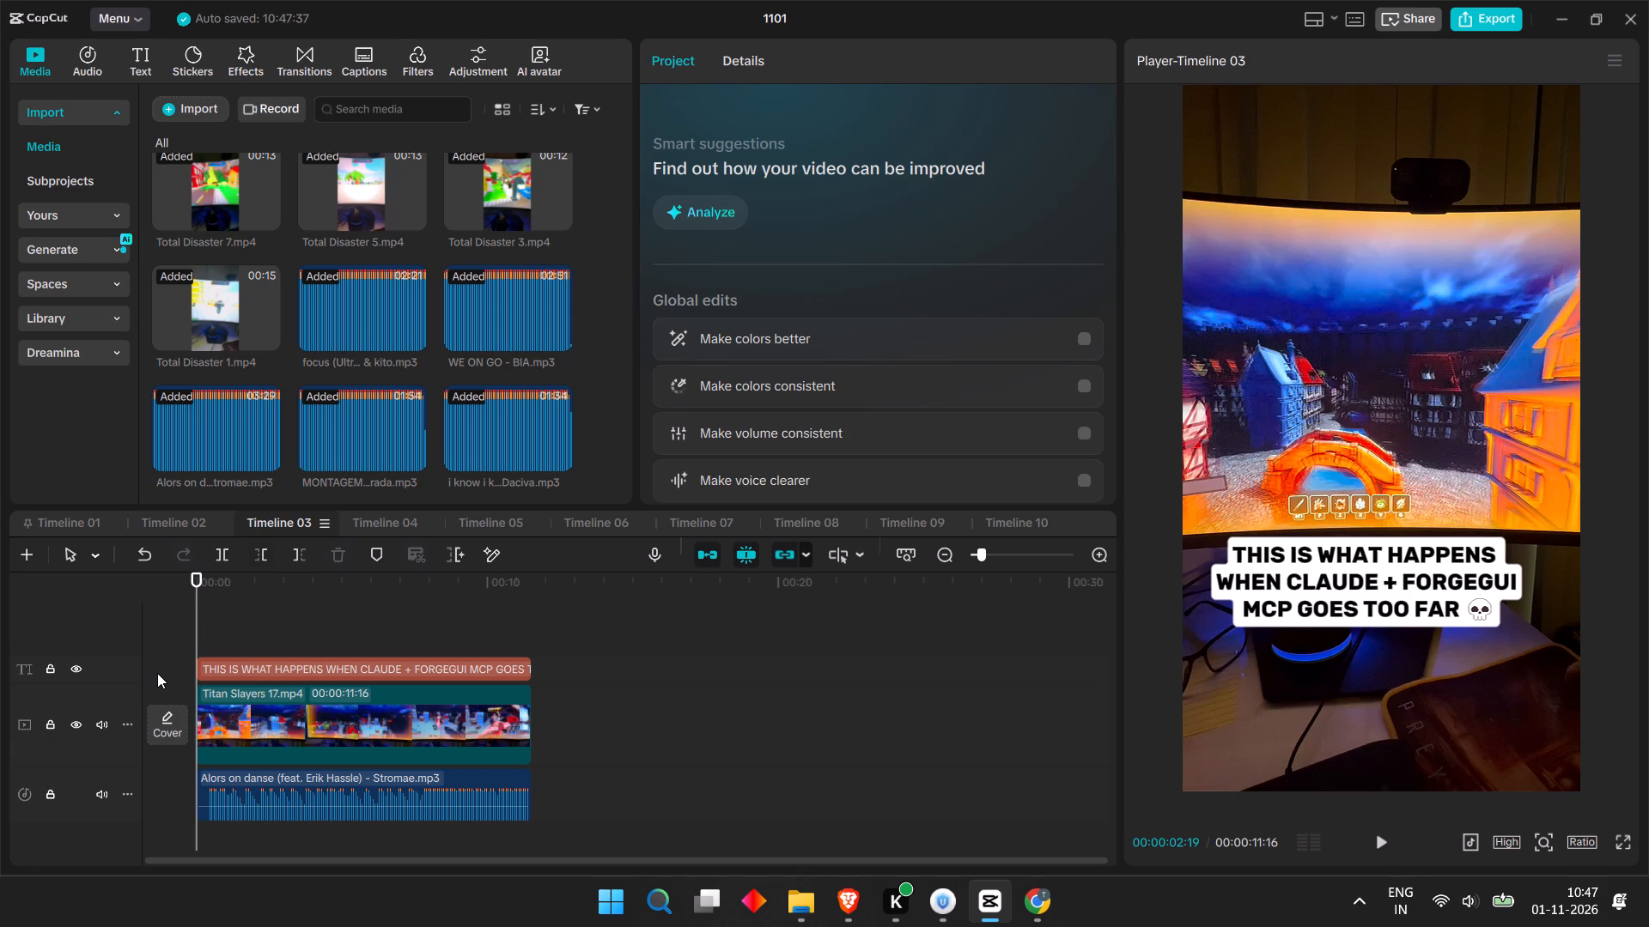
click(139, 683)
click(389, 651)
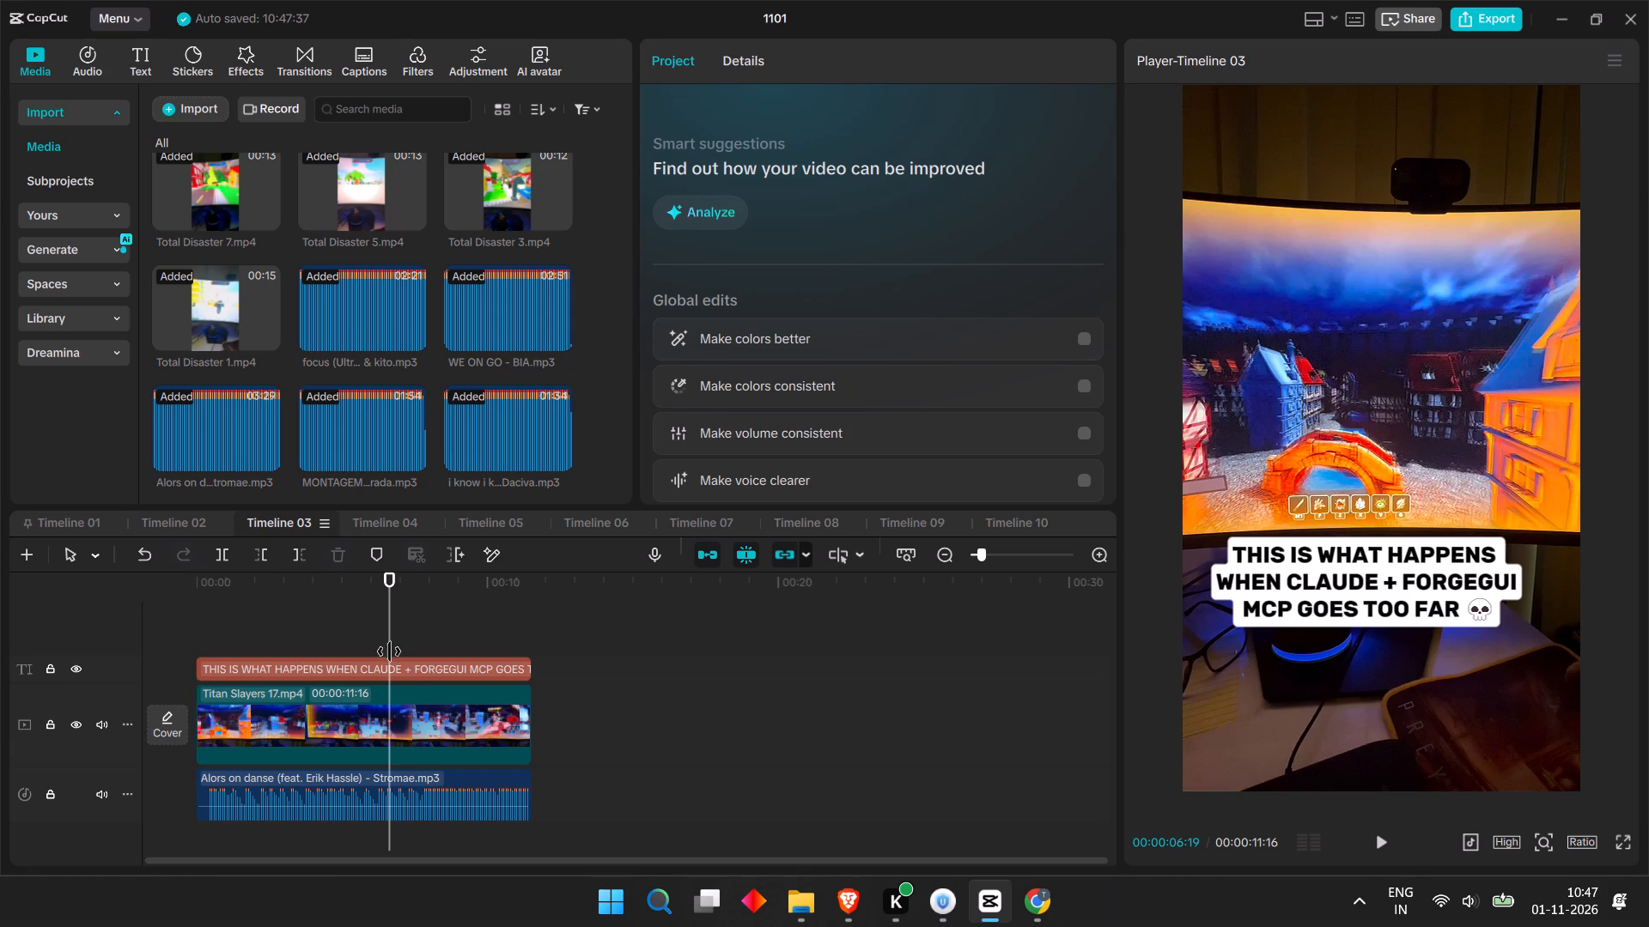
click(371, 701)
drag(396, 609, 332, 620)
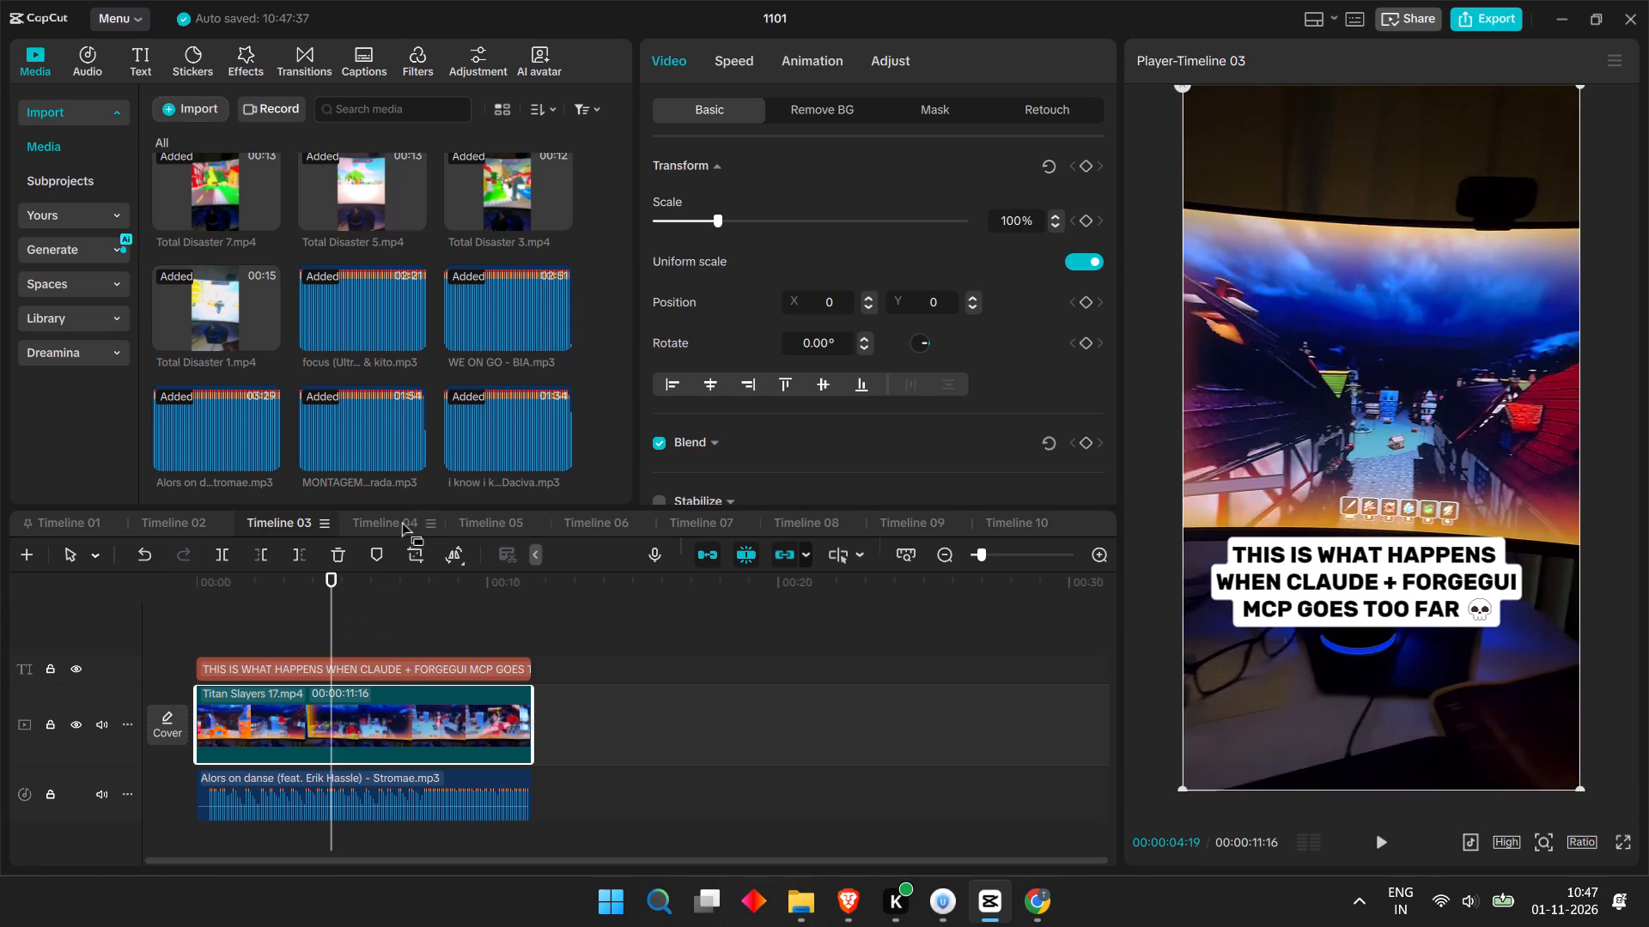
Pass through Timeline 04 and scrub the Timeline 05 short to its end, rechecking its second half before returning to the start.
click(392, 522)
click(463, 523)
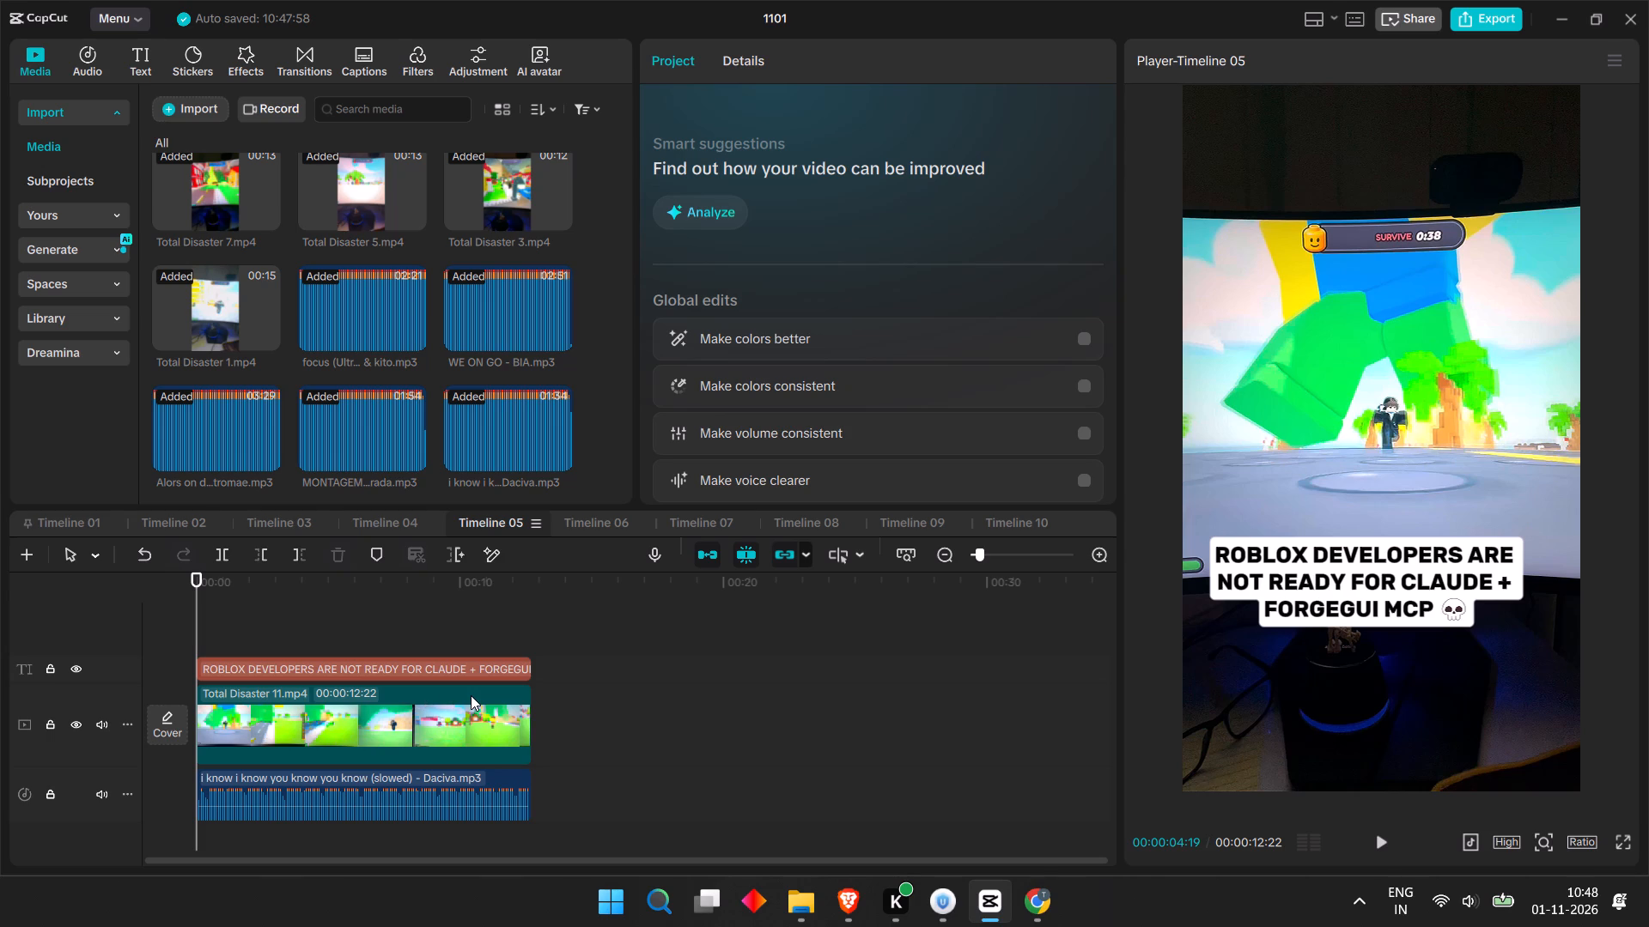
click(403, 597)
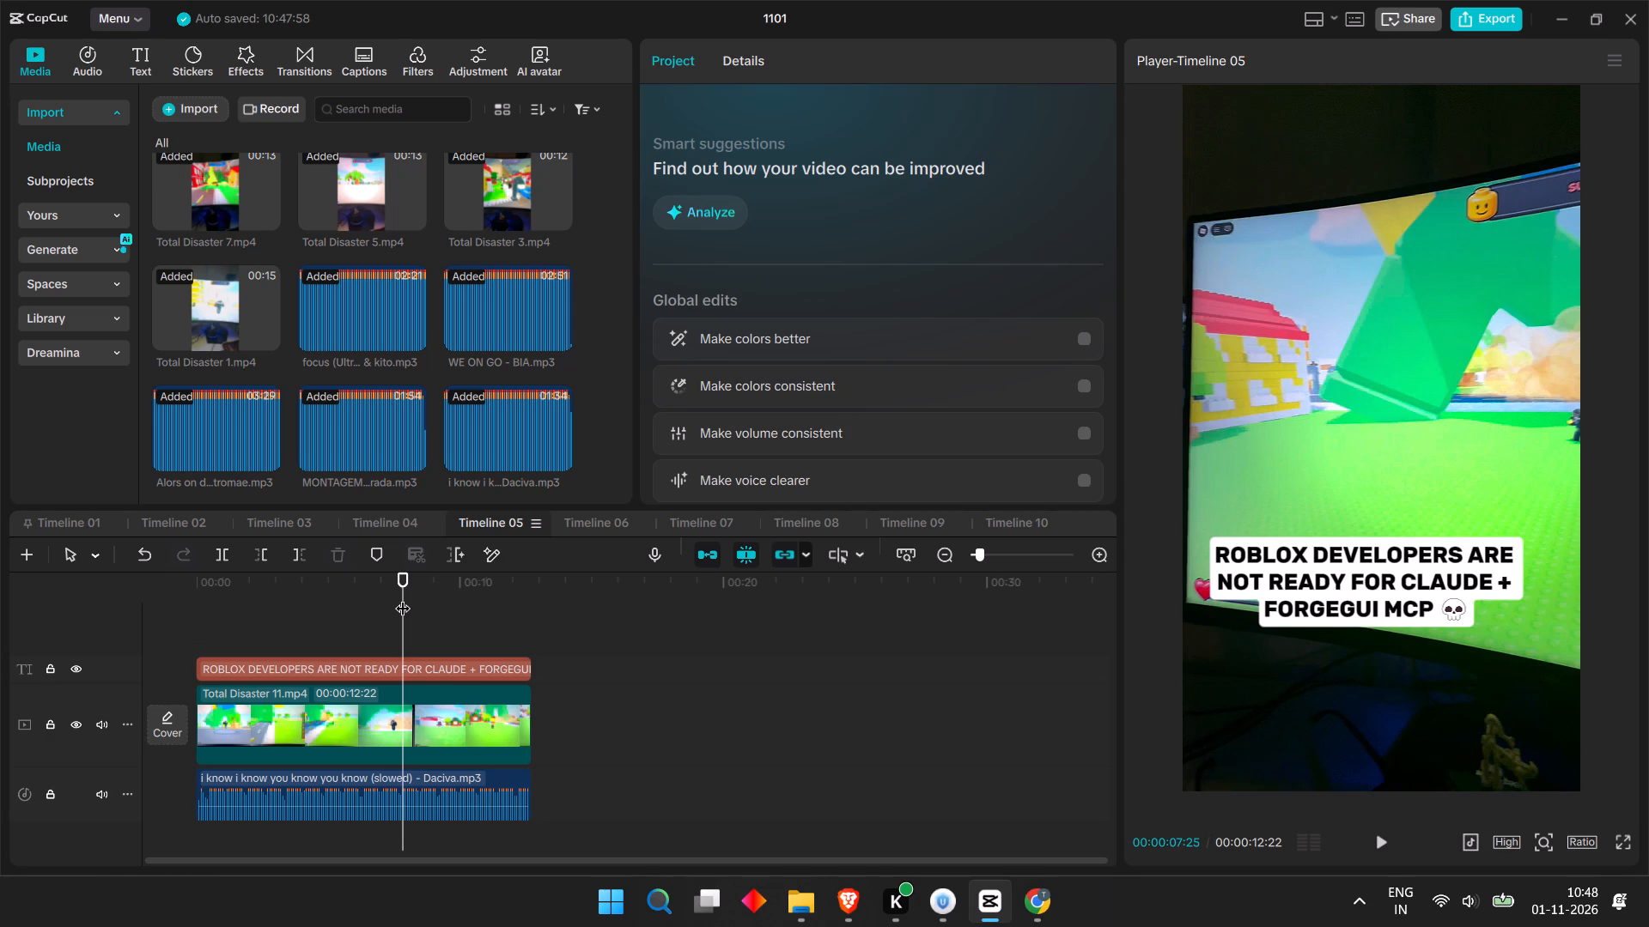
click(403, 597)
click(471, 588)
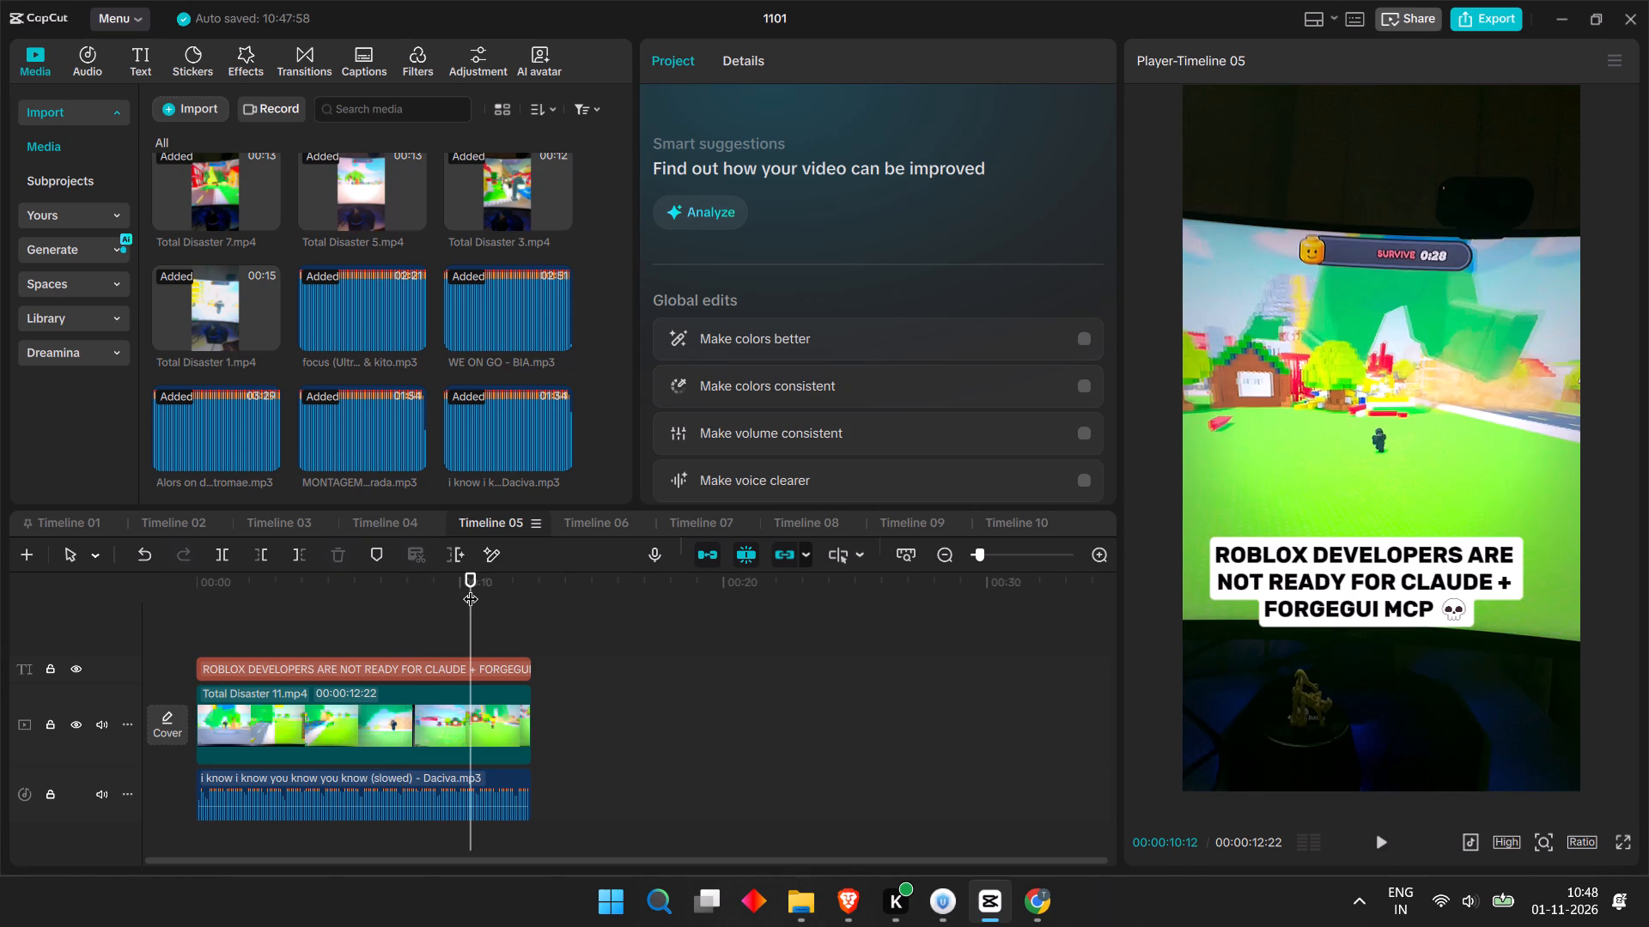
click(533, 599)
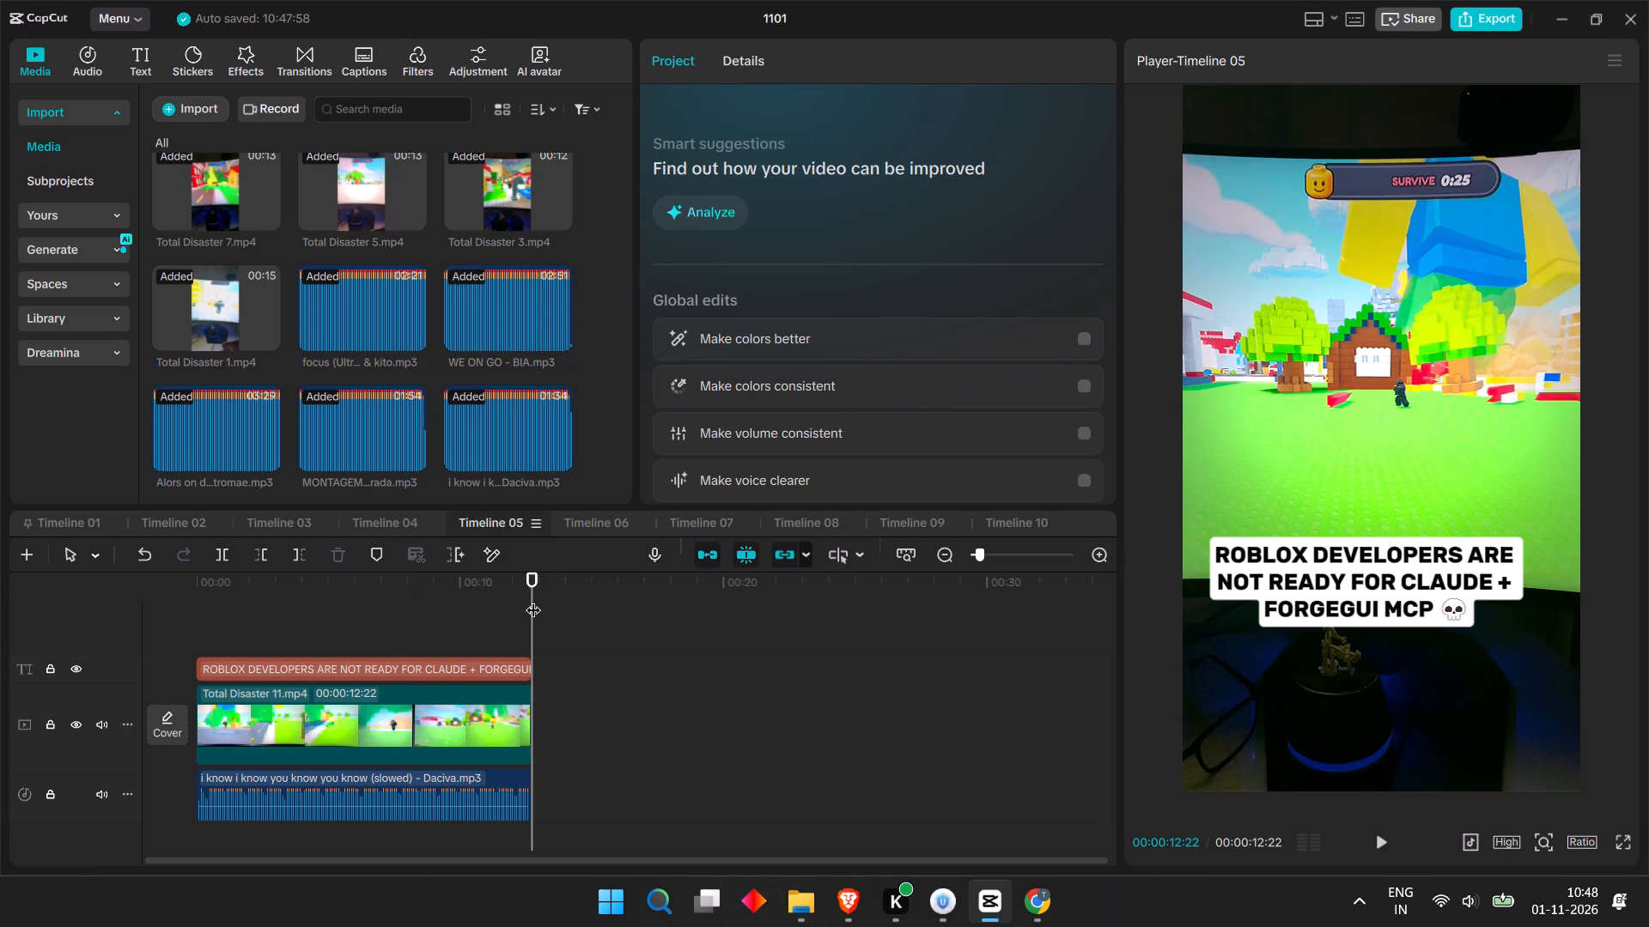
drag(522, 602, 220, 653)
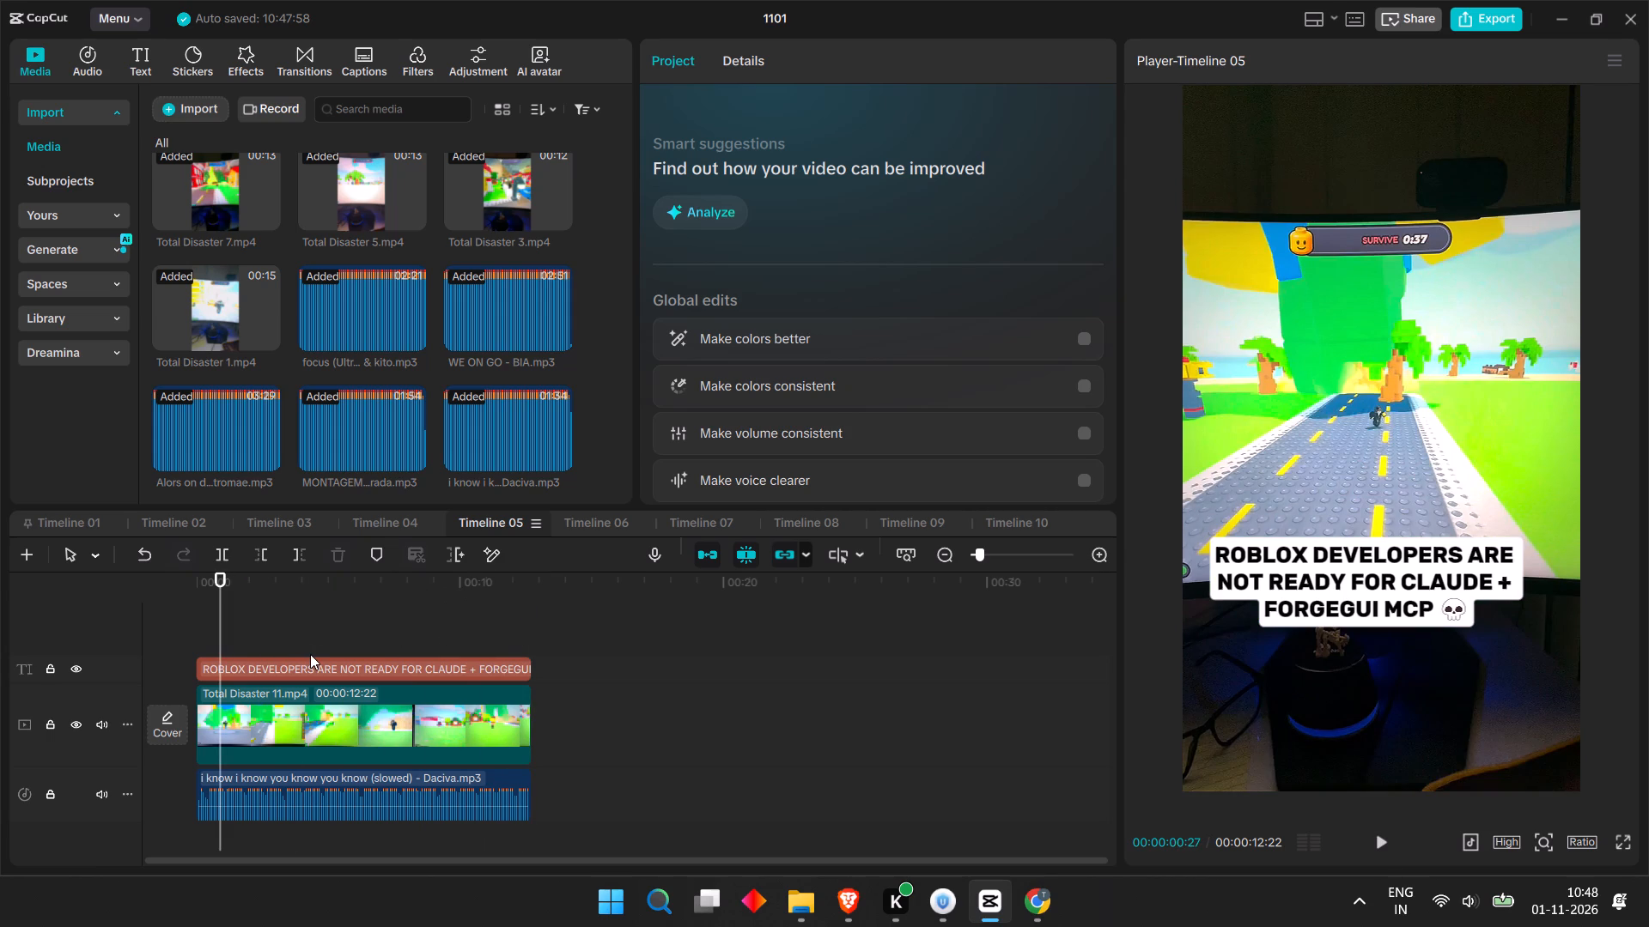
click(417, 603)
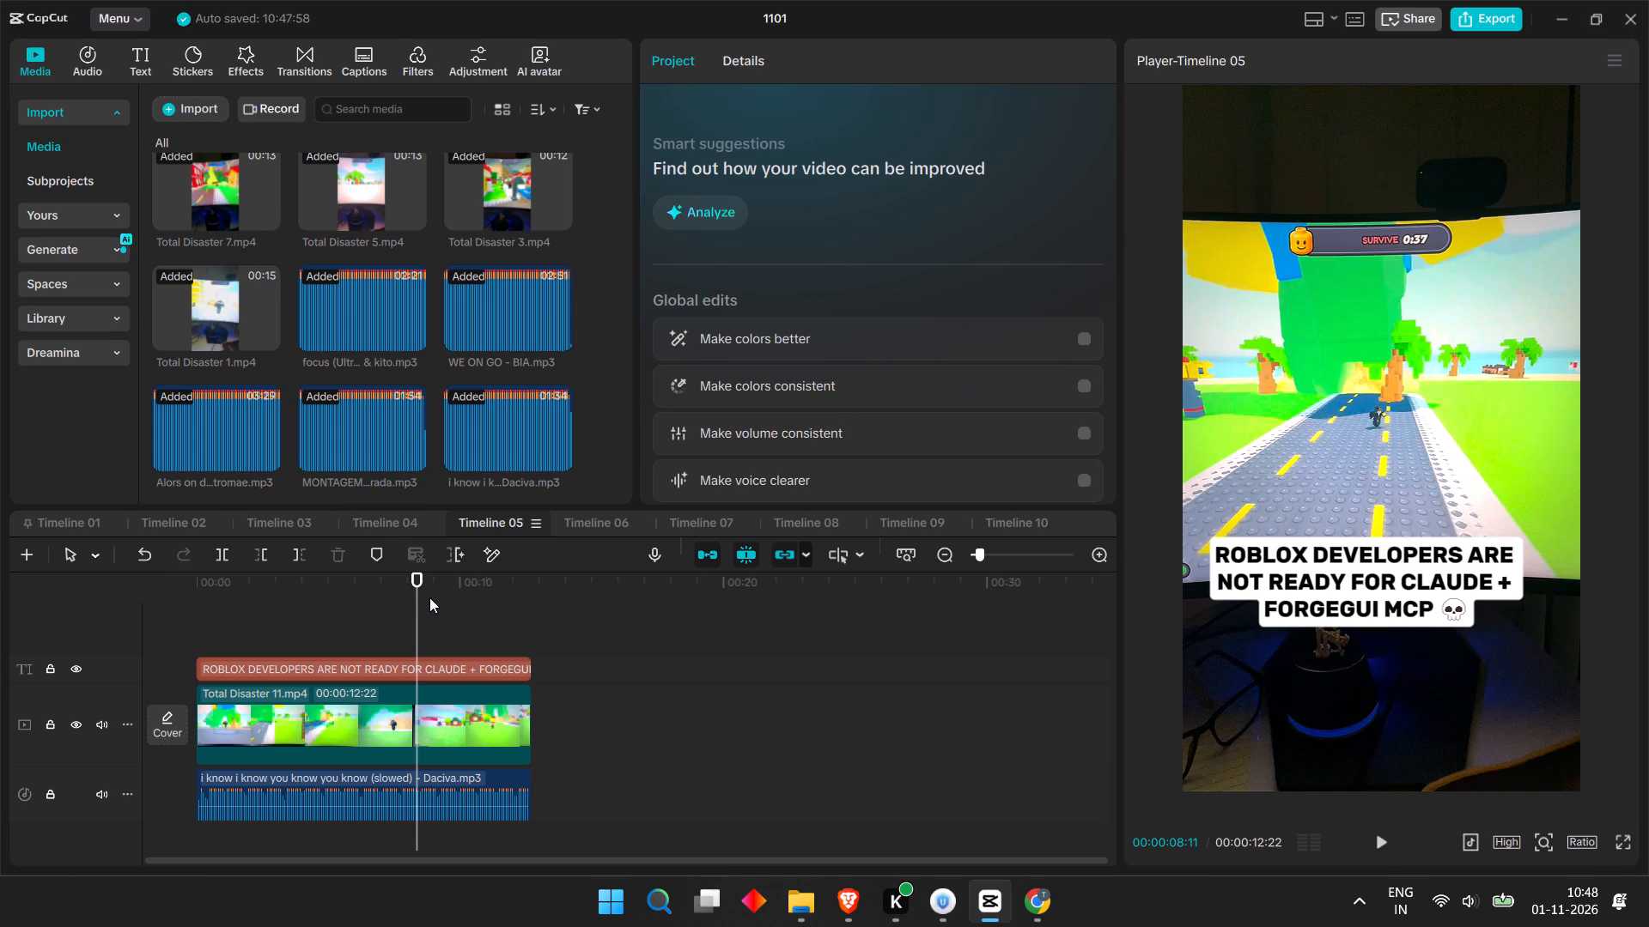
click(429, 597)
click(452, 584)
click(460, 582)
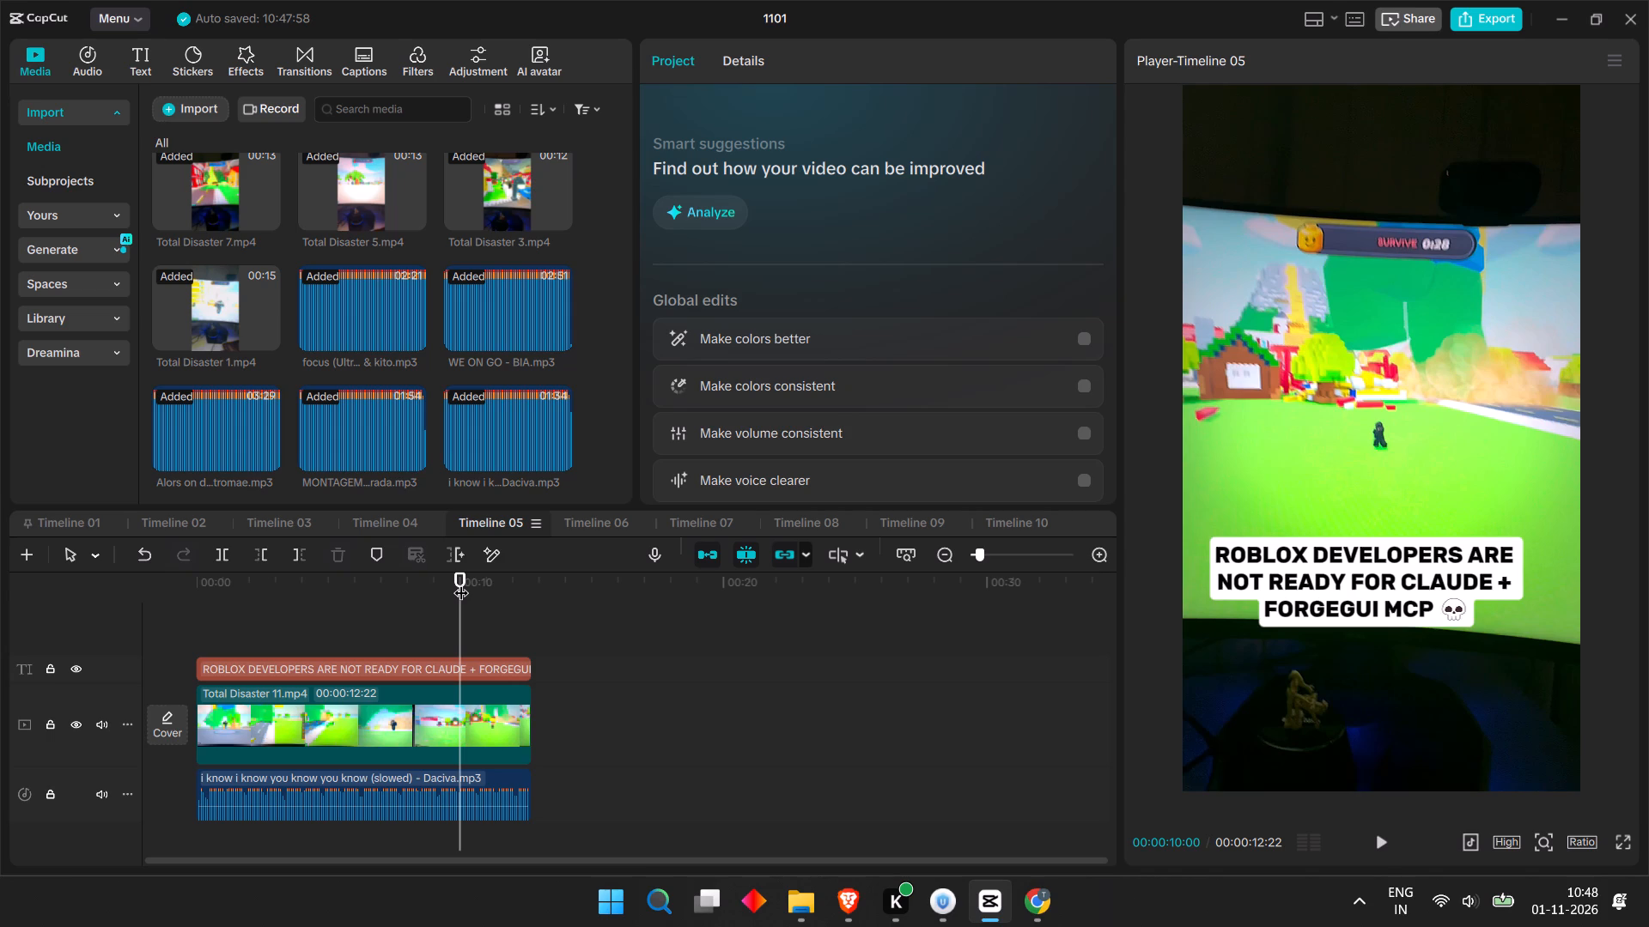
drag(452, 585, 446, 589)
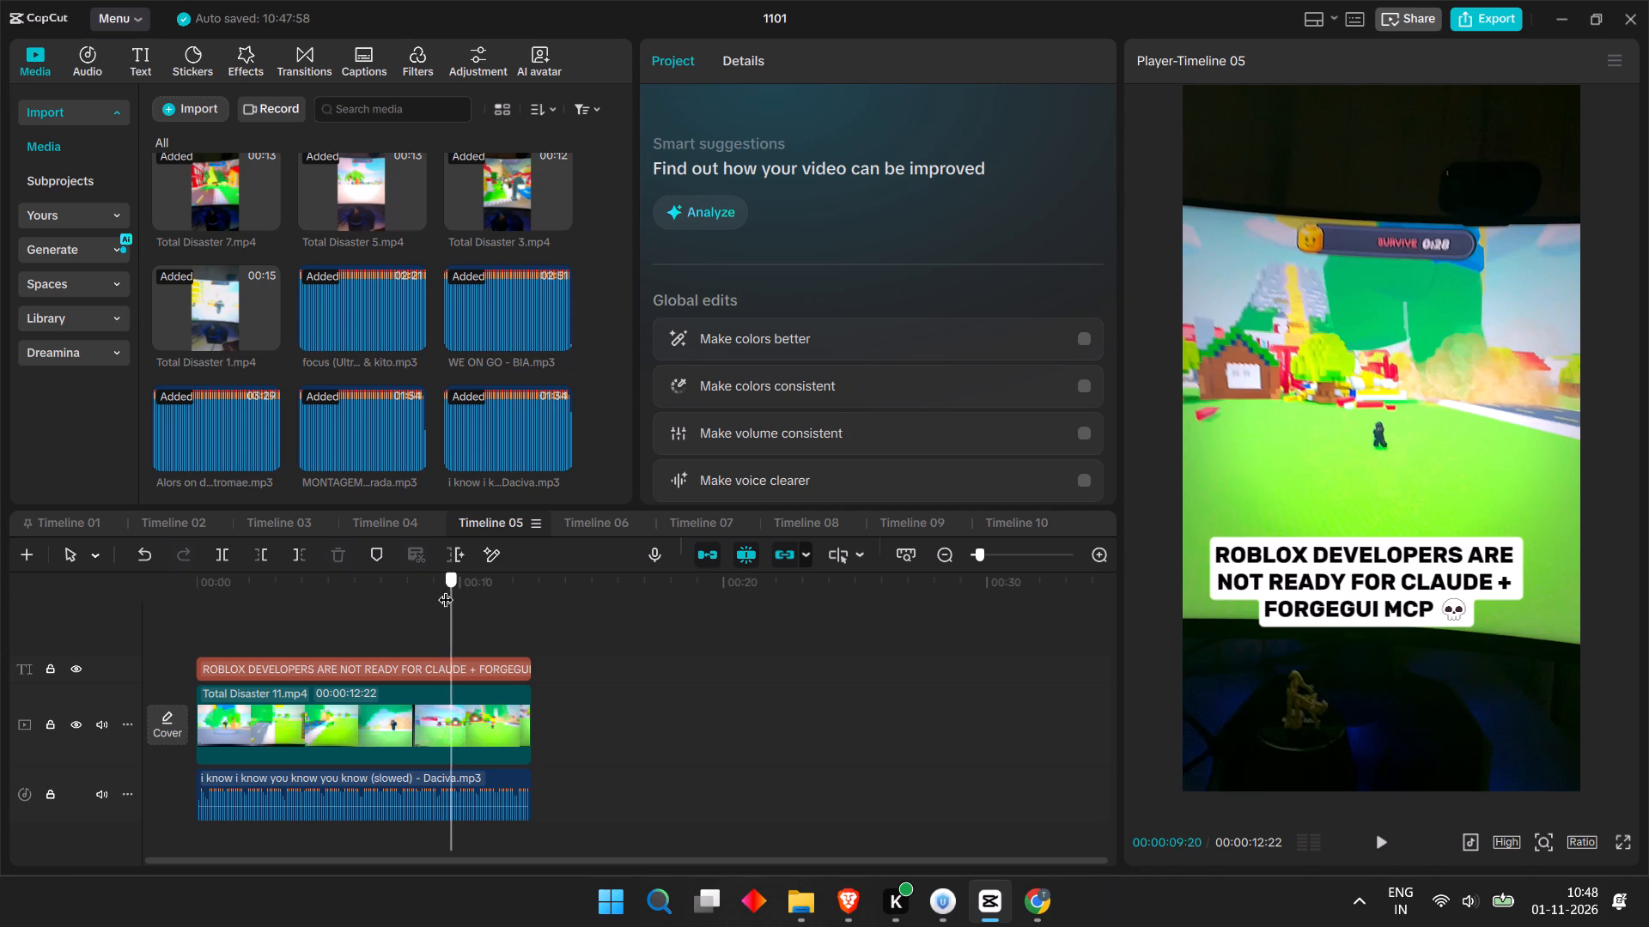
drag(446, 589, 183, 645)
View Timelines 06, 07 and 08 in turn, skimming the opening parts of the shorts on Timelines 06 and 07.
click(568, 522)
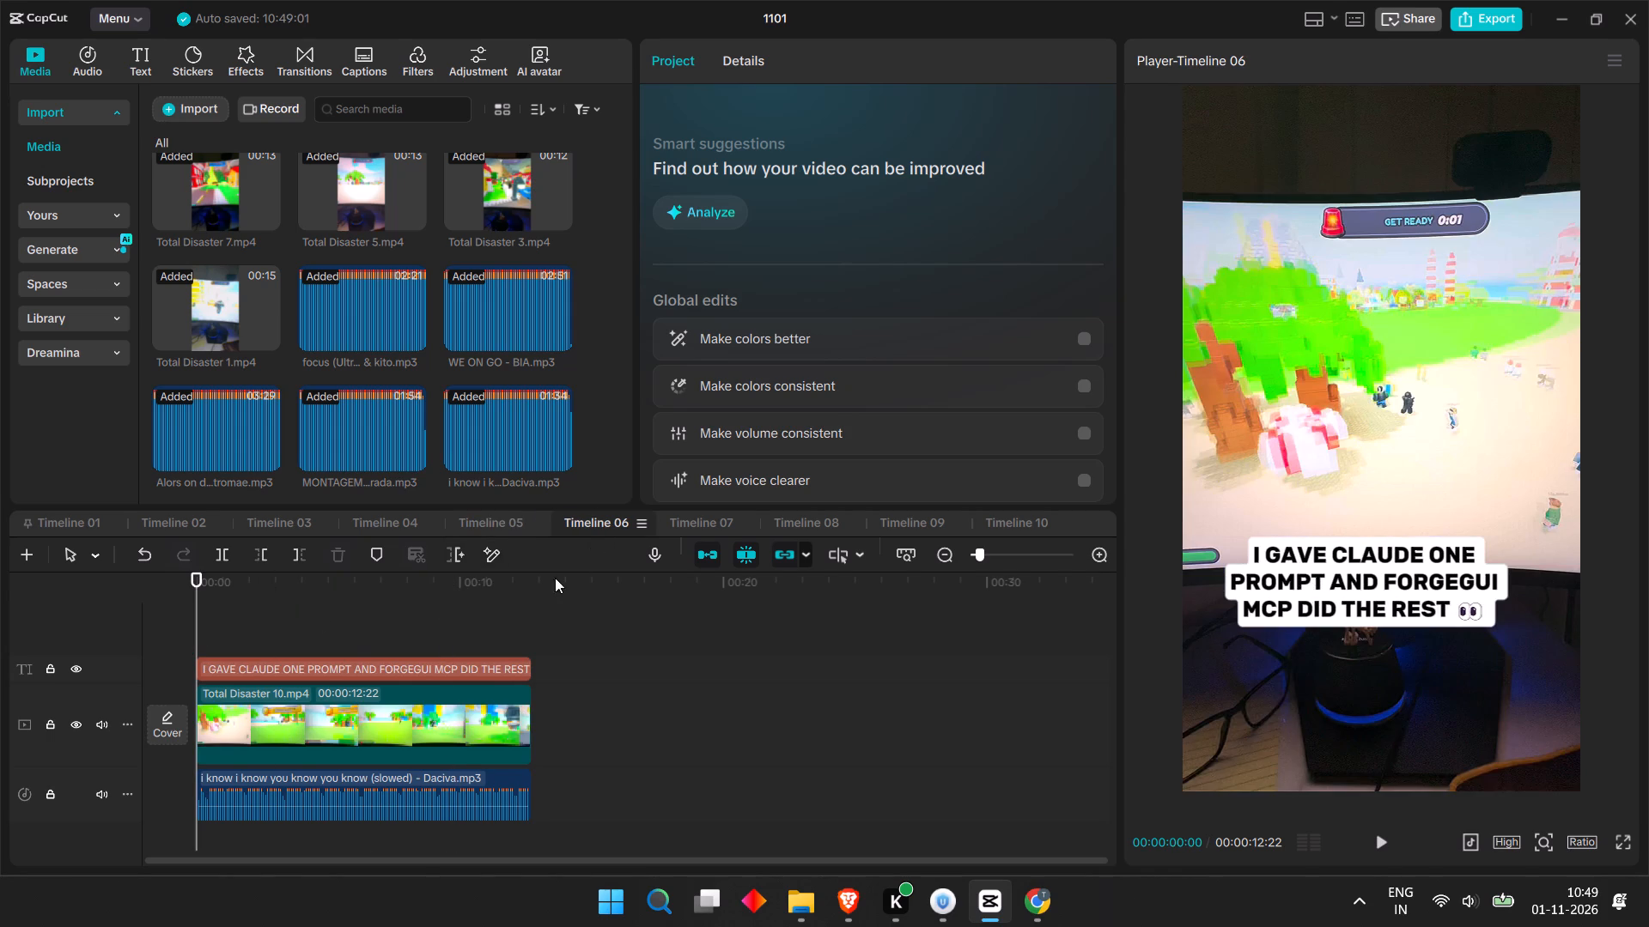
drag(400, 599, 386, 598)
drag(360, 592, 216, 598)
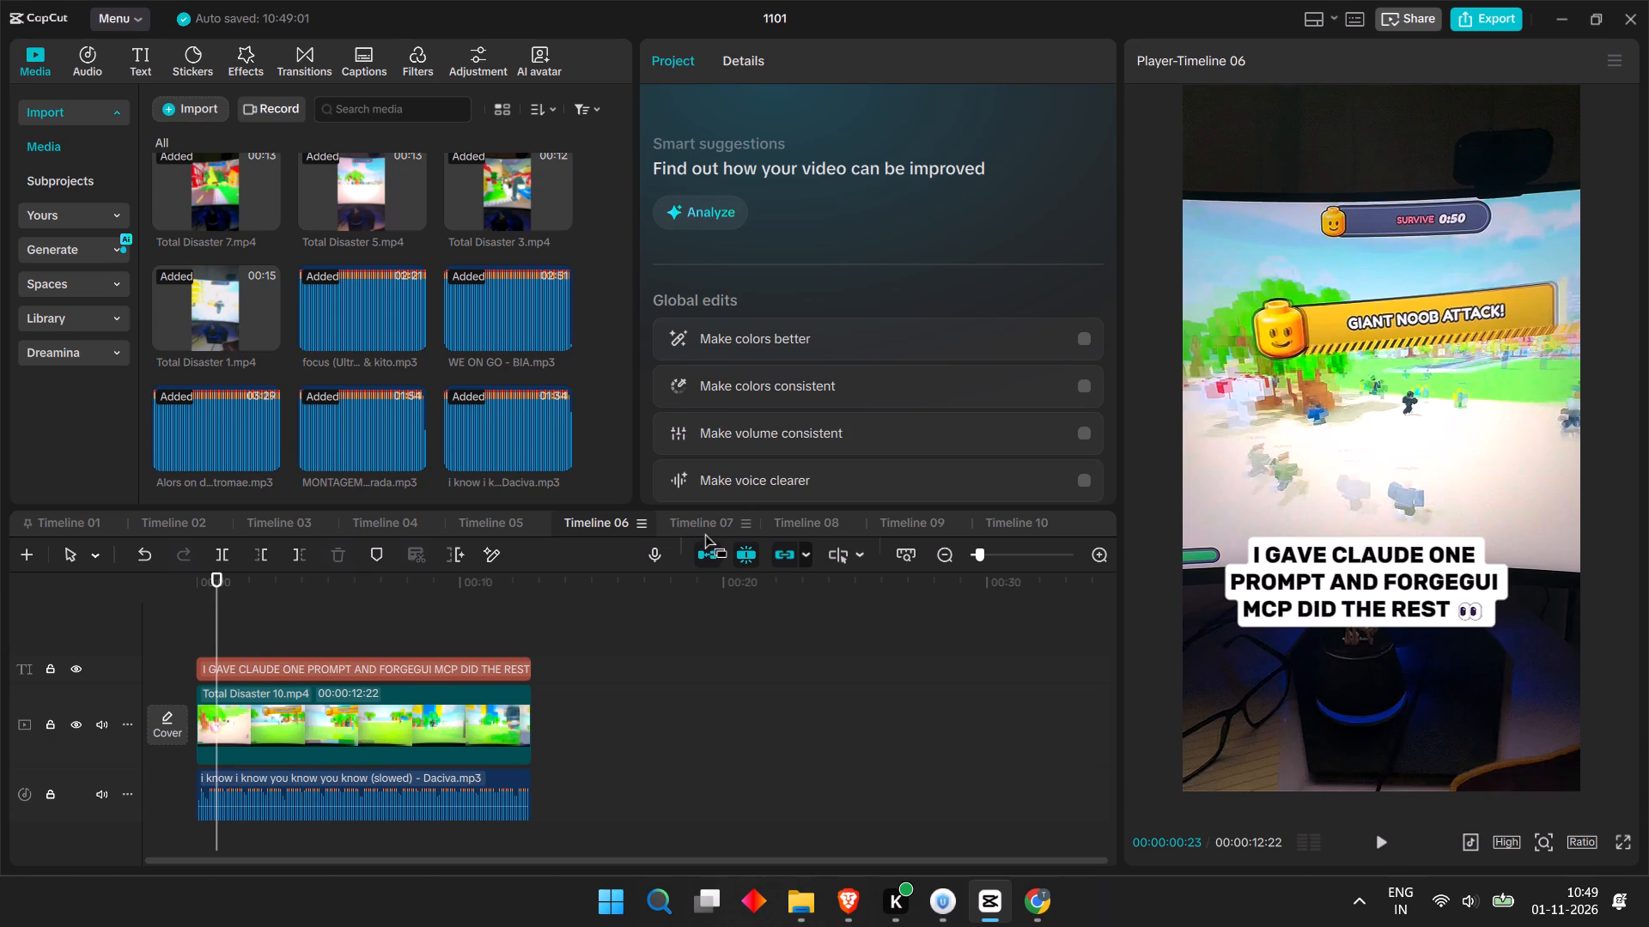
click(707, 529)
drag(353, 589, 247, 597)
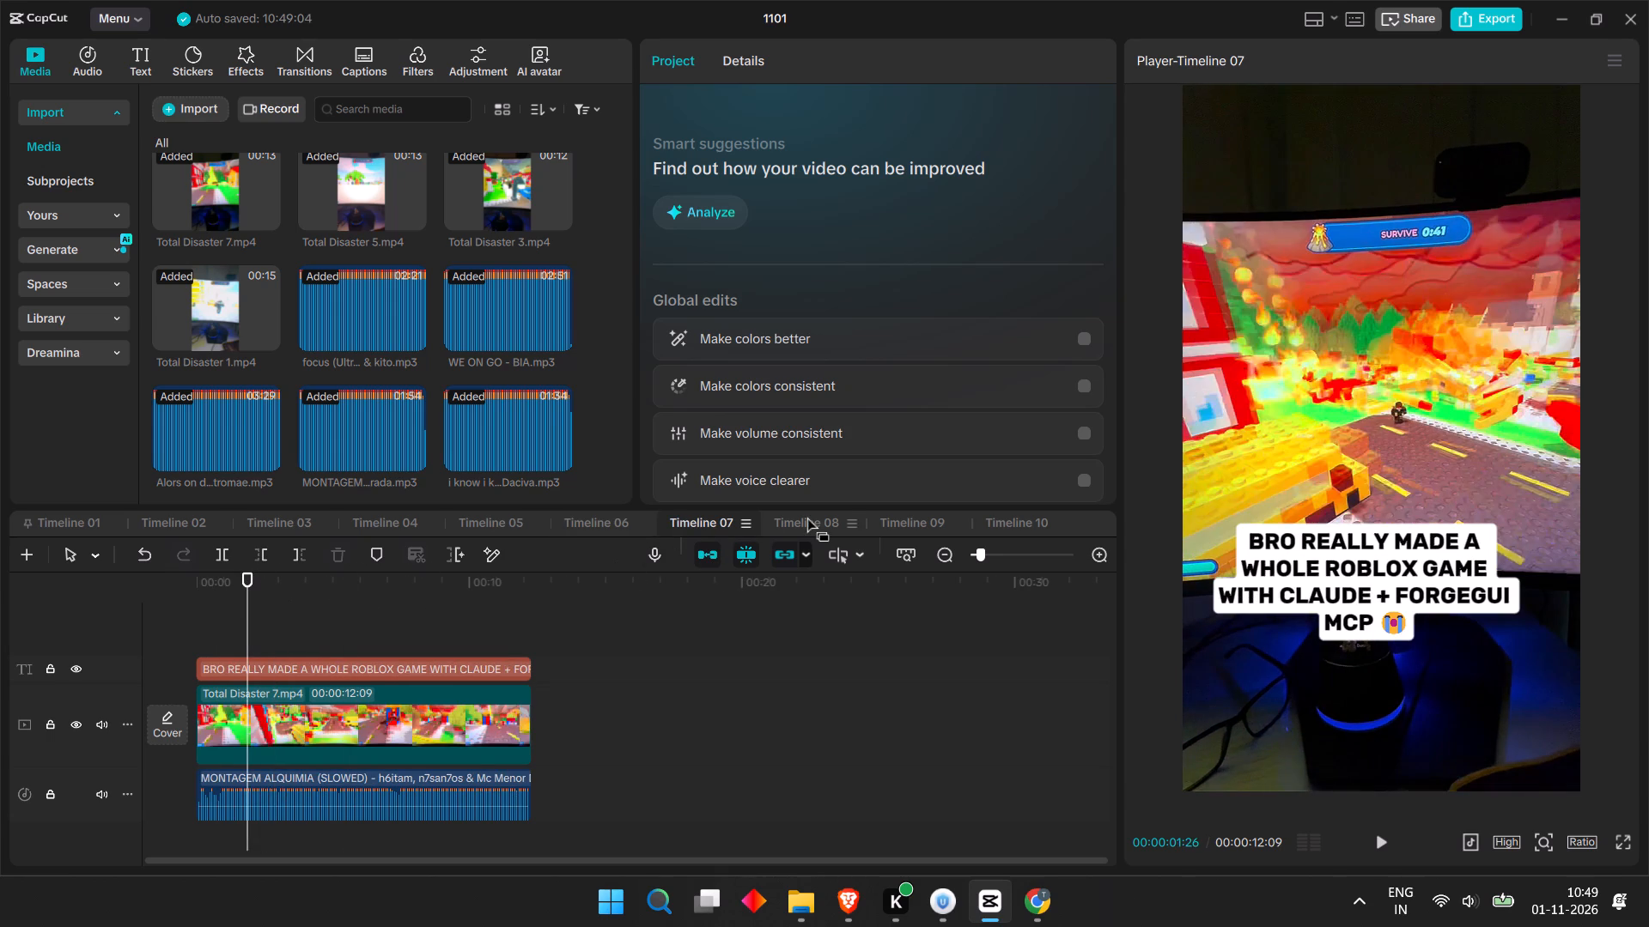
click(806, 515)
Examine the Timeline 09 short by scrubbing through to its end, rechecking its middle and returning near the start.
click(922, 513)
drag(401, 586, 309, 589)
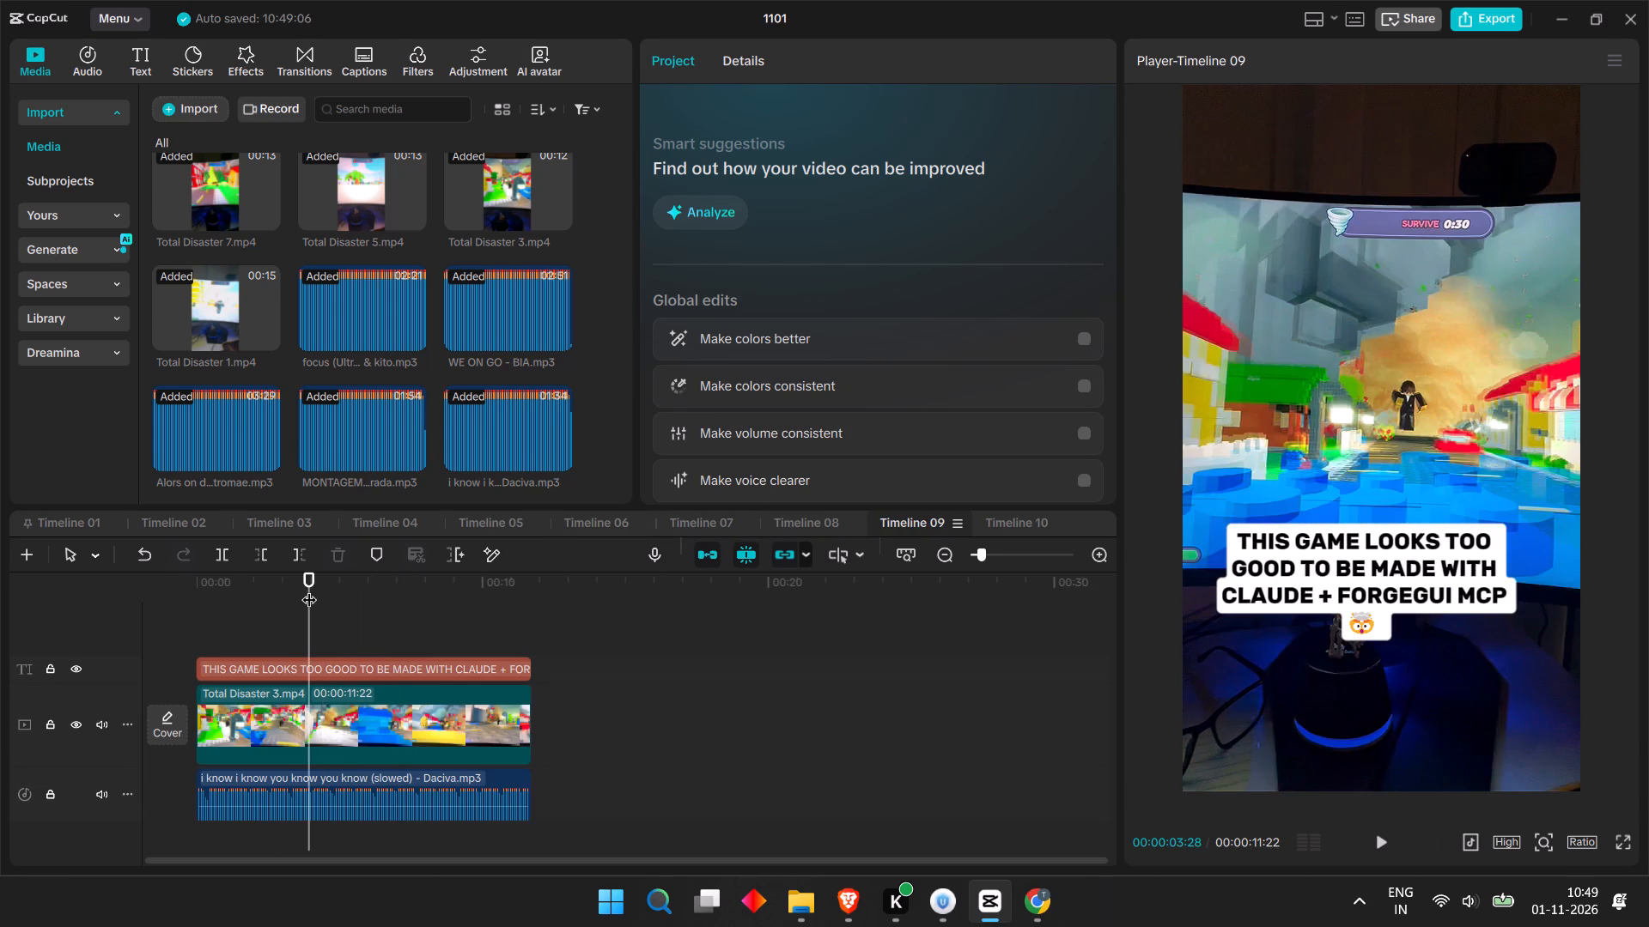
click(428, 584)
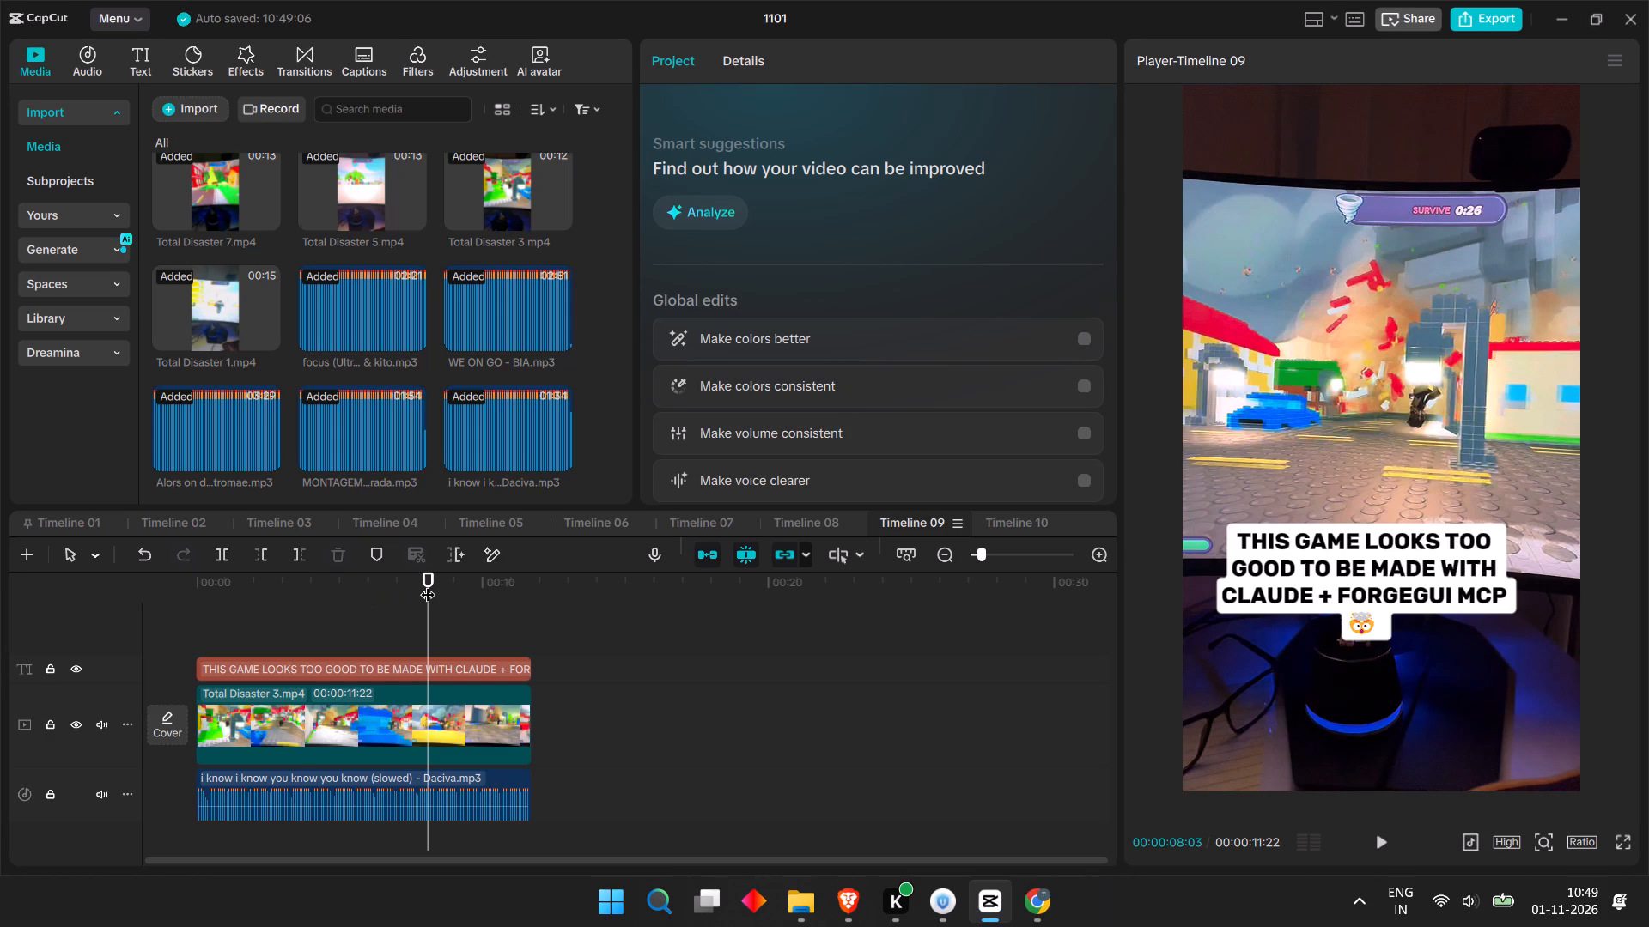
drag(428, 584, 380, 584)
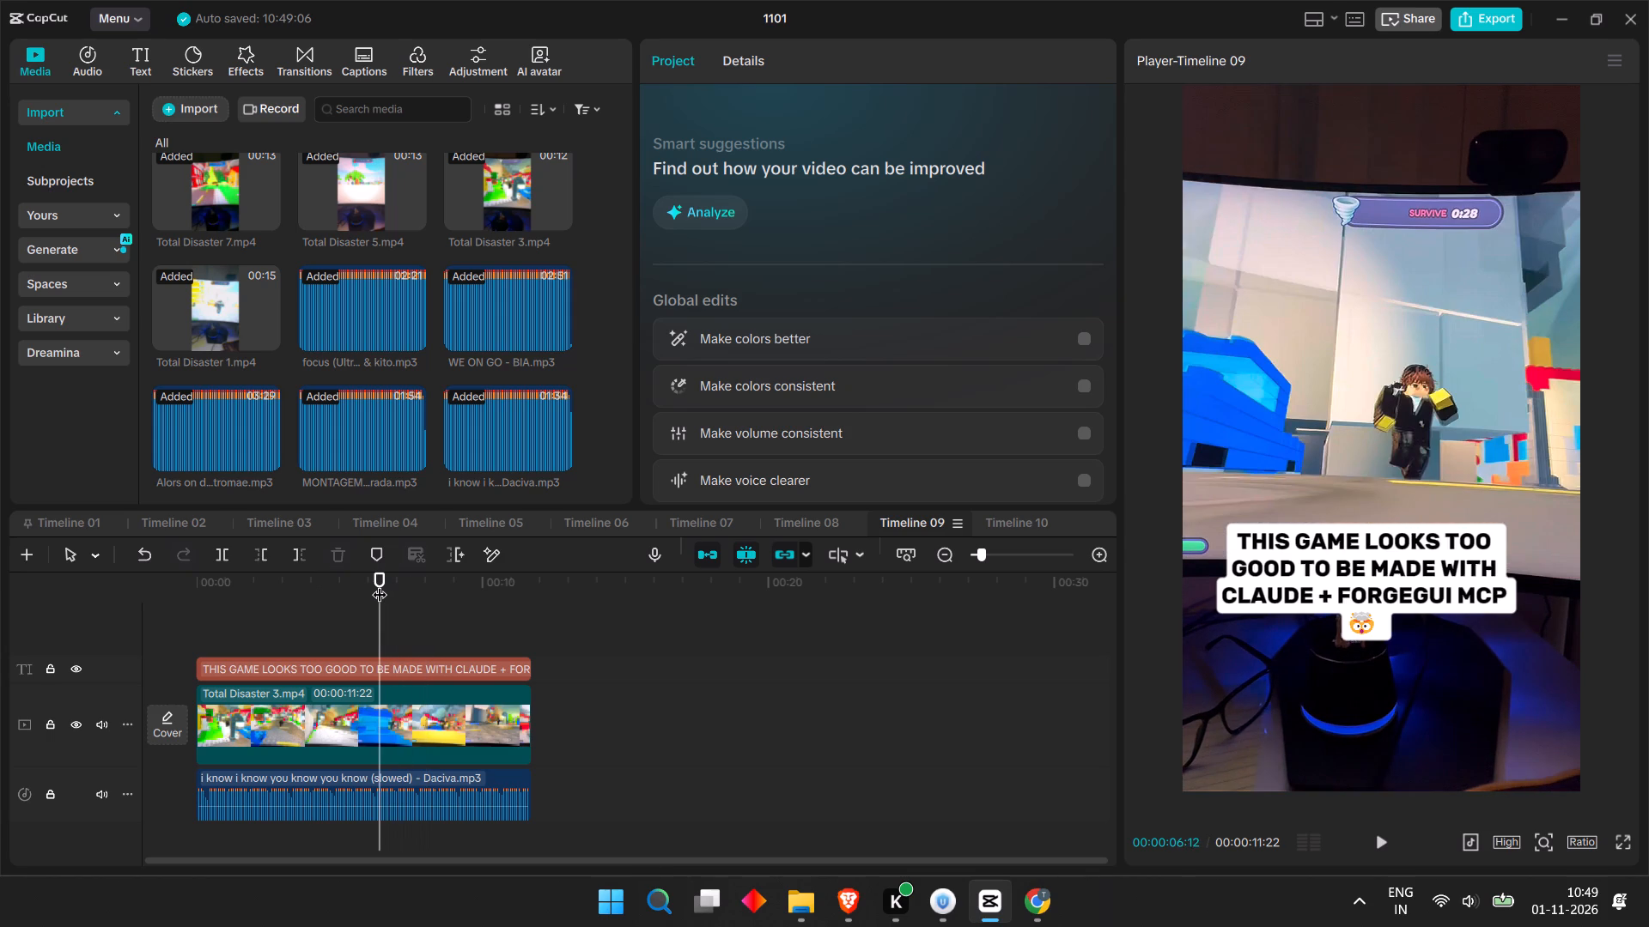
click(484, 590)
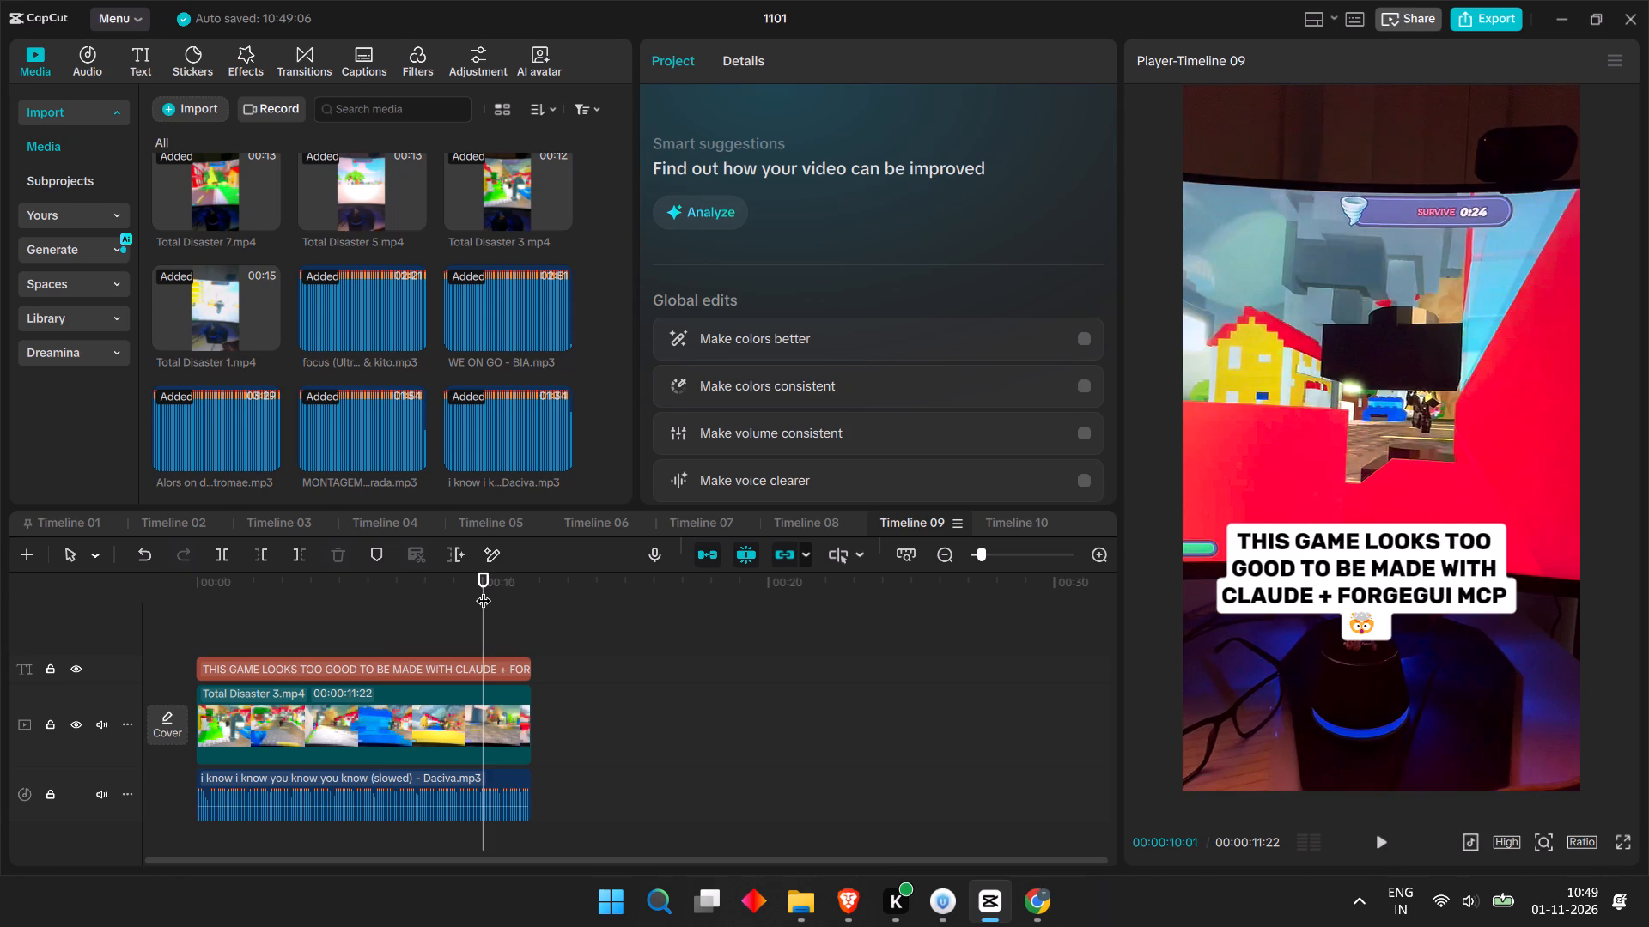
drag(490, 585, 546, 566)
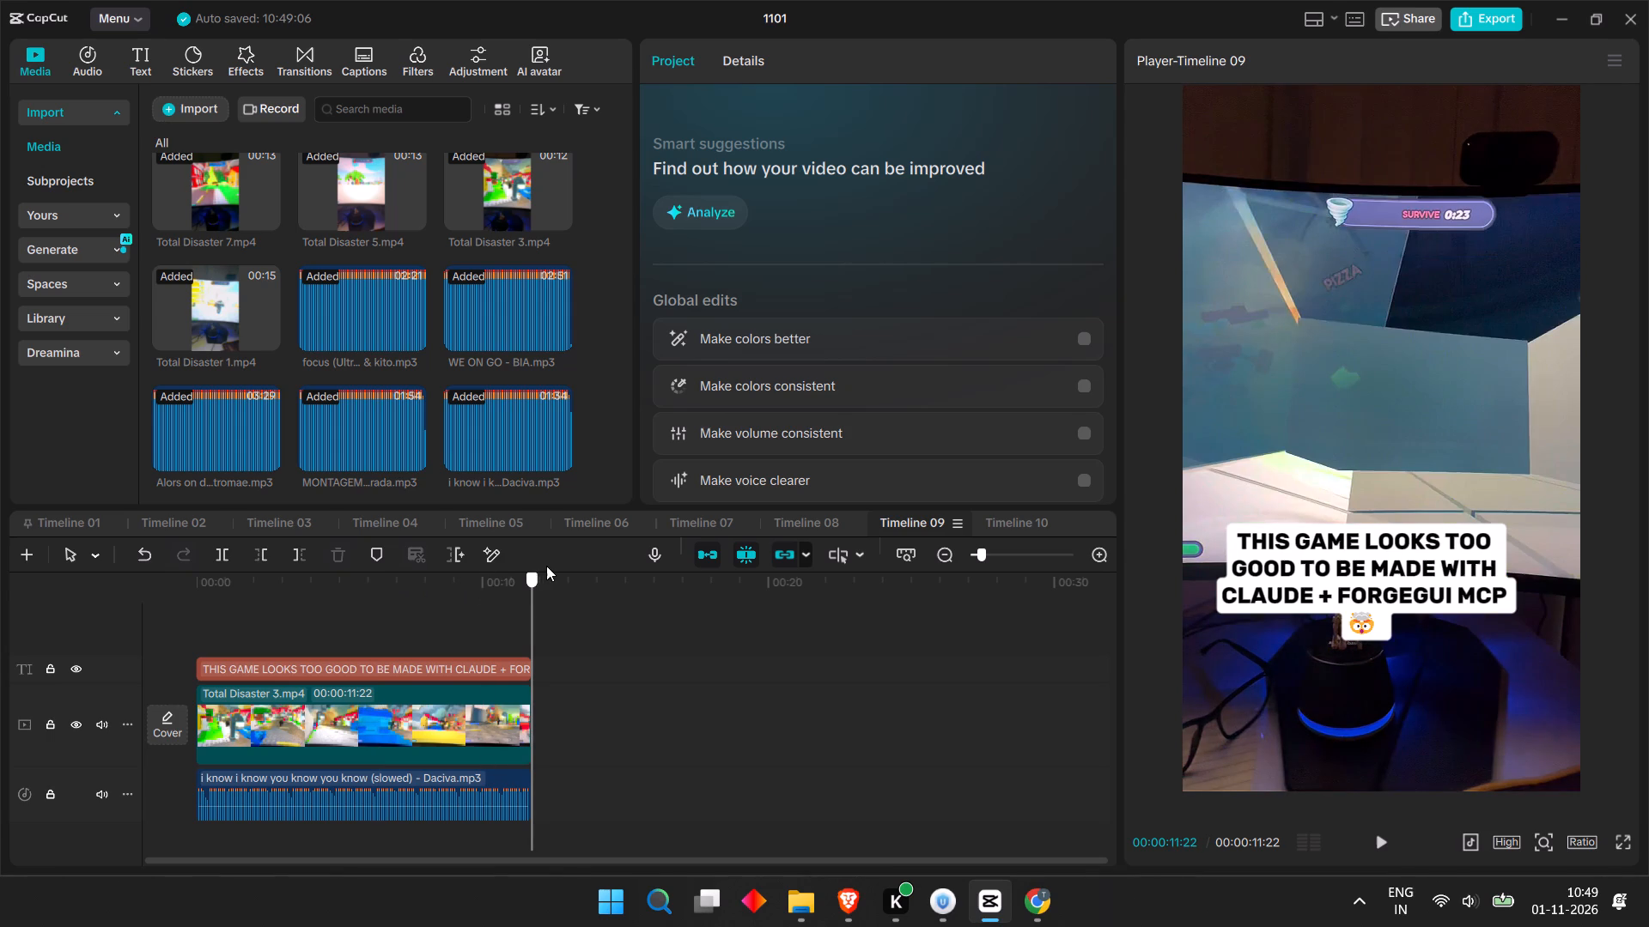
drag(546, 566, 231, 591)
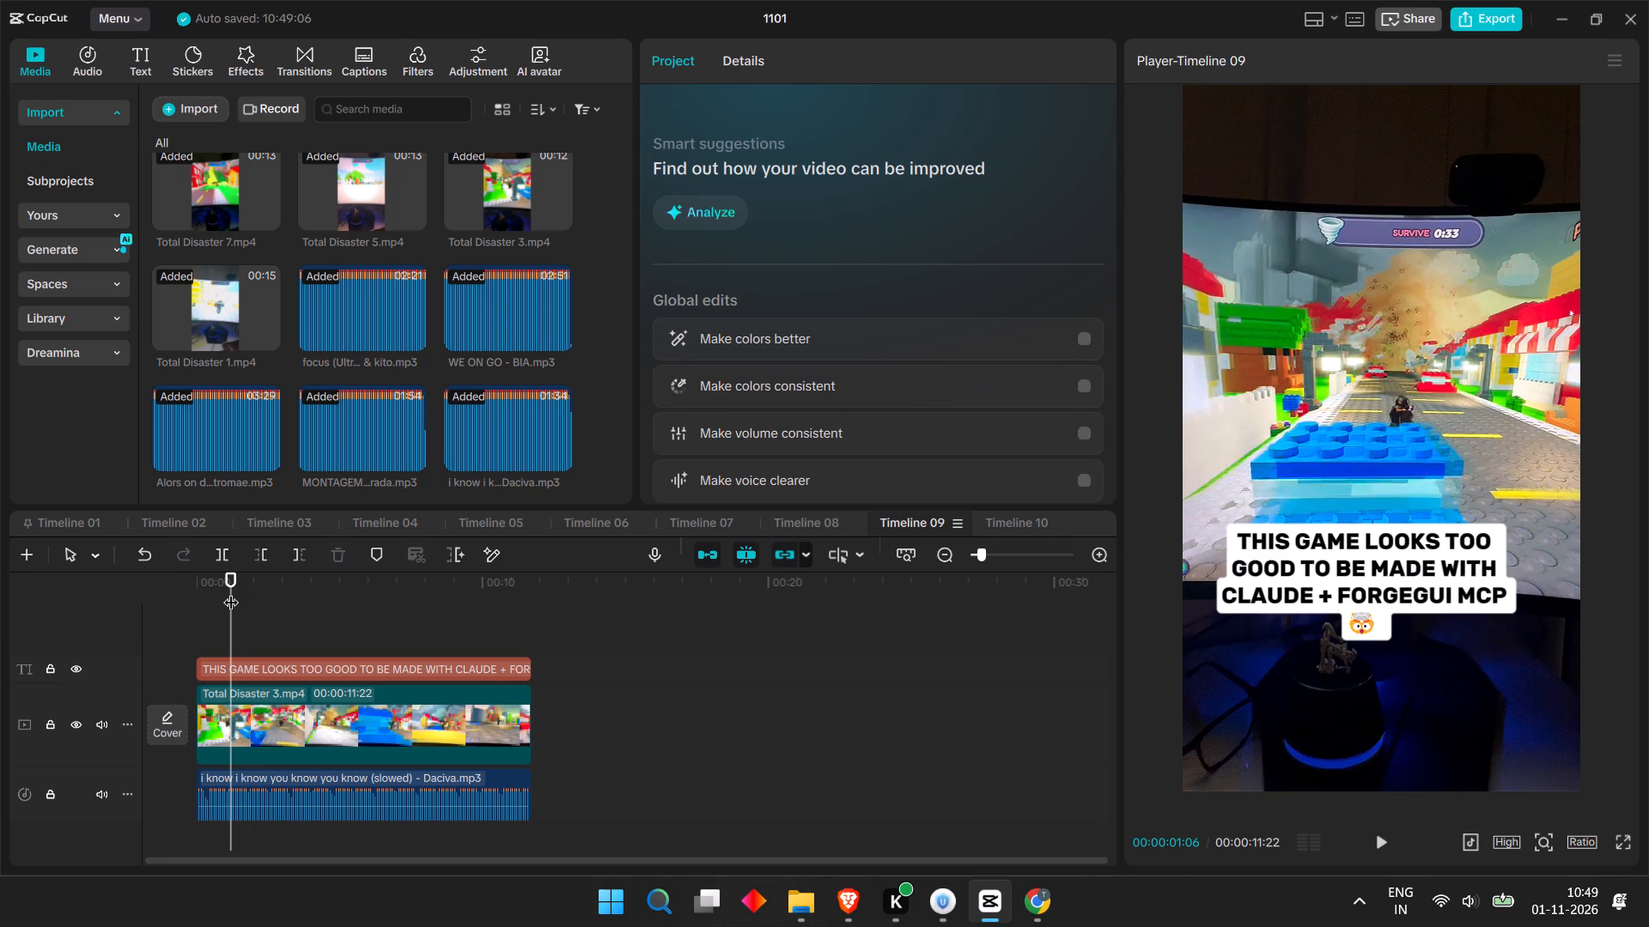
click(302, 591)
drag(302, 591, 363, 590)
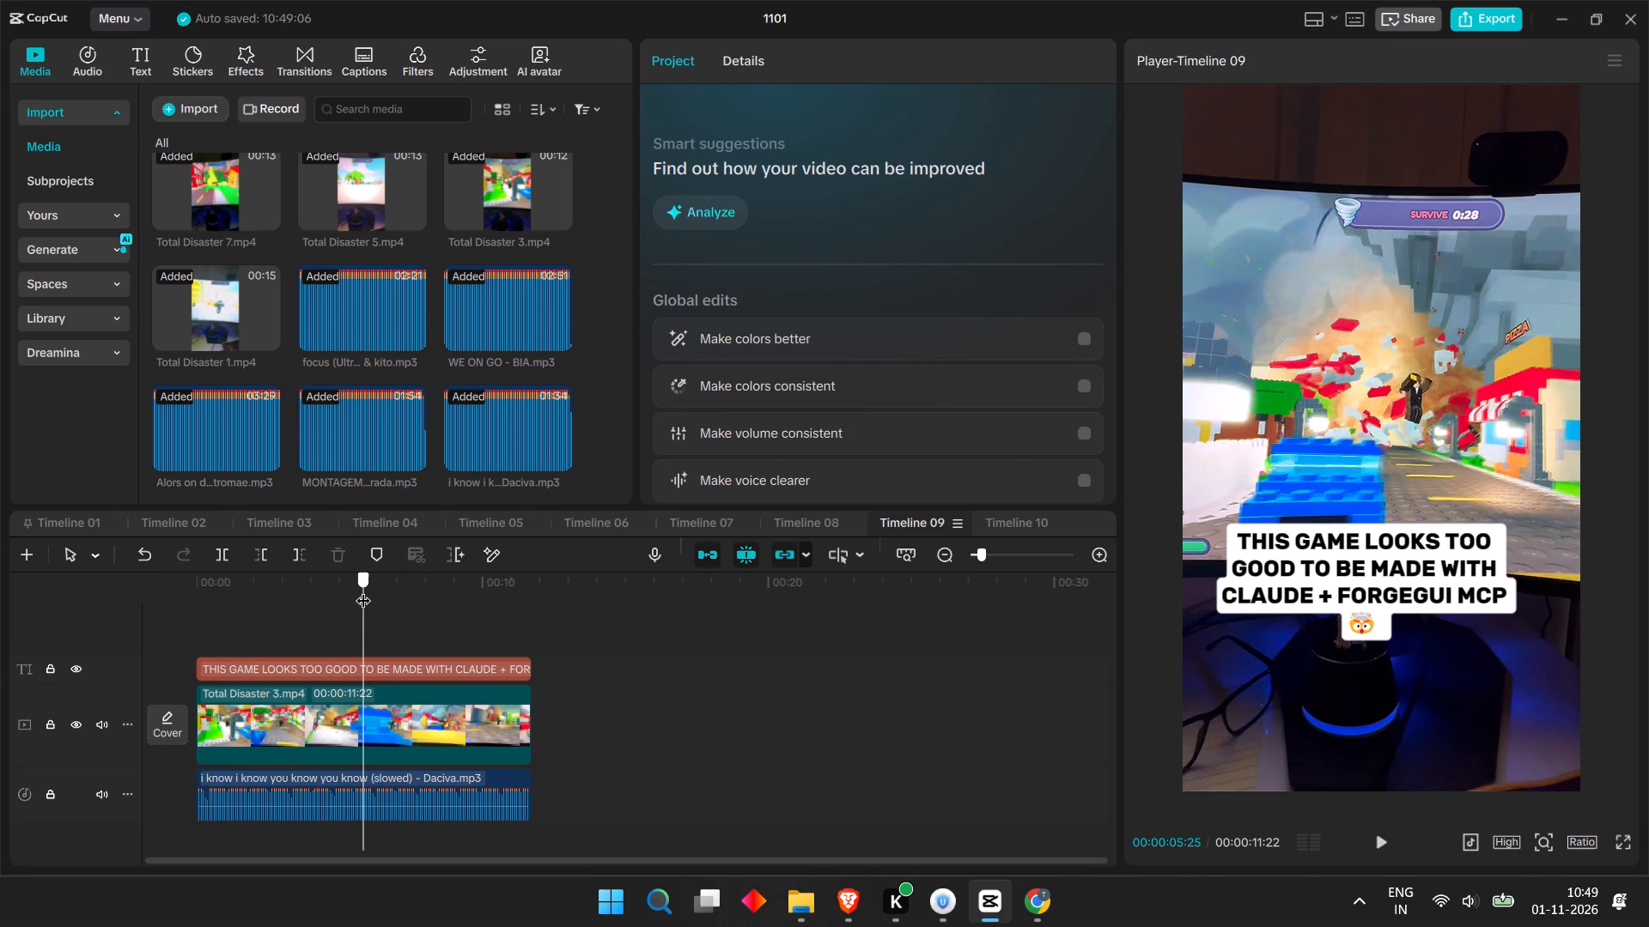
drag(363, 590, 488, 592)
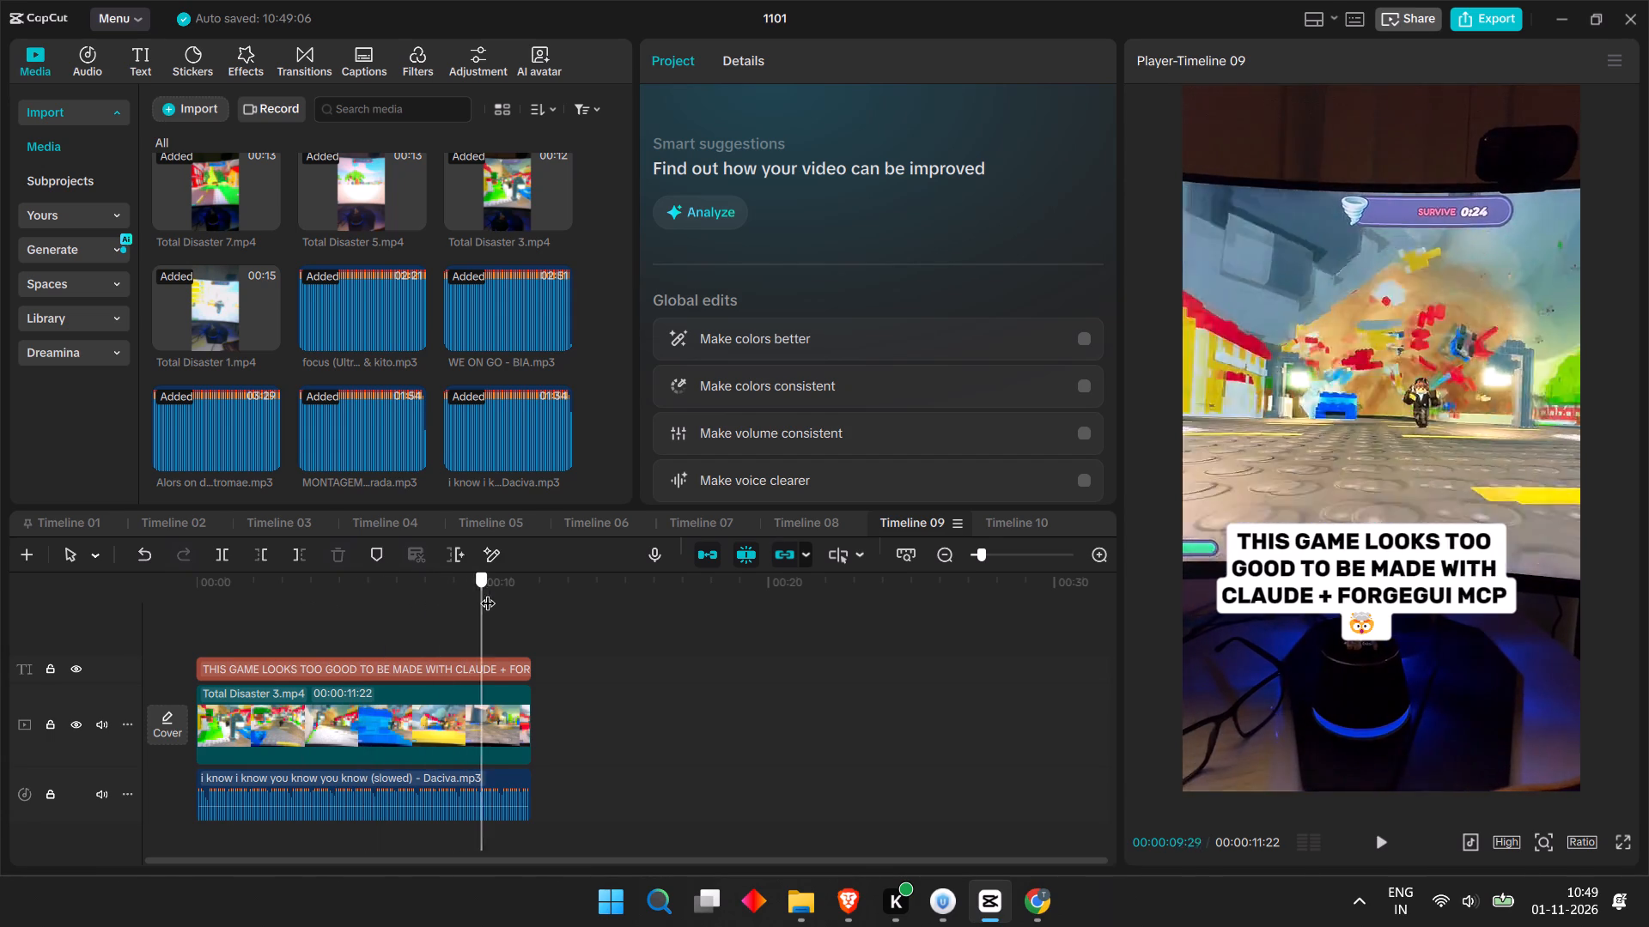
drag(488, 592, 493, 592)
click(419, 620)
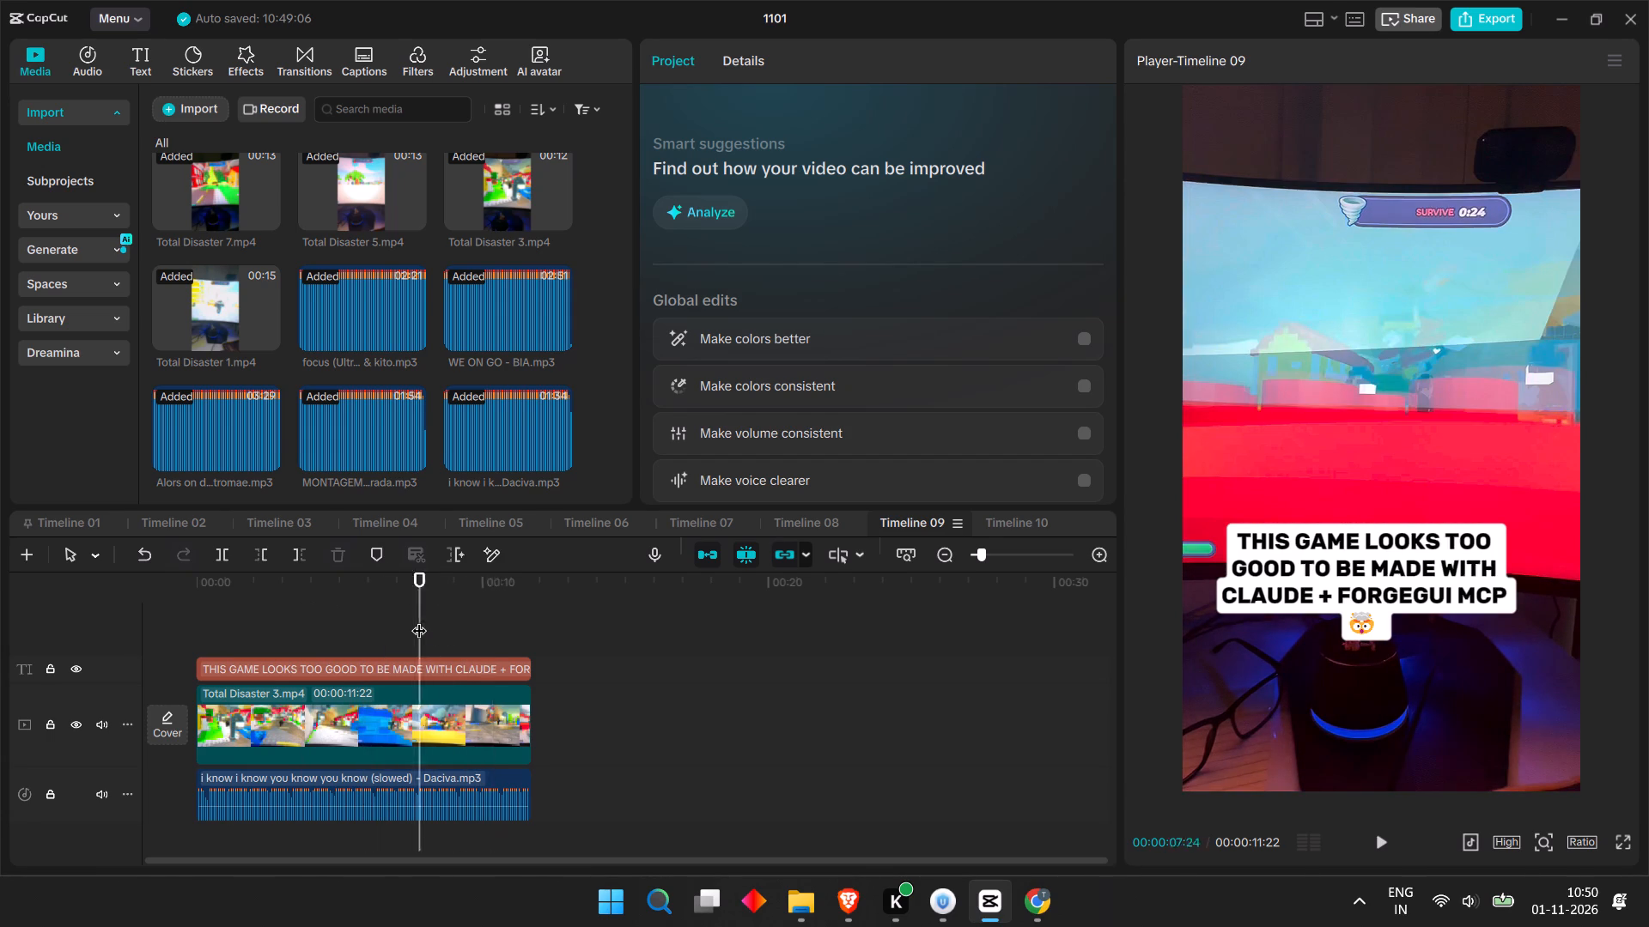
drag(419, 620, 363, 626)
drag(366, 607, 235, 627)
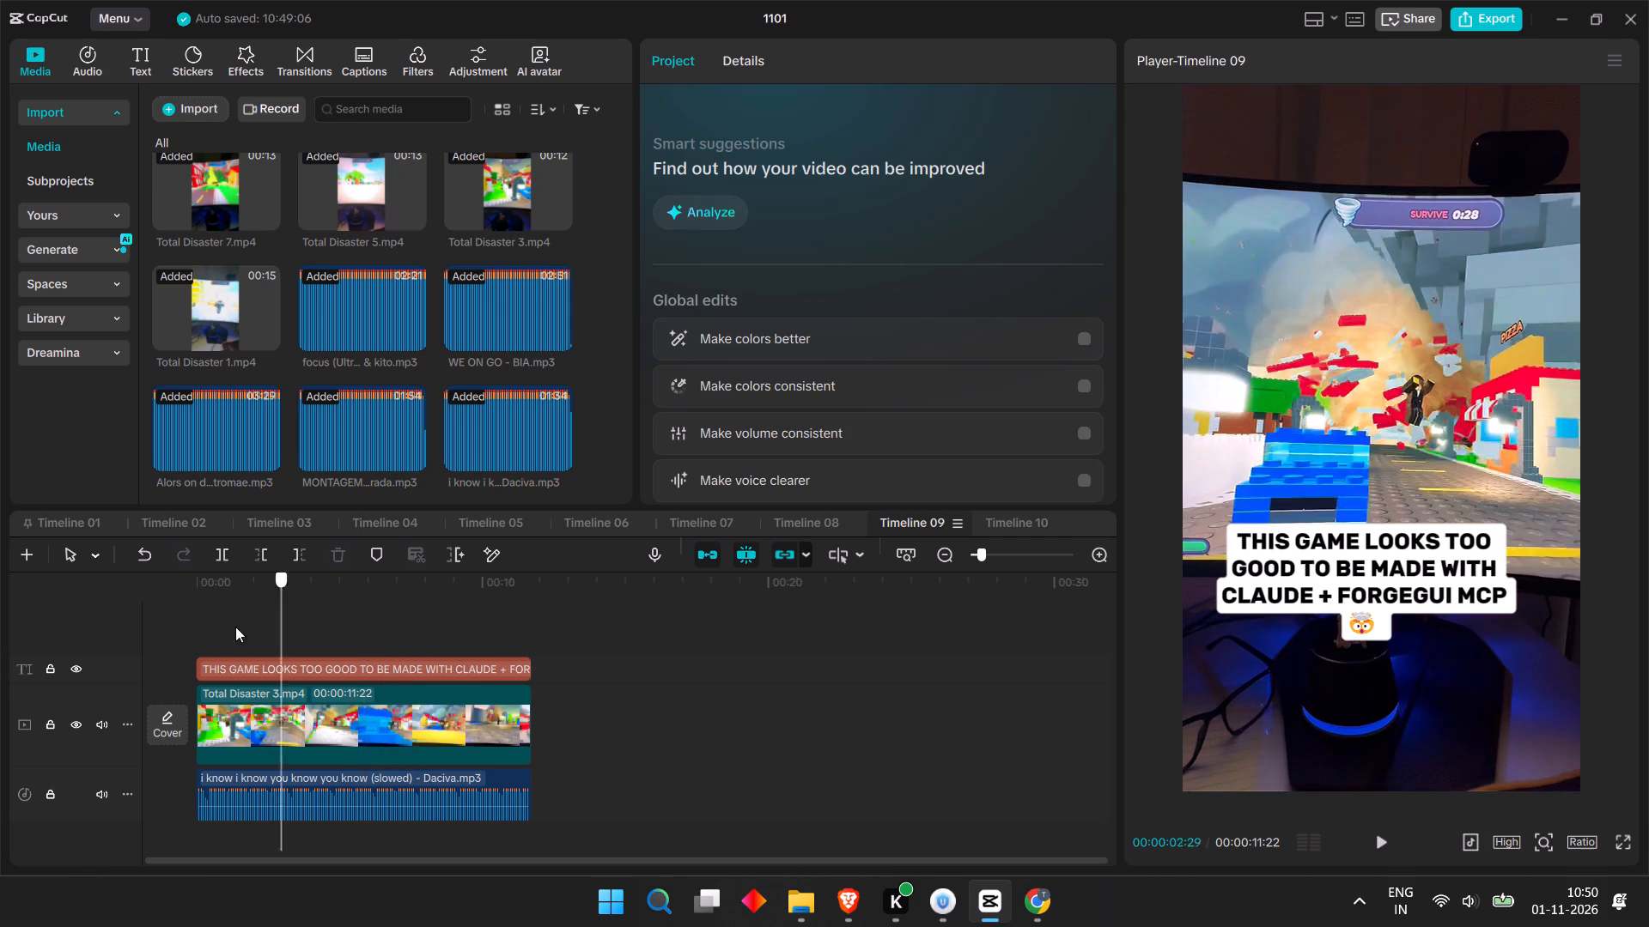
drag(235, 627, 217, 628)
Return to the Timeline 03 short and scrub back and forth through its middle and the part around 9 seconds.
click(300, 519)
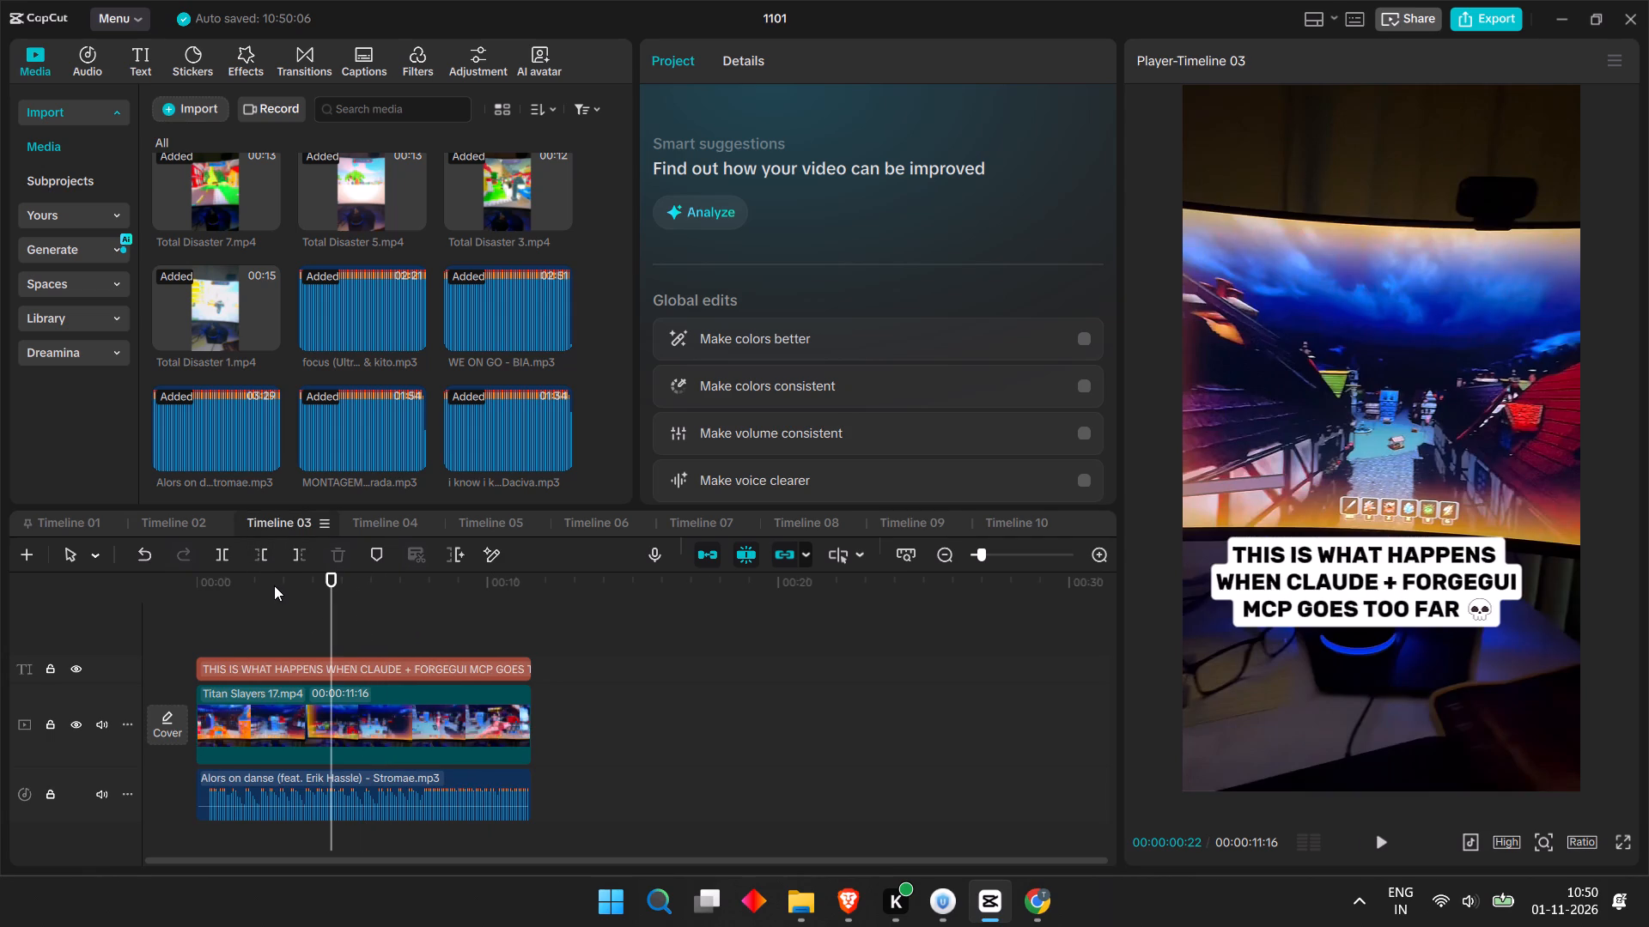
click(295, 600)
click(370, 599)
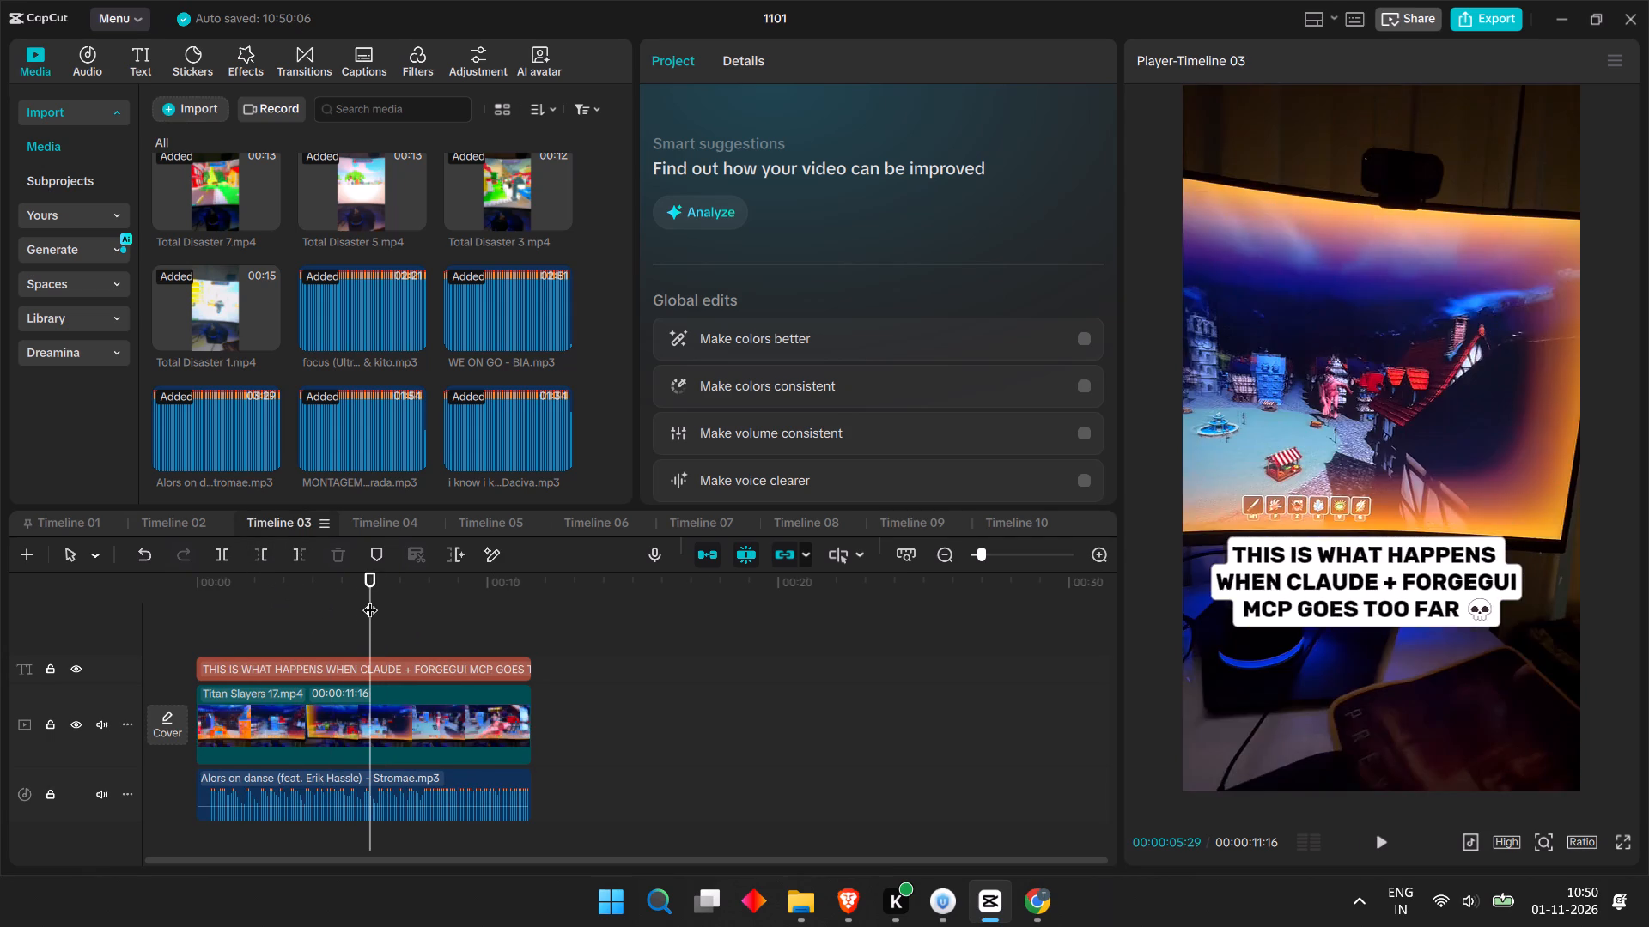
click(459, 609)
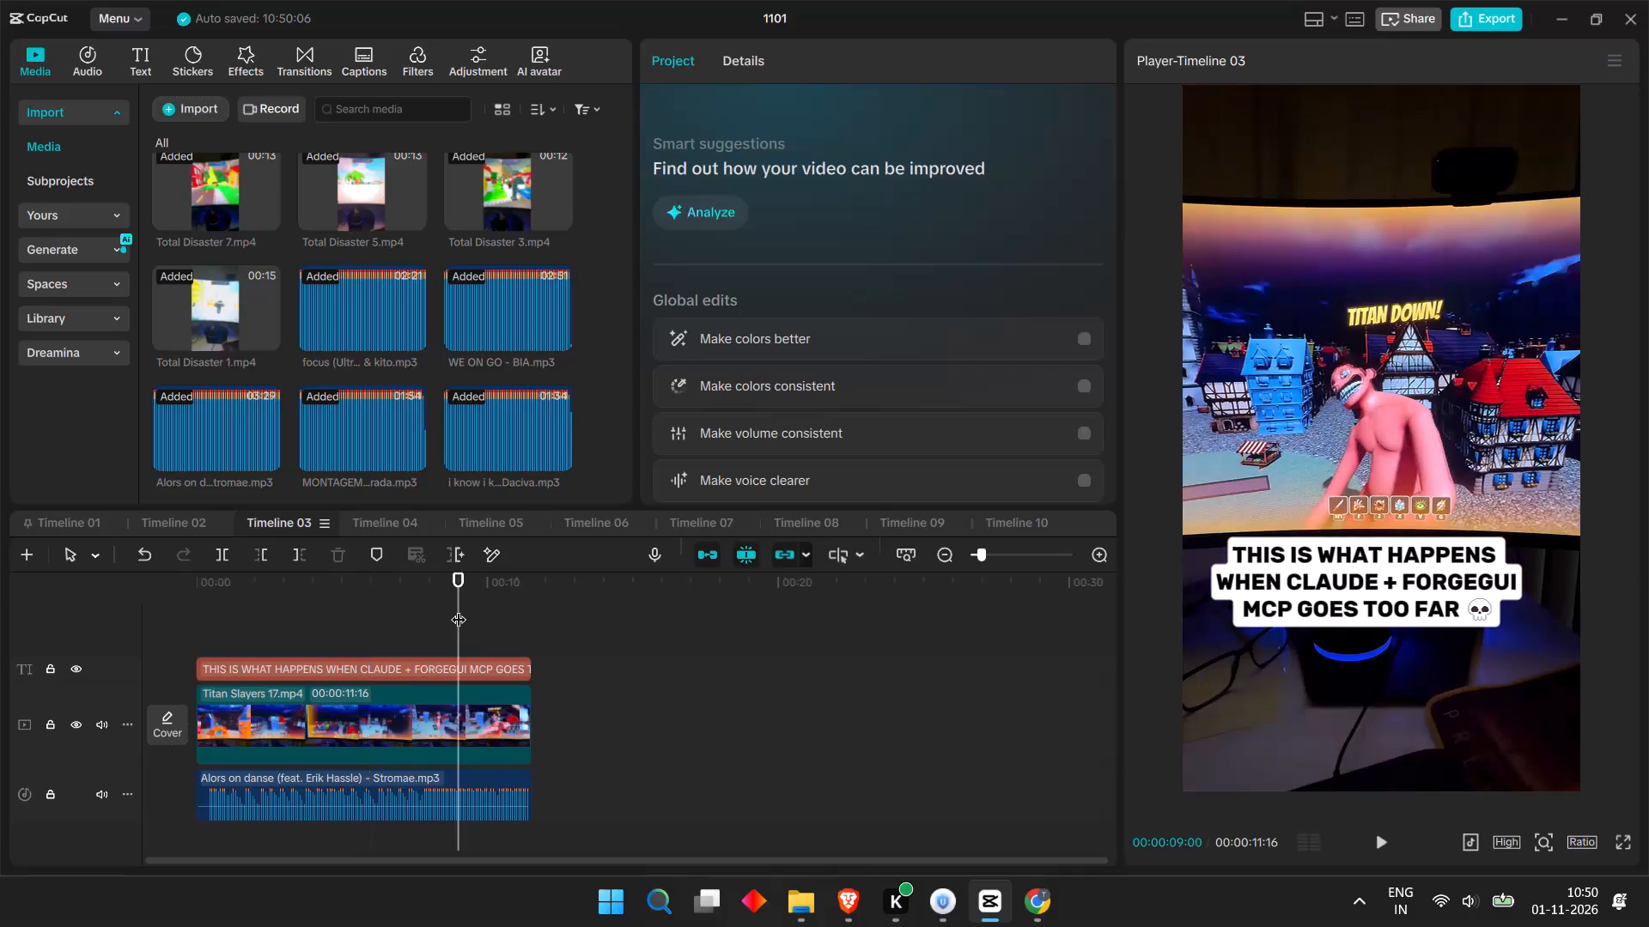
drag(459, 609, 262, 625)
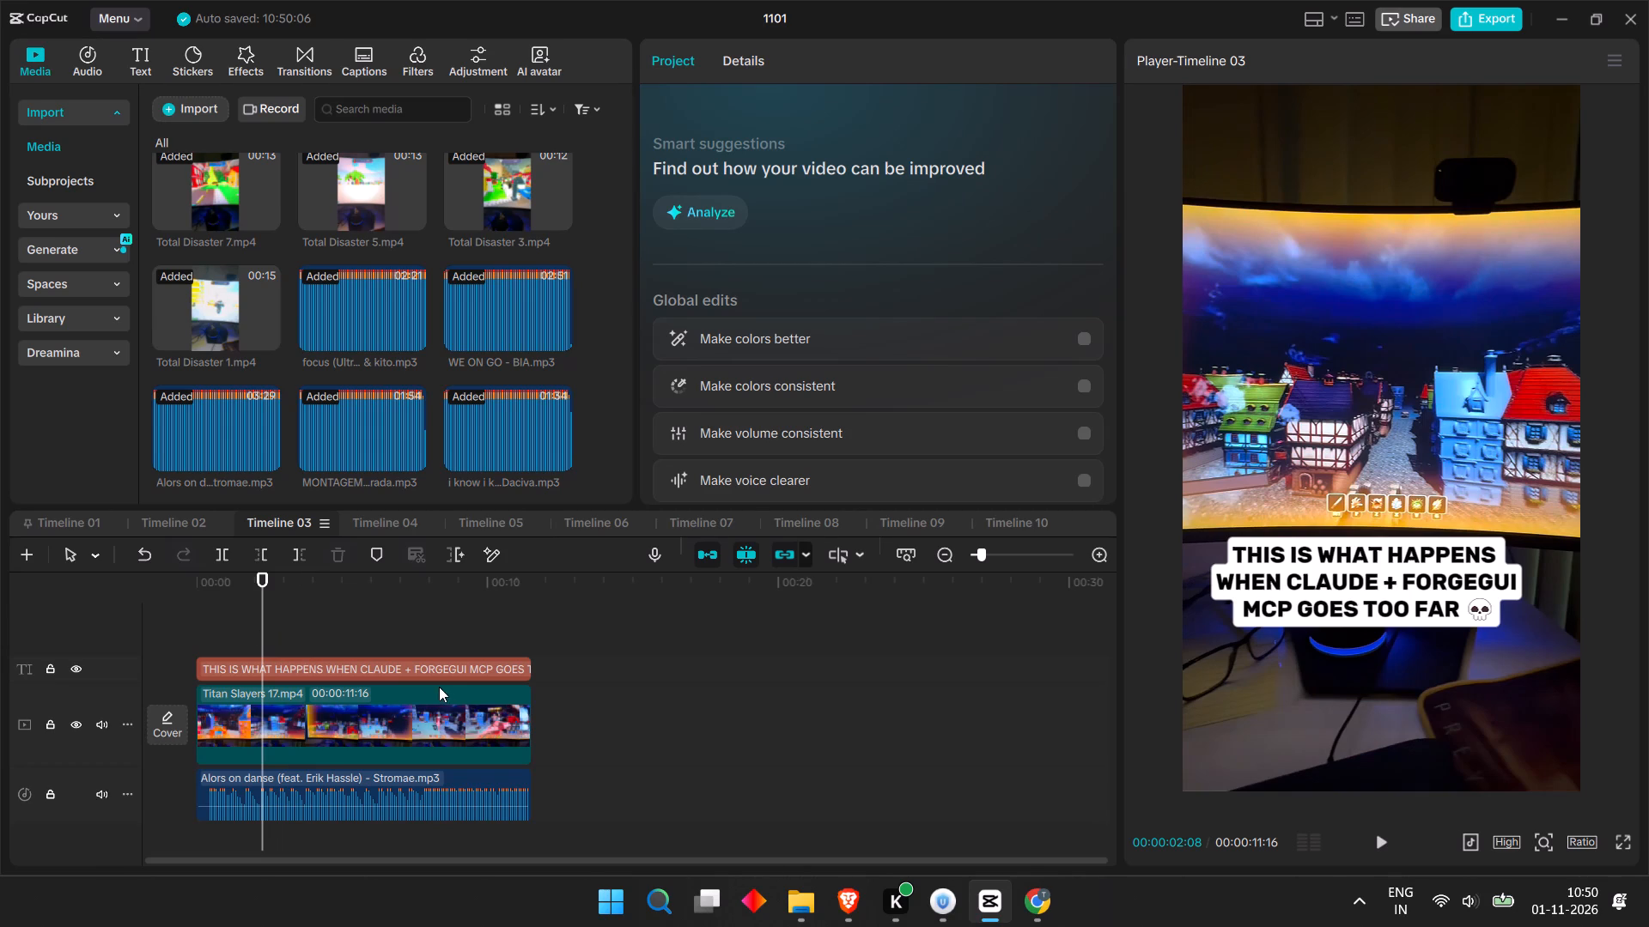
click(461, 582)
drag(461, 582, 453, 584)
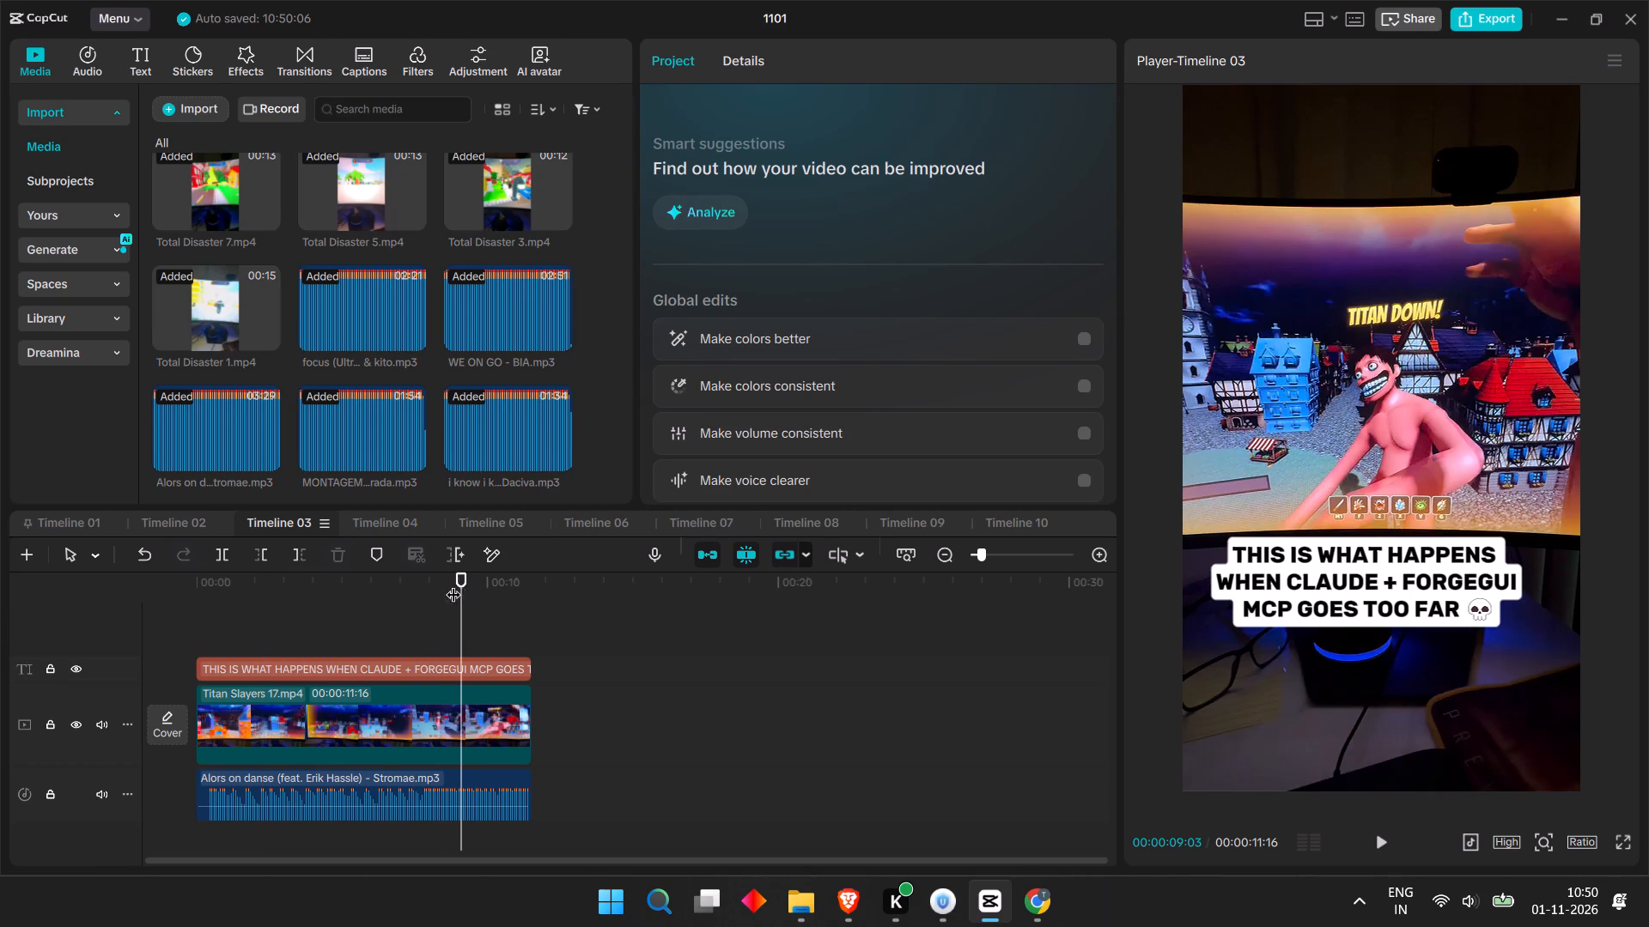
drag(453, 584, 319, 597)
click(319, 597)
drag(319, 597, 358, 598)
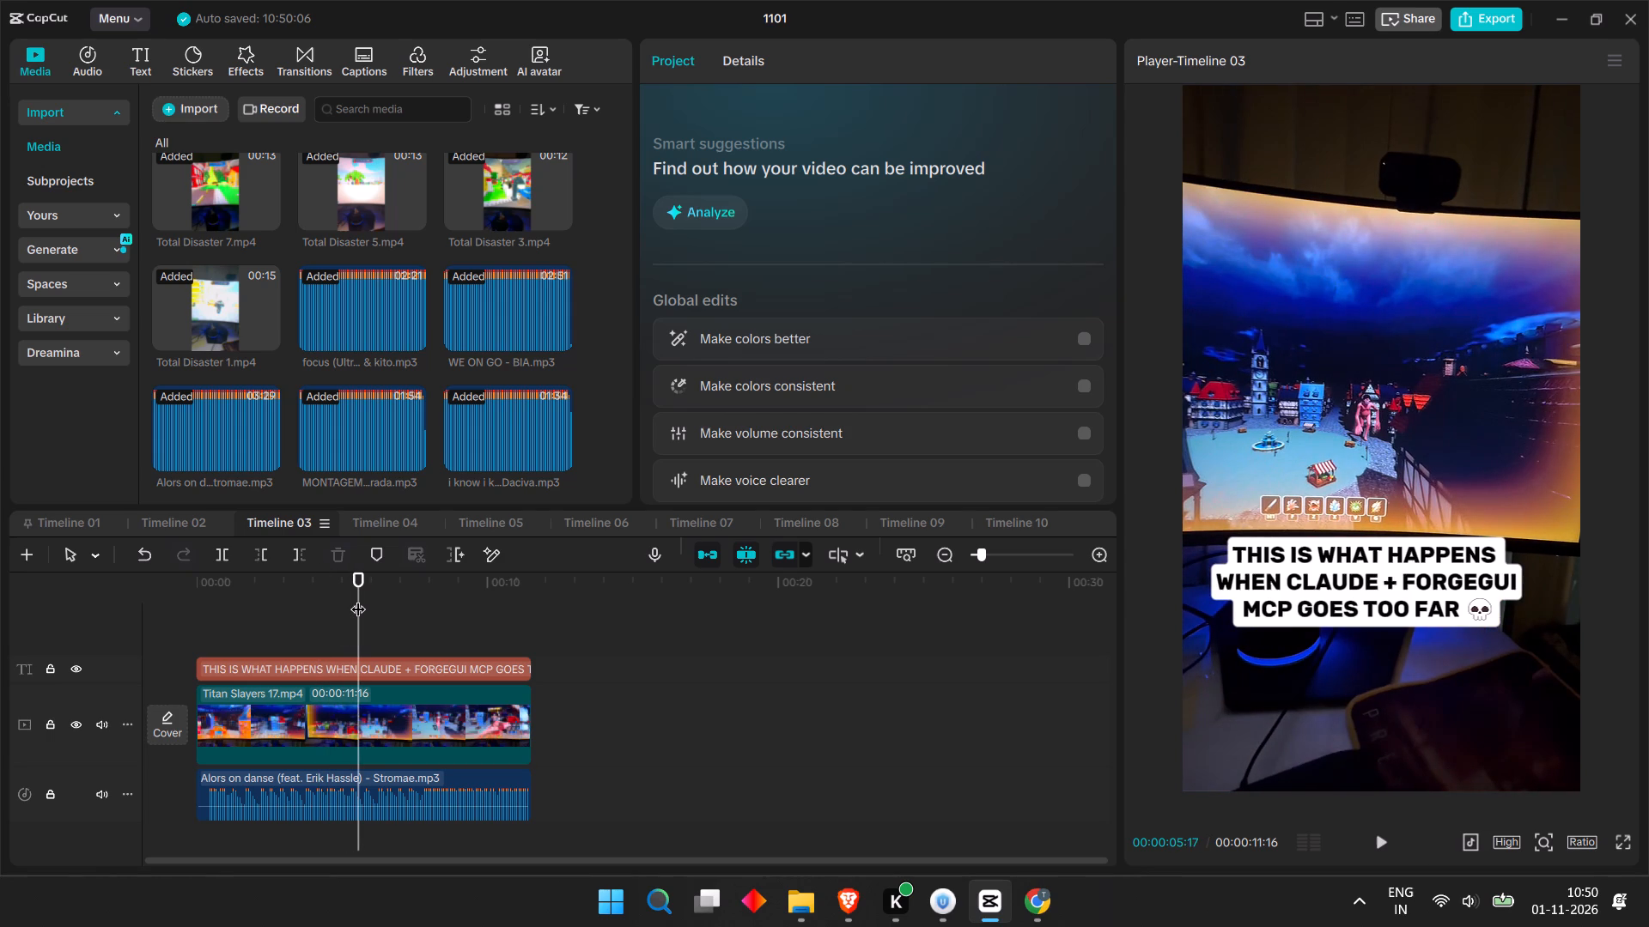
click(383, 597)
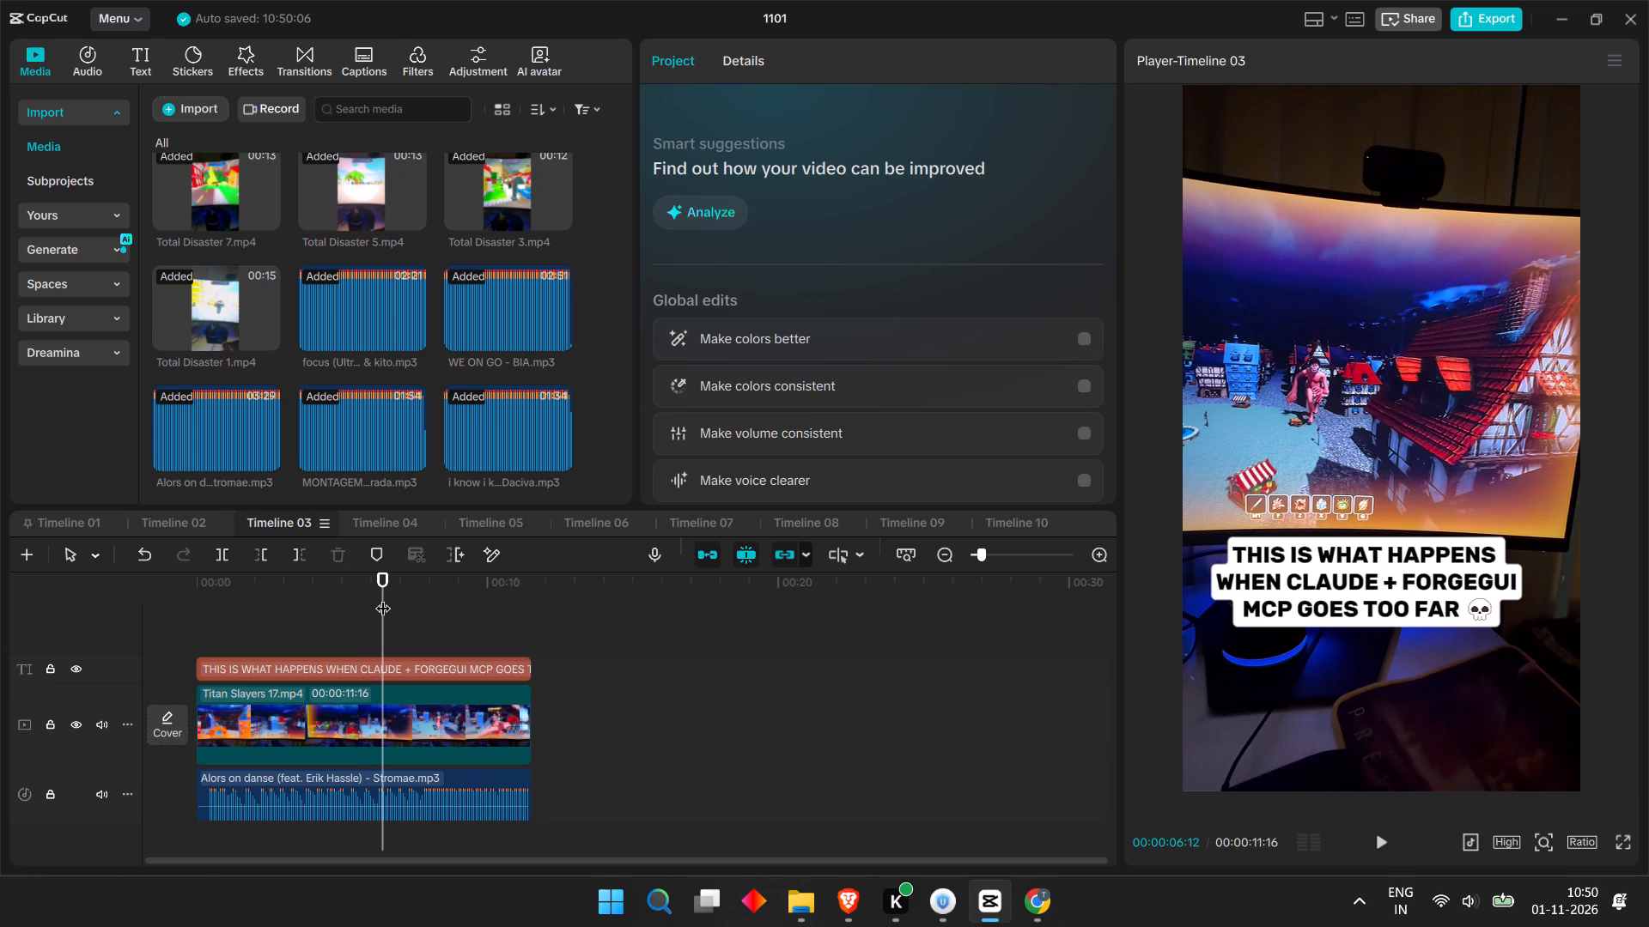
drag(383, 597, 404, 596)
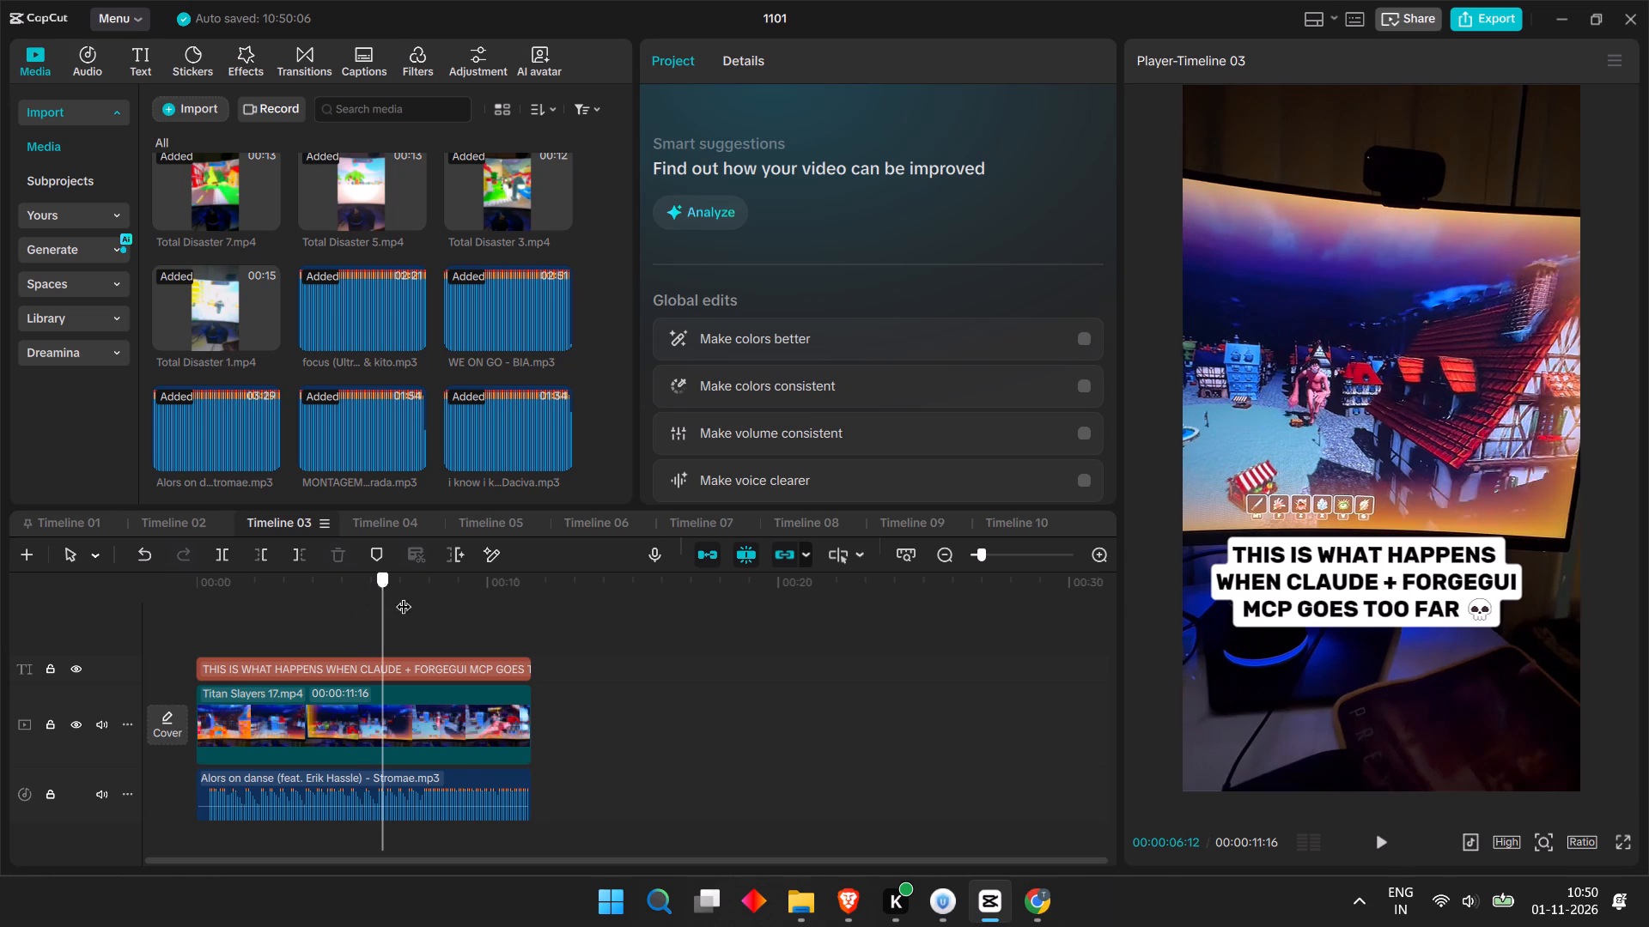
drag(404, 596, 476, 590)
drag(476, 590, 308, 604)
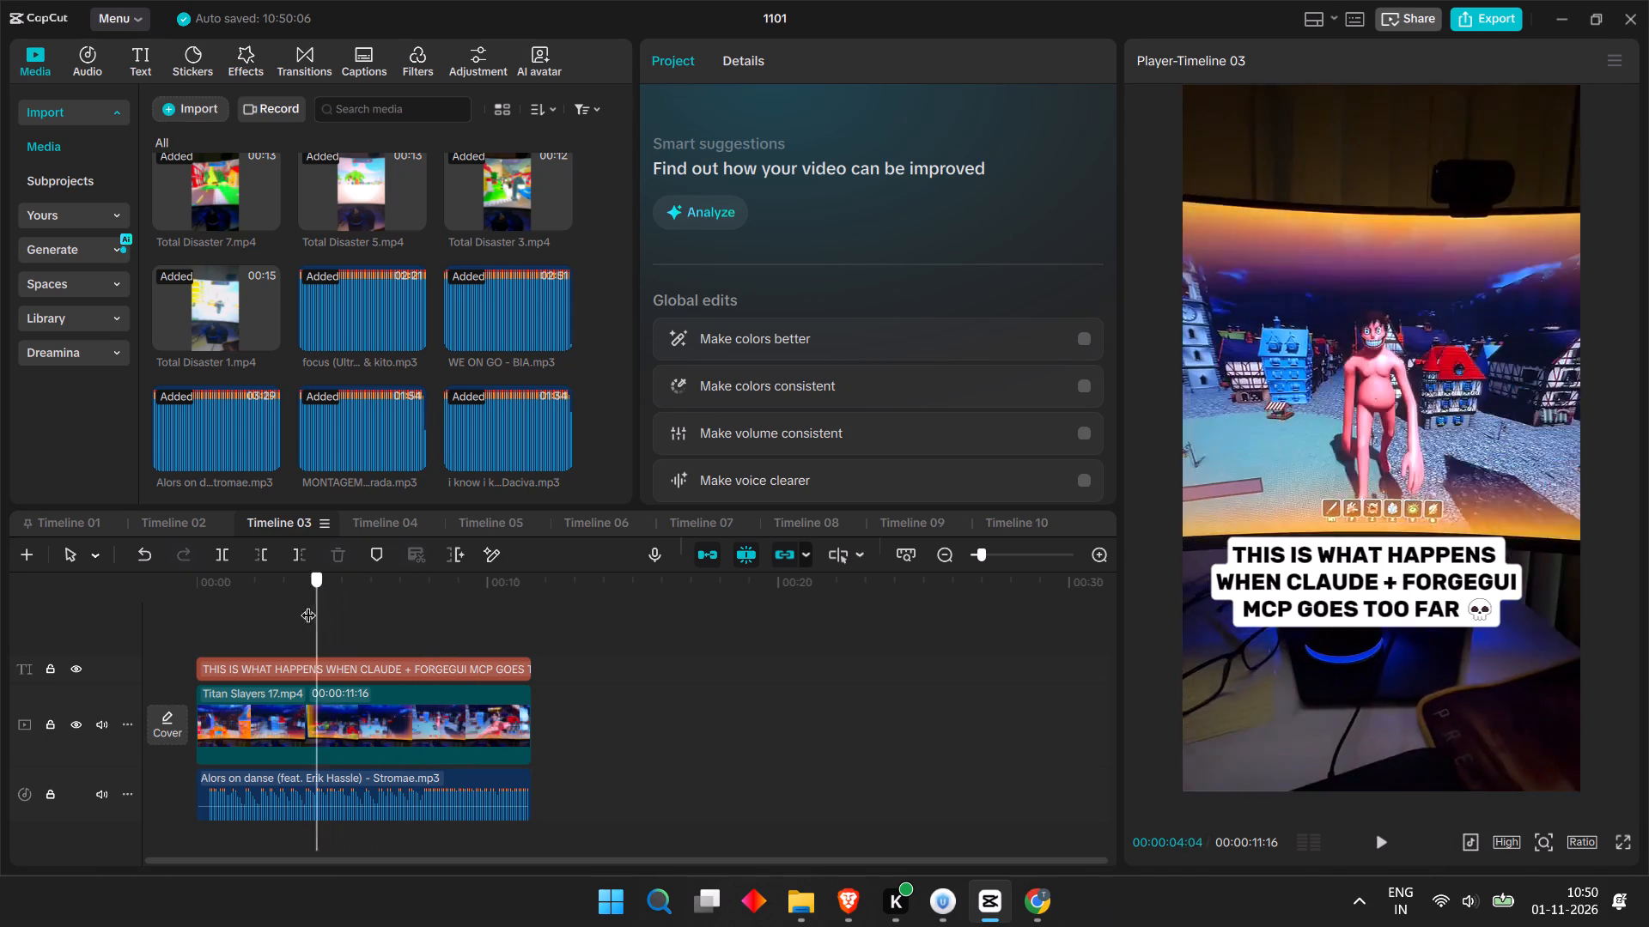
Rewind the Timeline 03 short, scrub through it to its end, and return to the start.
drag(308, 604, 143, 617)
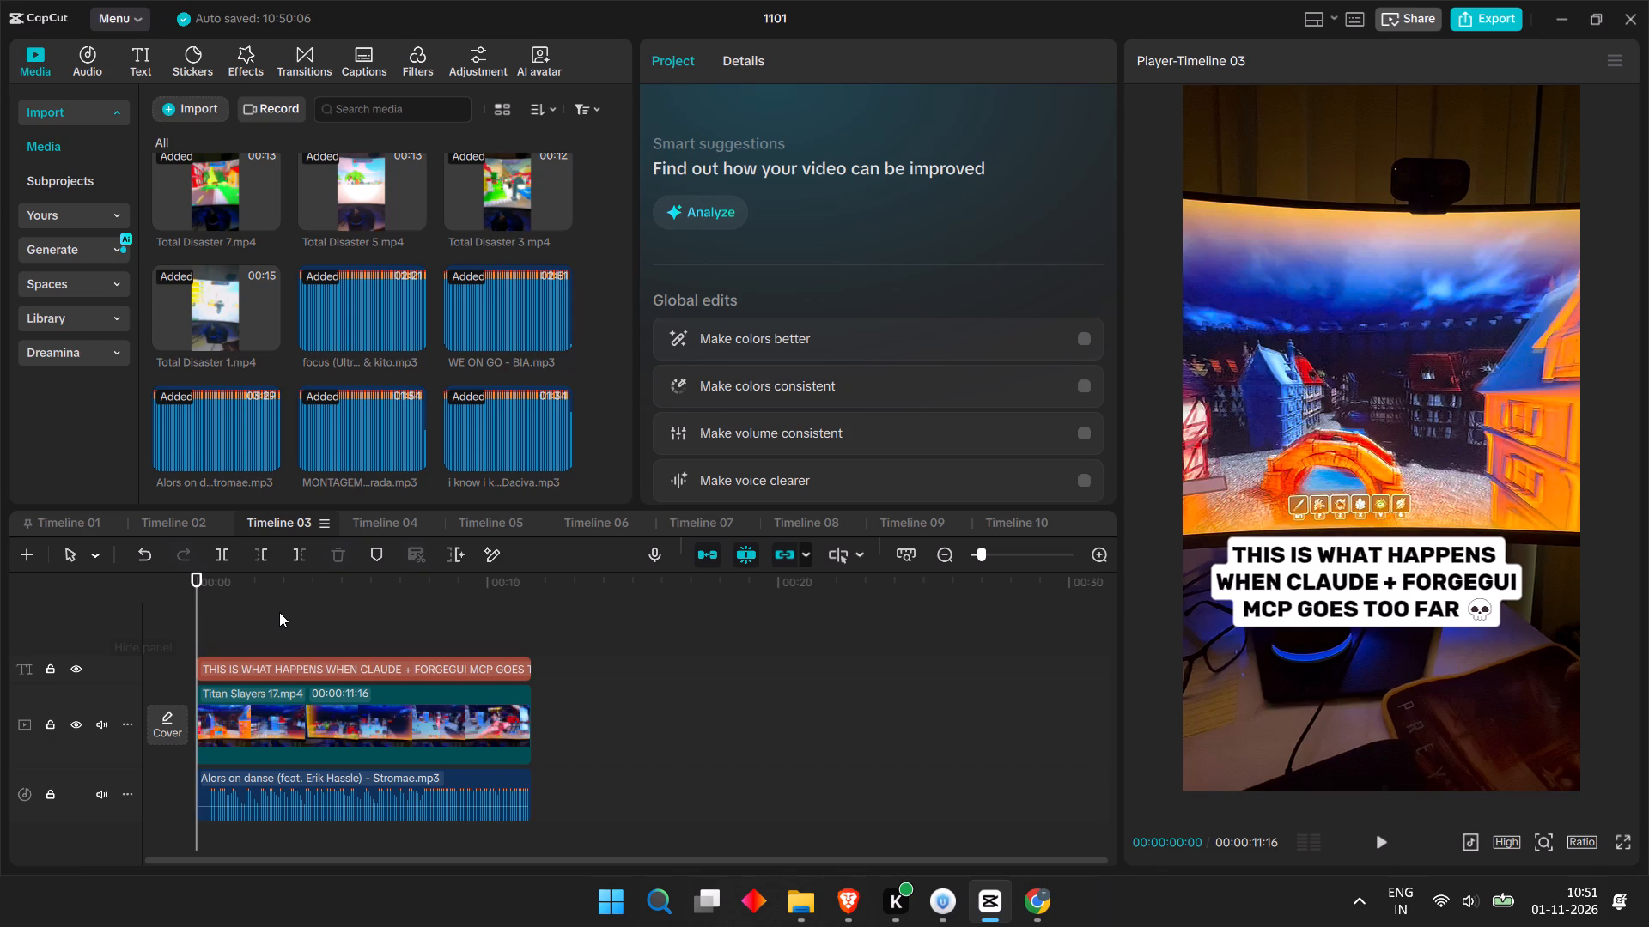
drag(279, 612, 324, 609)
drag(361, 585, 411, 579)
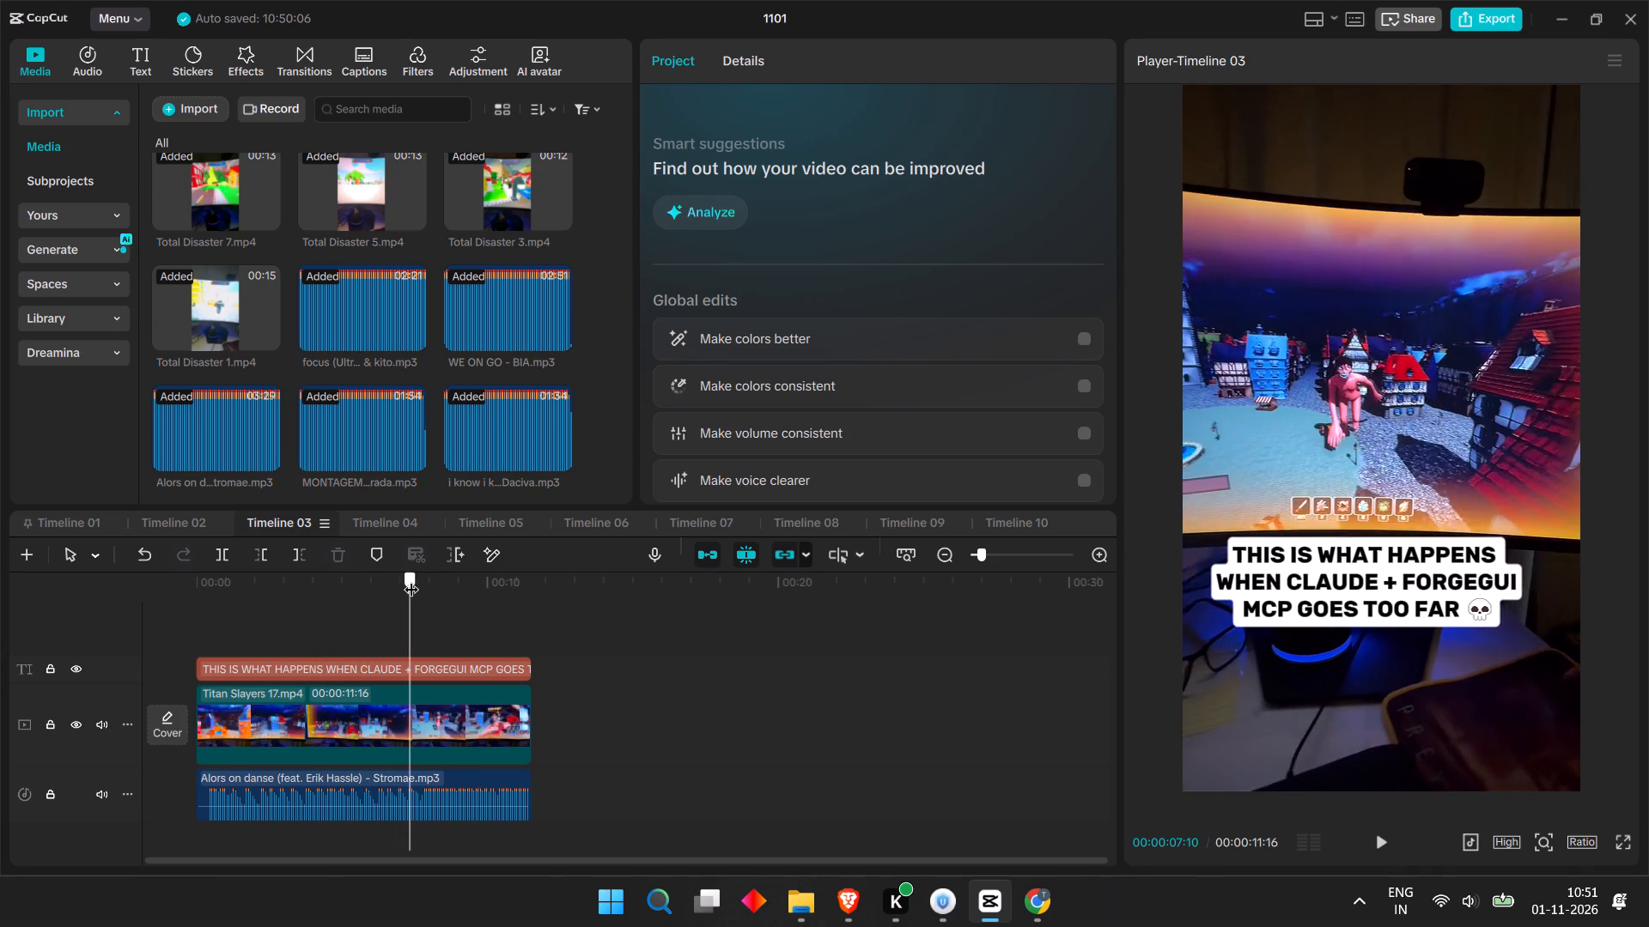
drag(411, 579, 534, 560)
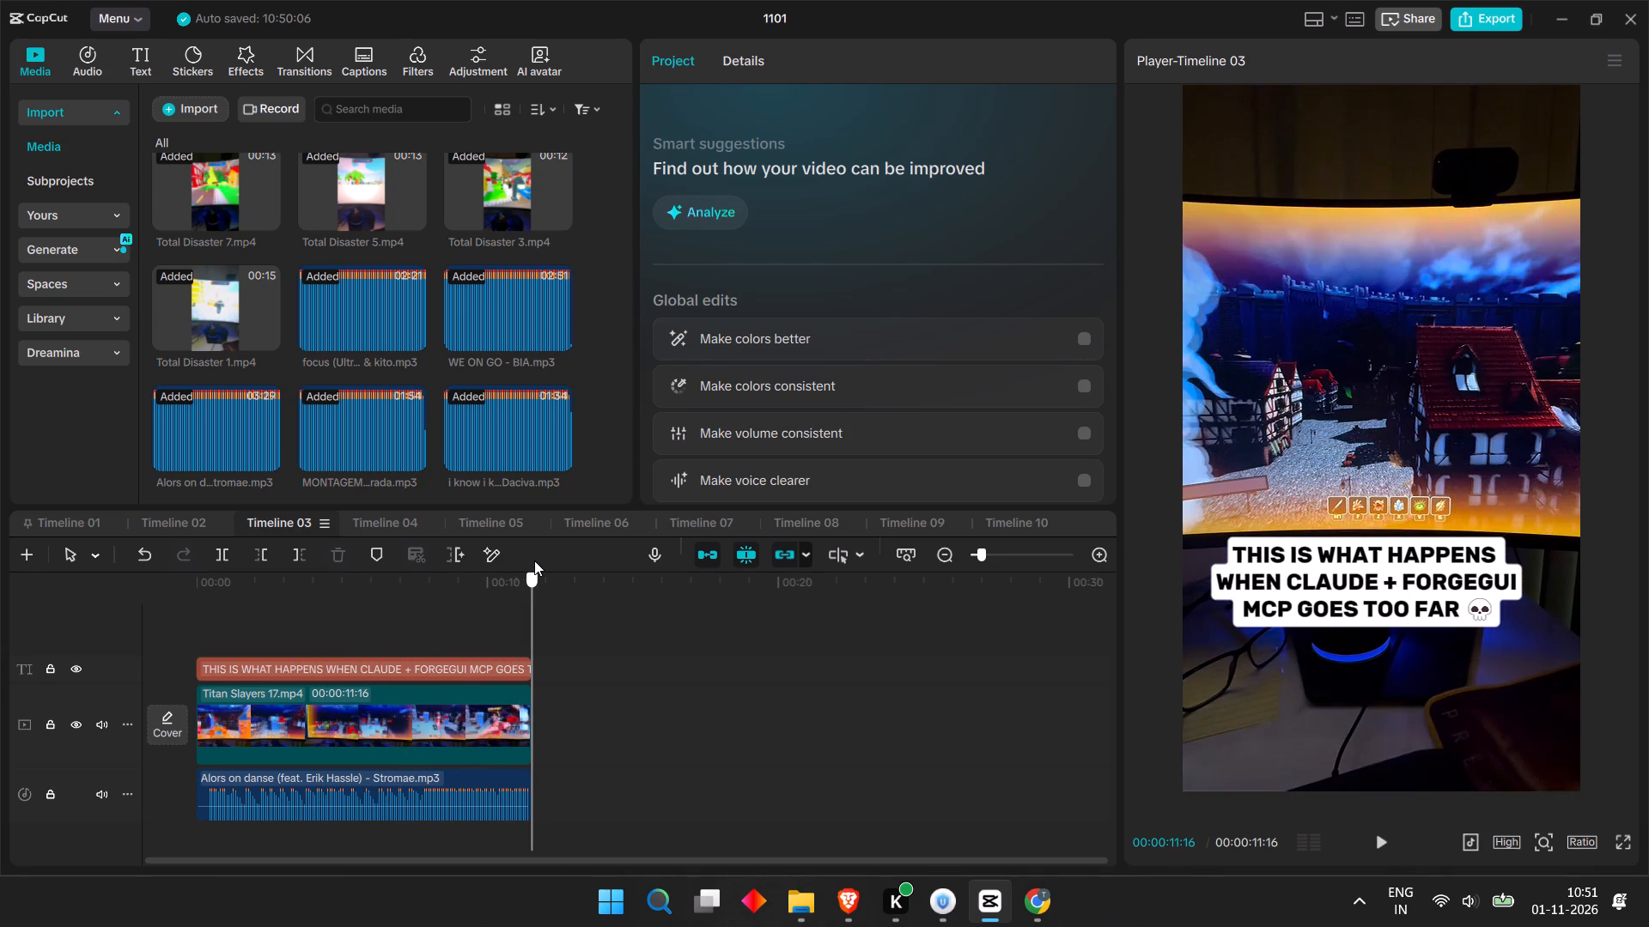
drag(534, 560, 137, 582)
click(394, 520)
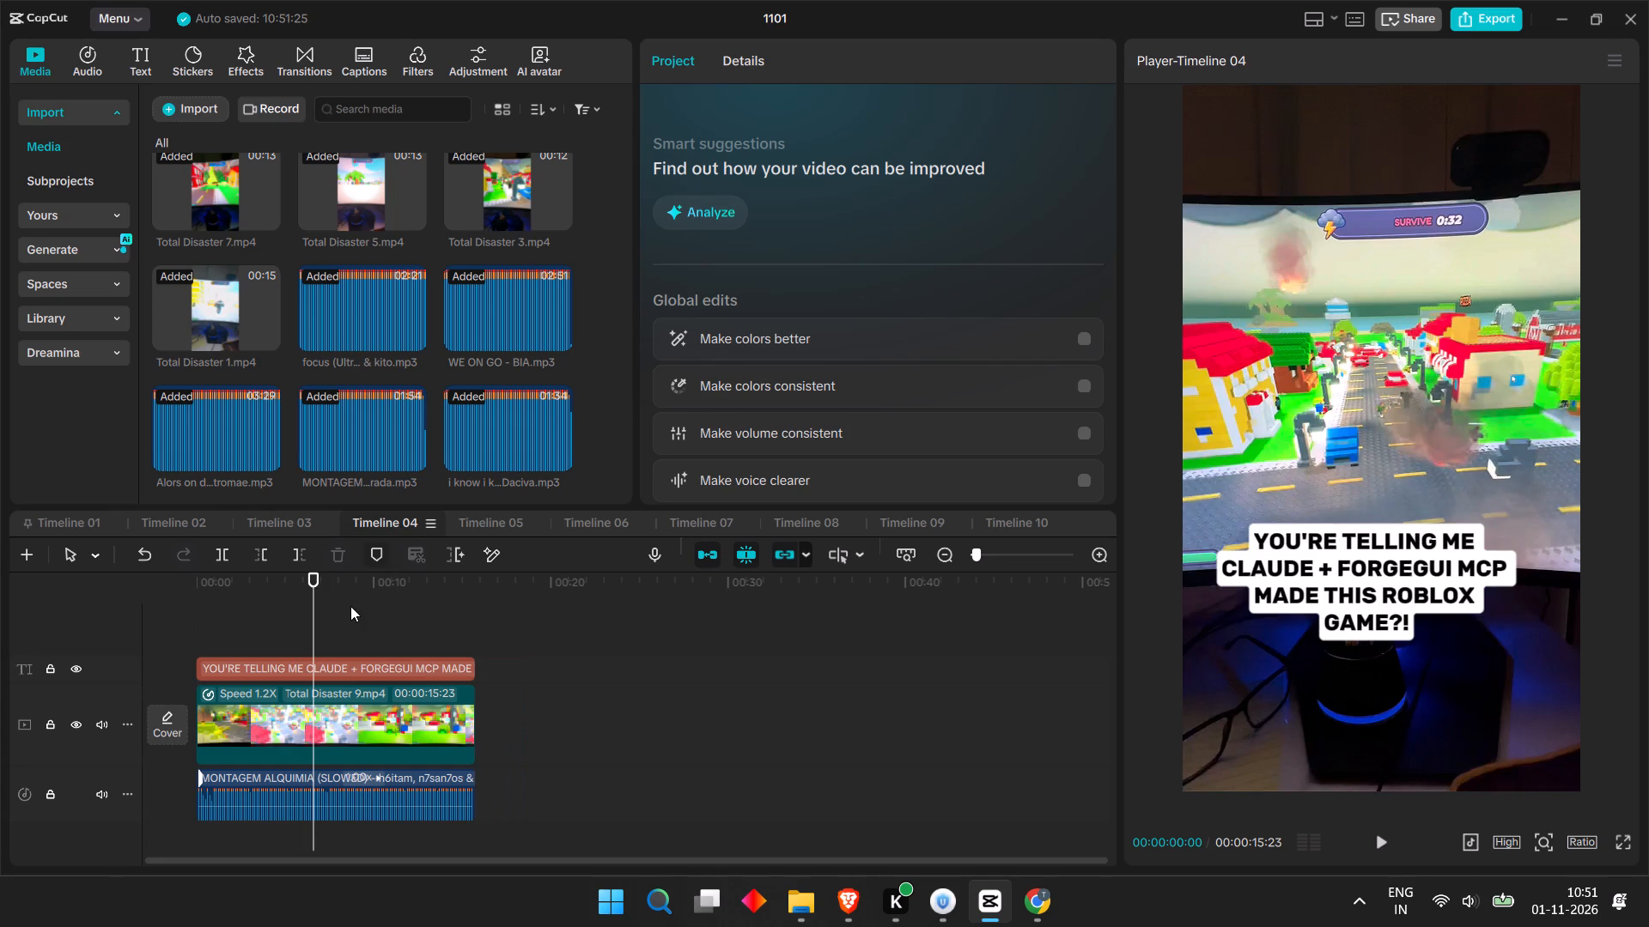
click(349, 607)
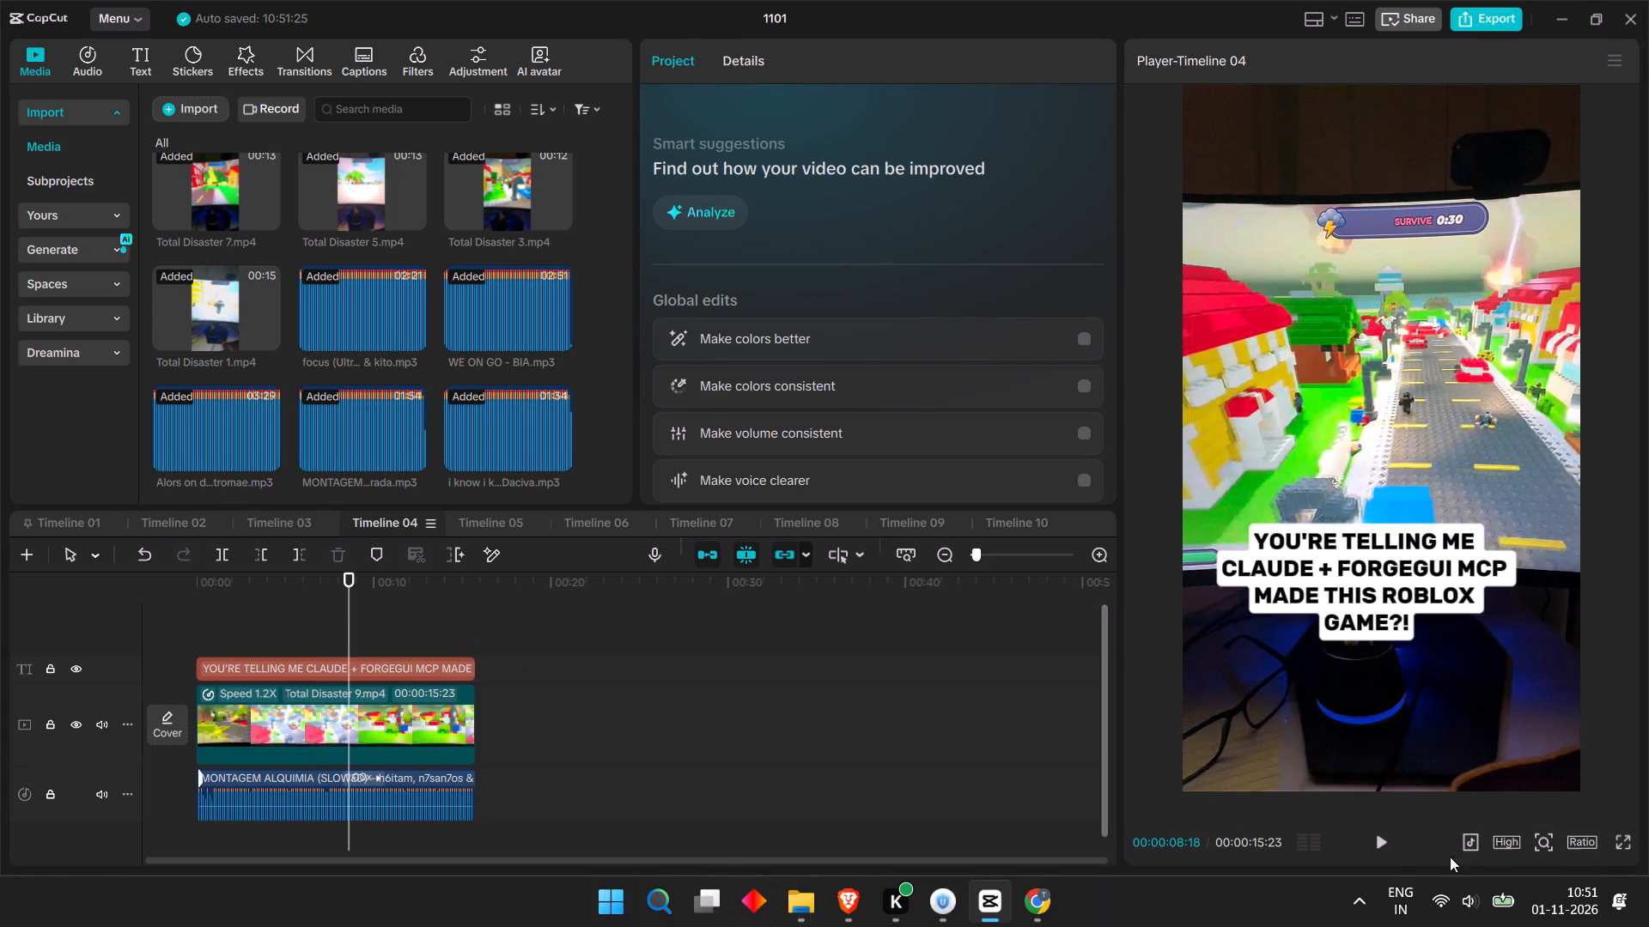
key(Return)
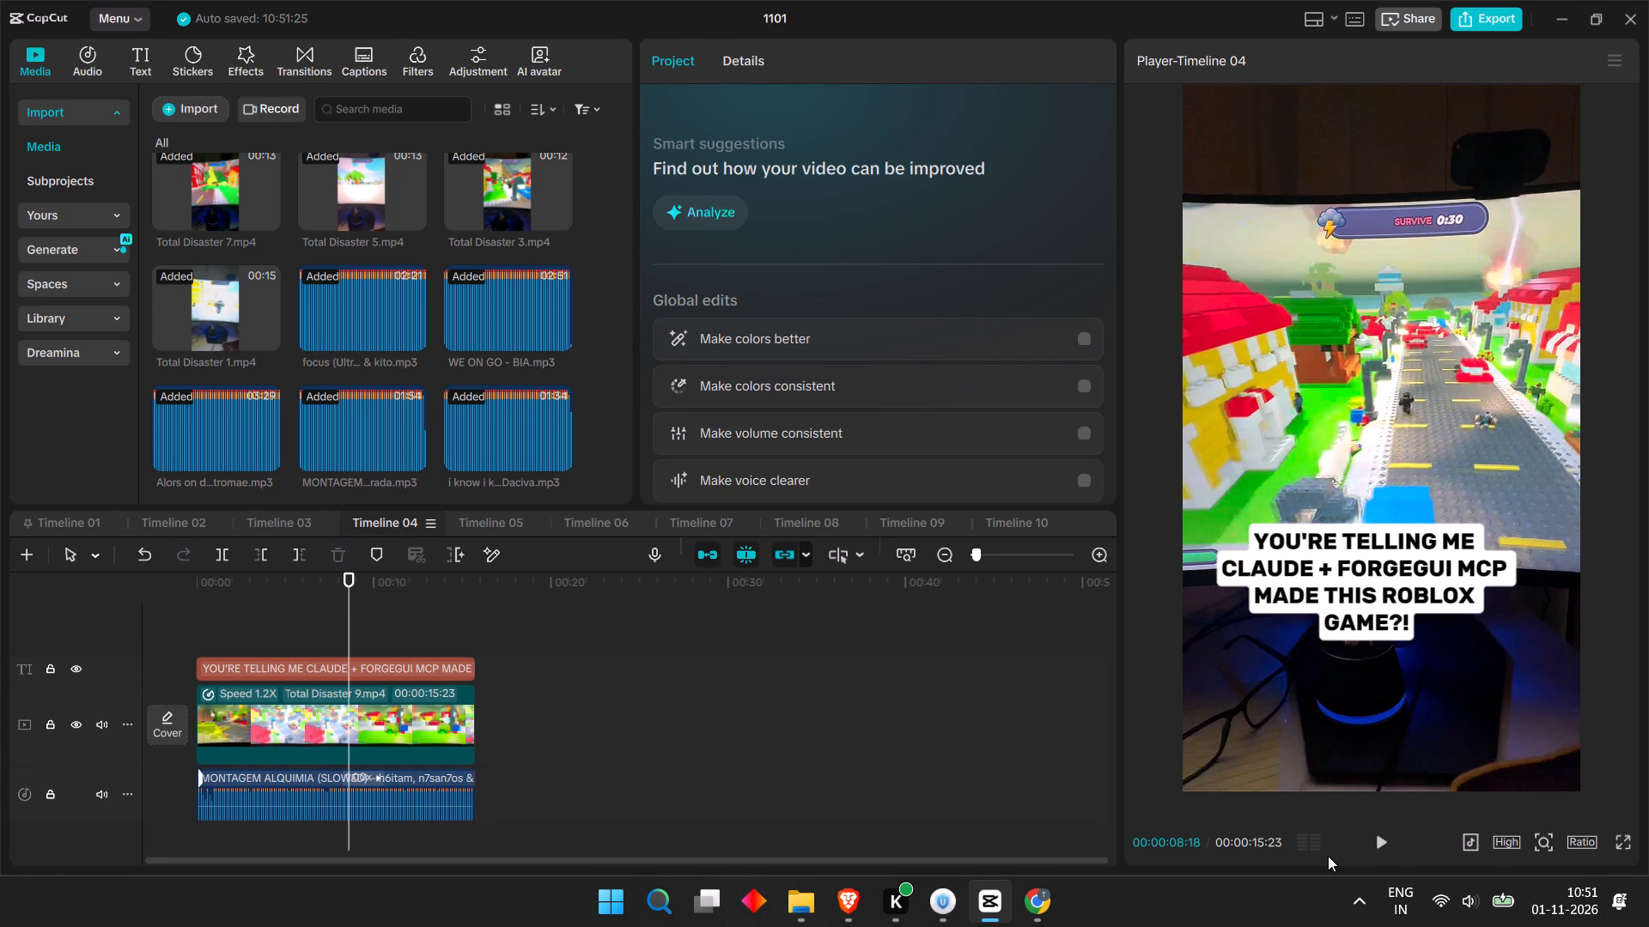
key(space)
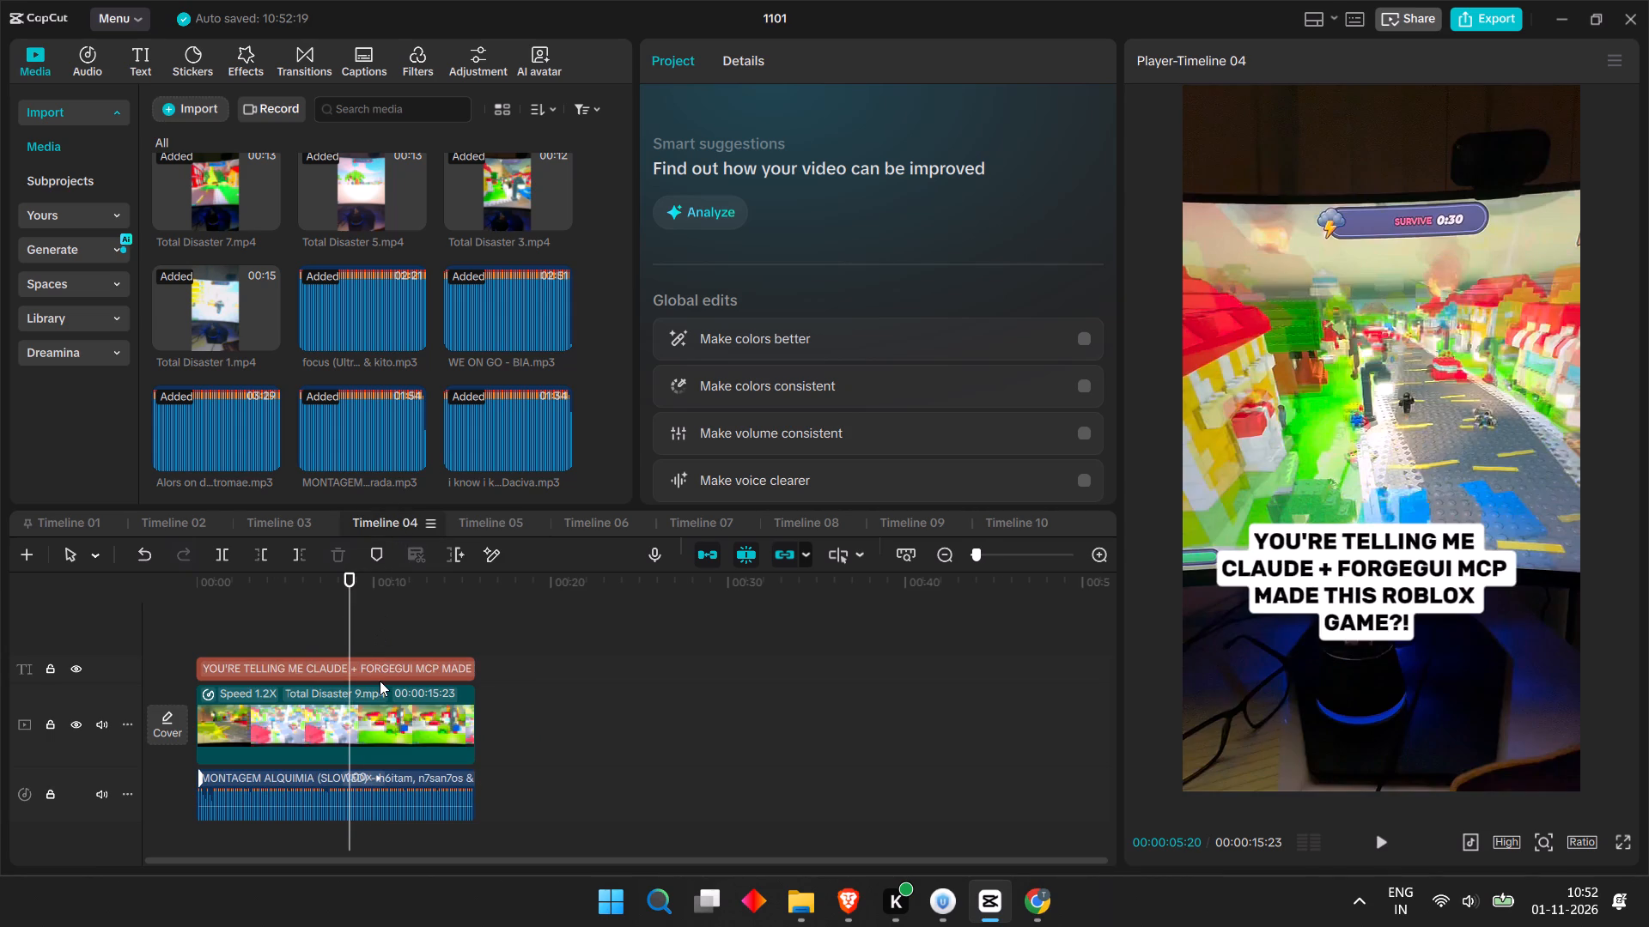
click(412, 701)
click(458, 652)
click(446, 676)
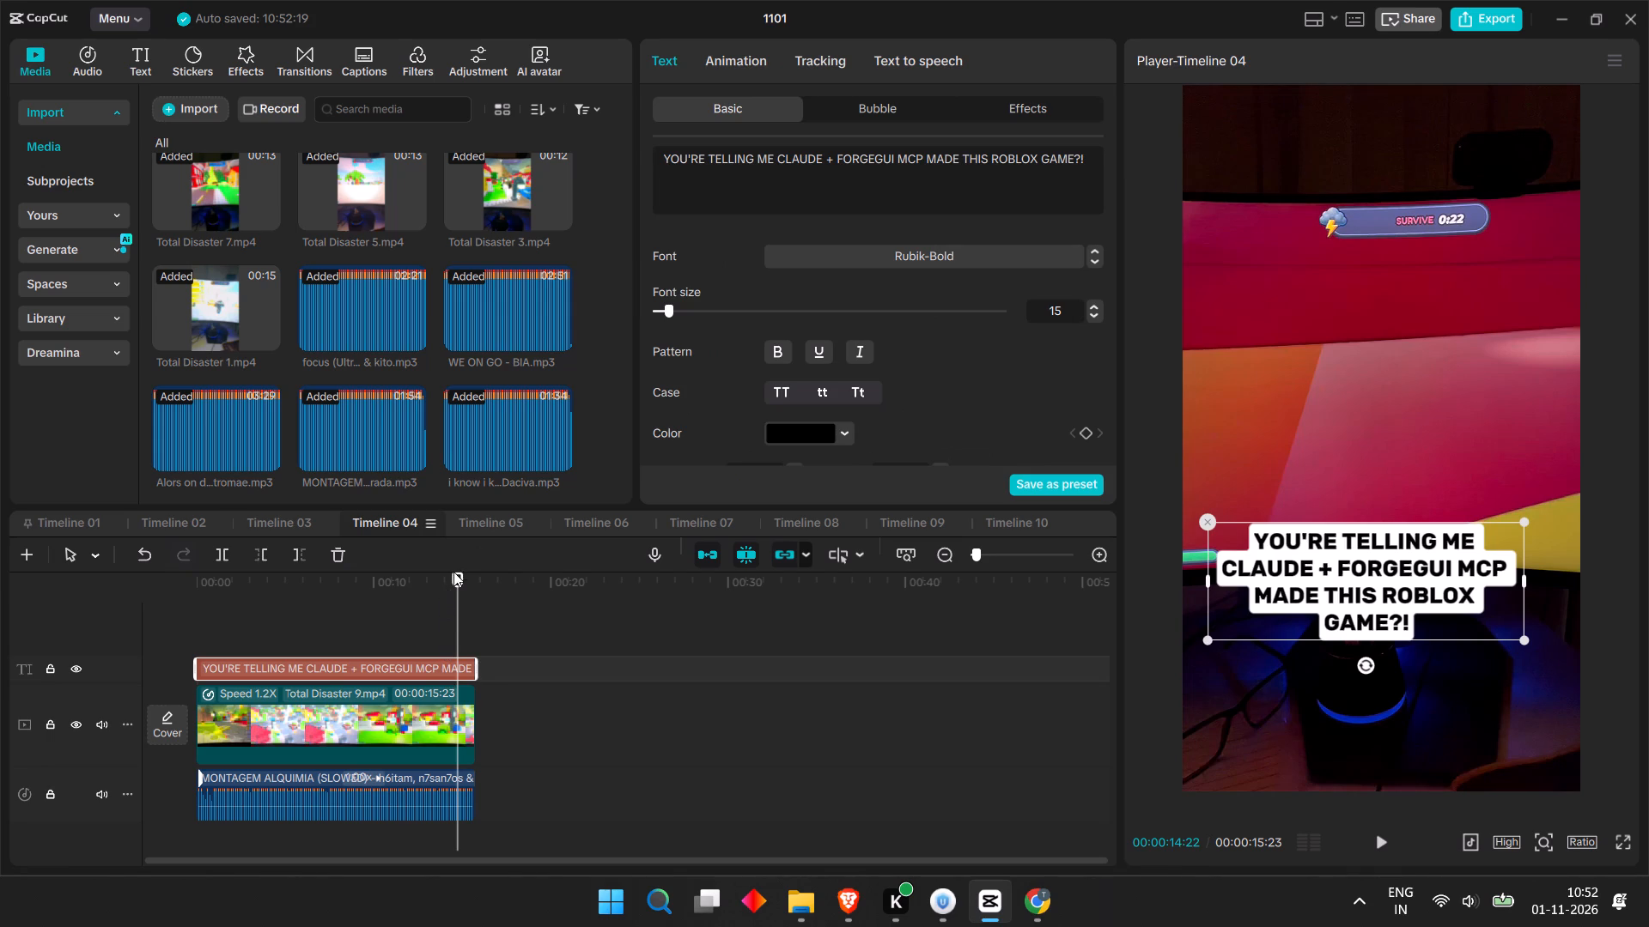
drag(453, 579, 203, 593)
click(341, 704)
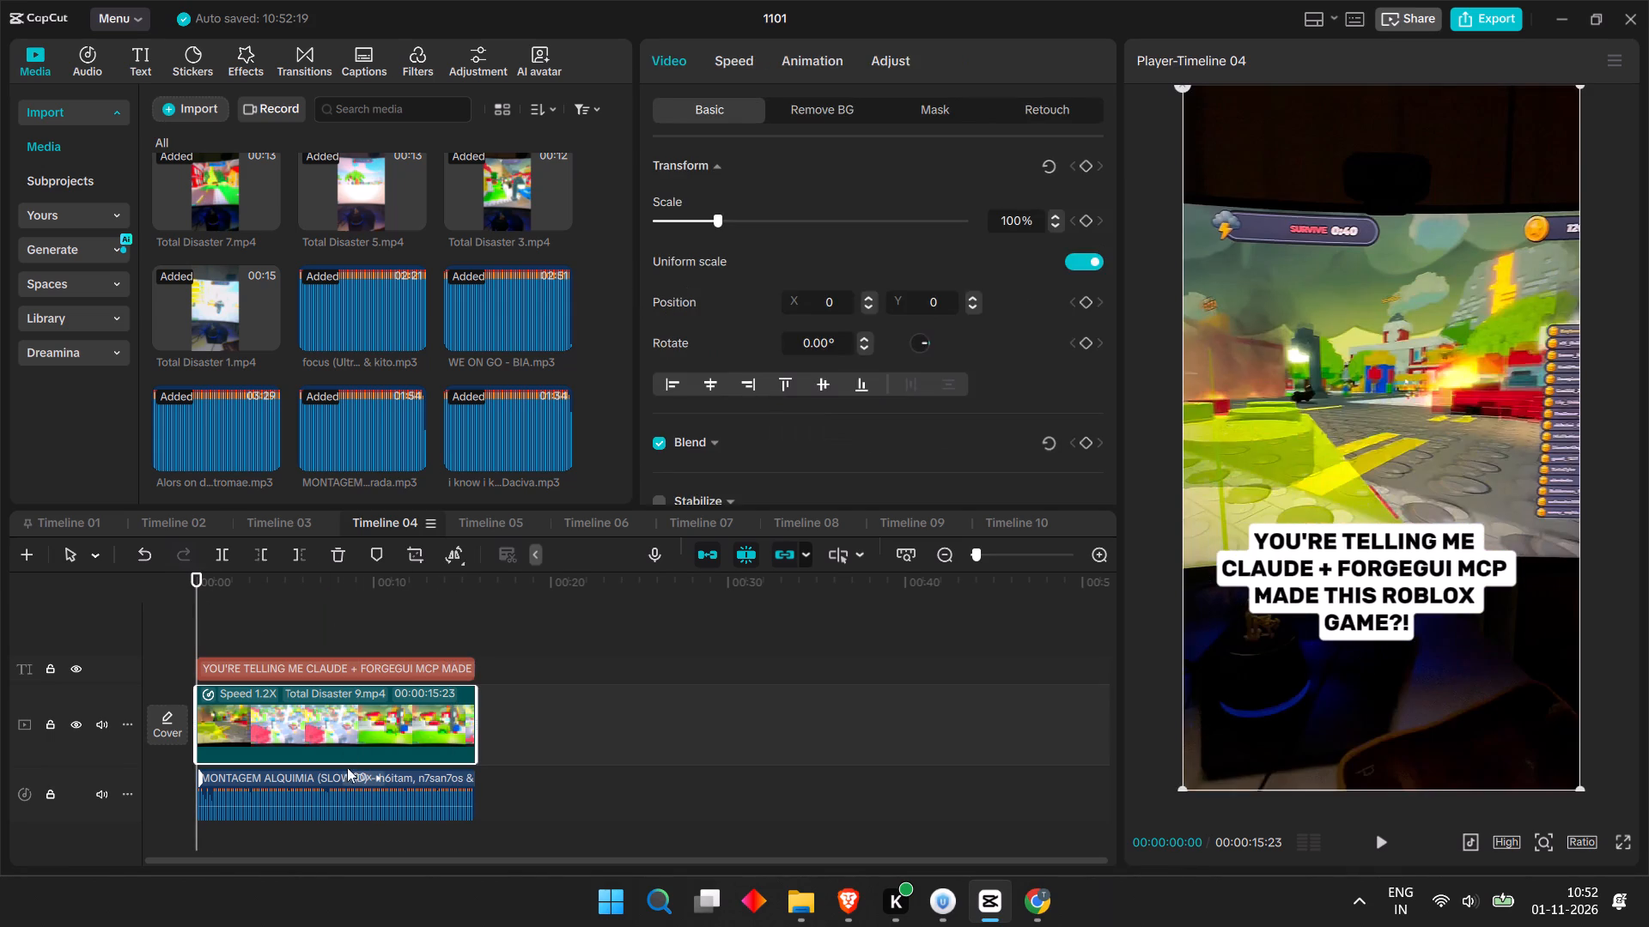
click(348, 803)
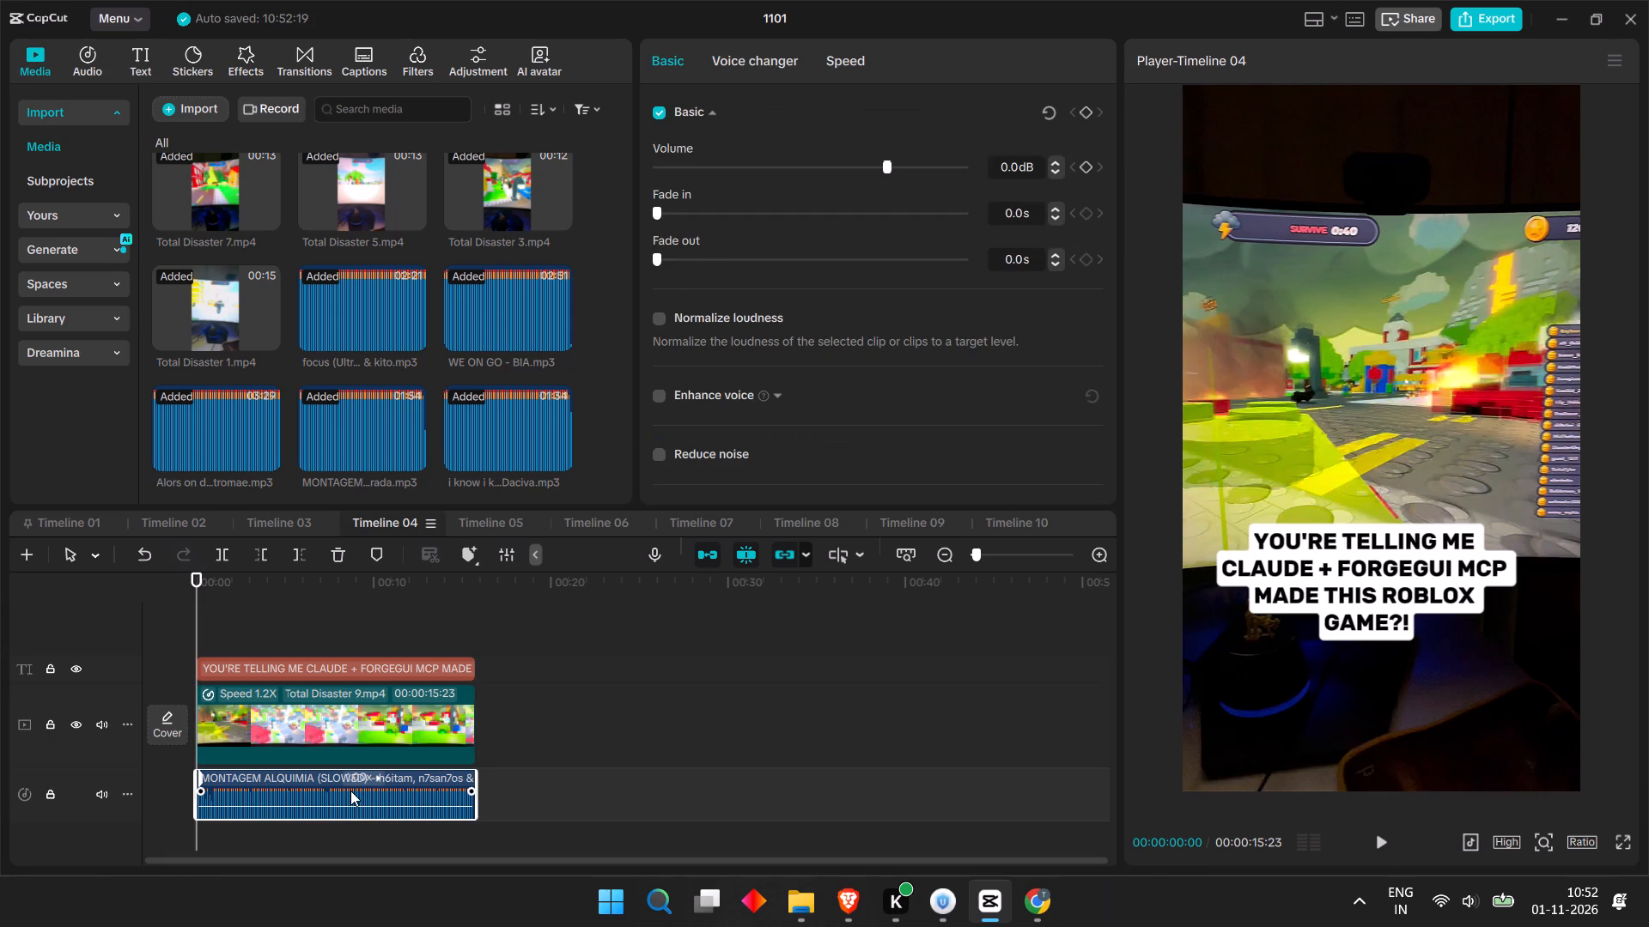
Skim the Timeline 04 short from its middle to the end, rewind, and skim it once more before returning to the start.
click(338, 582)
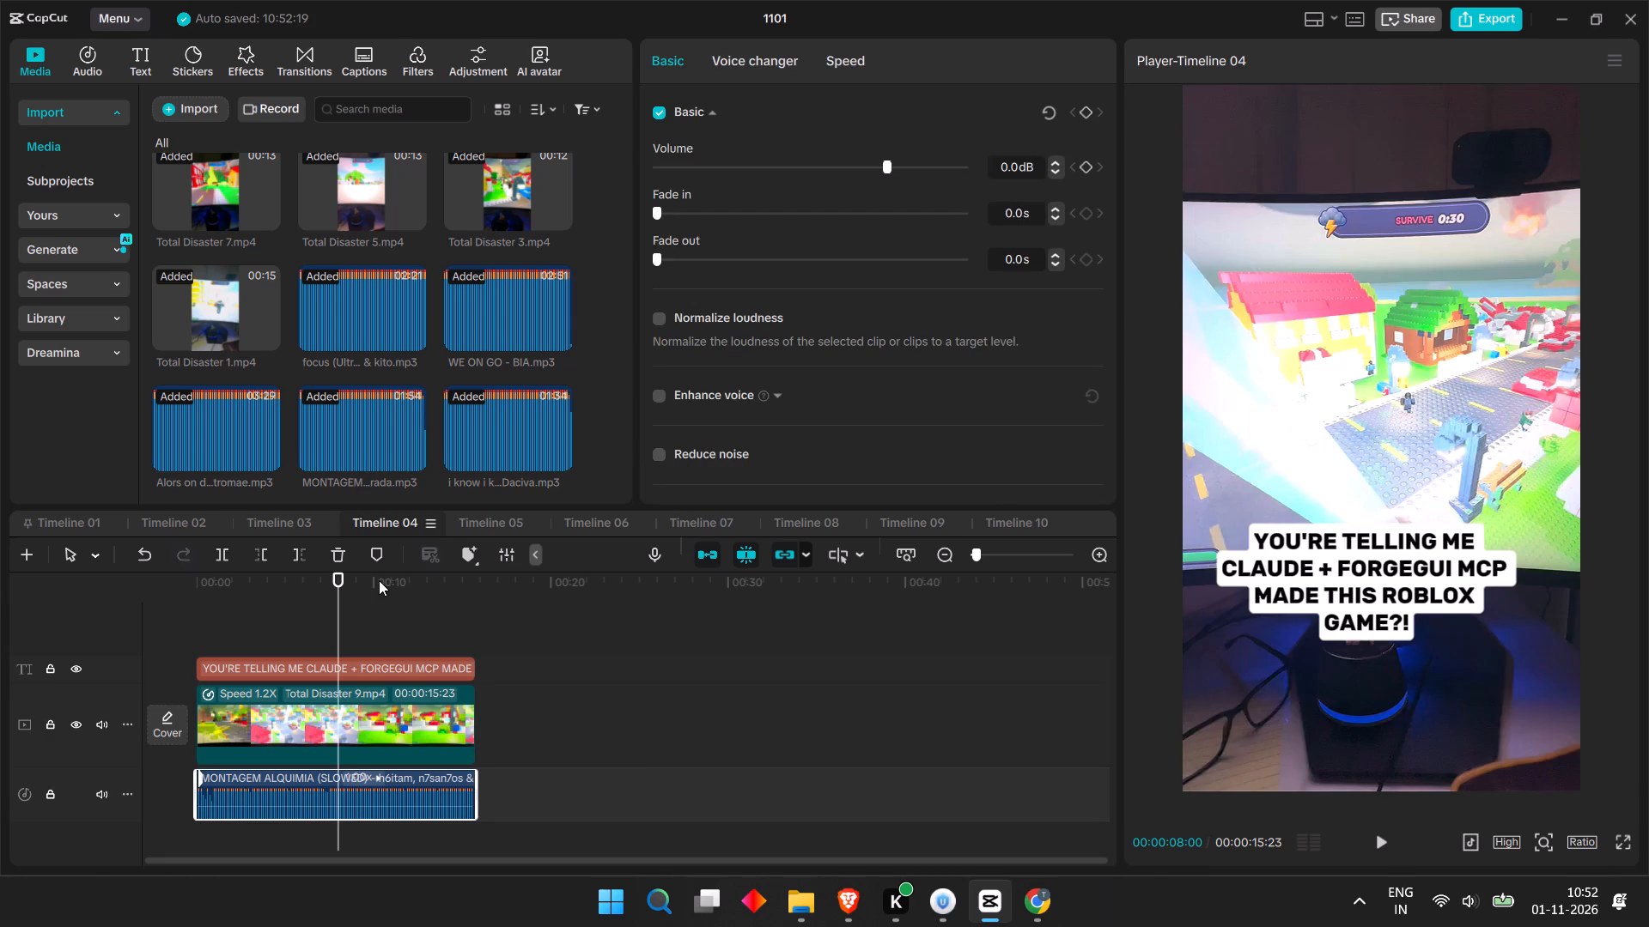
click(418, 574)
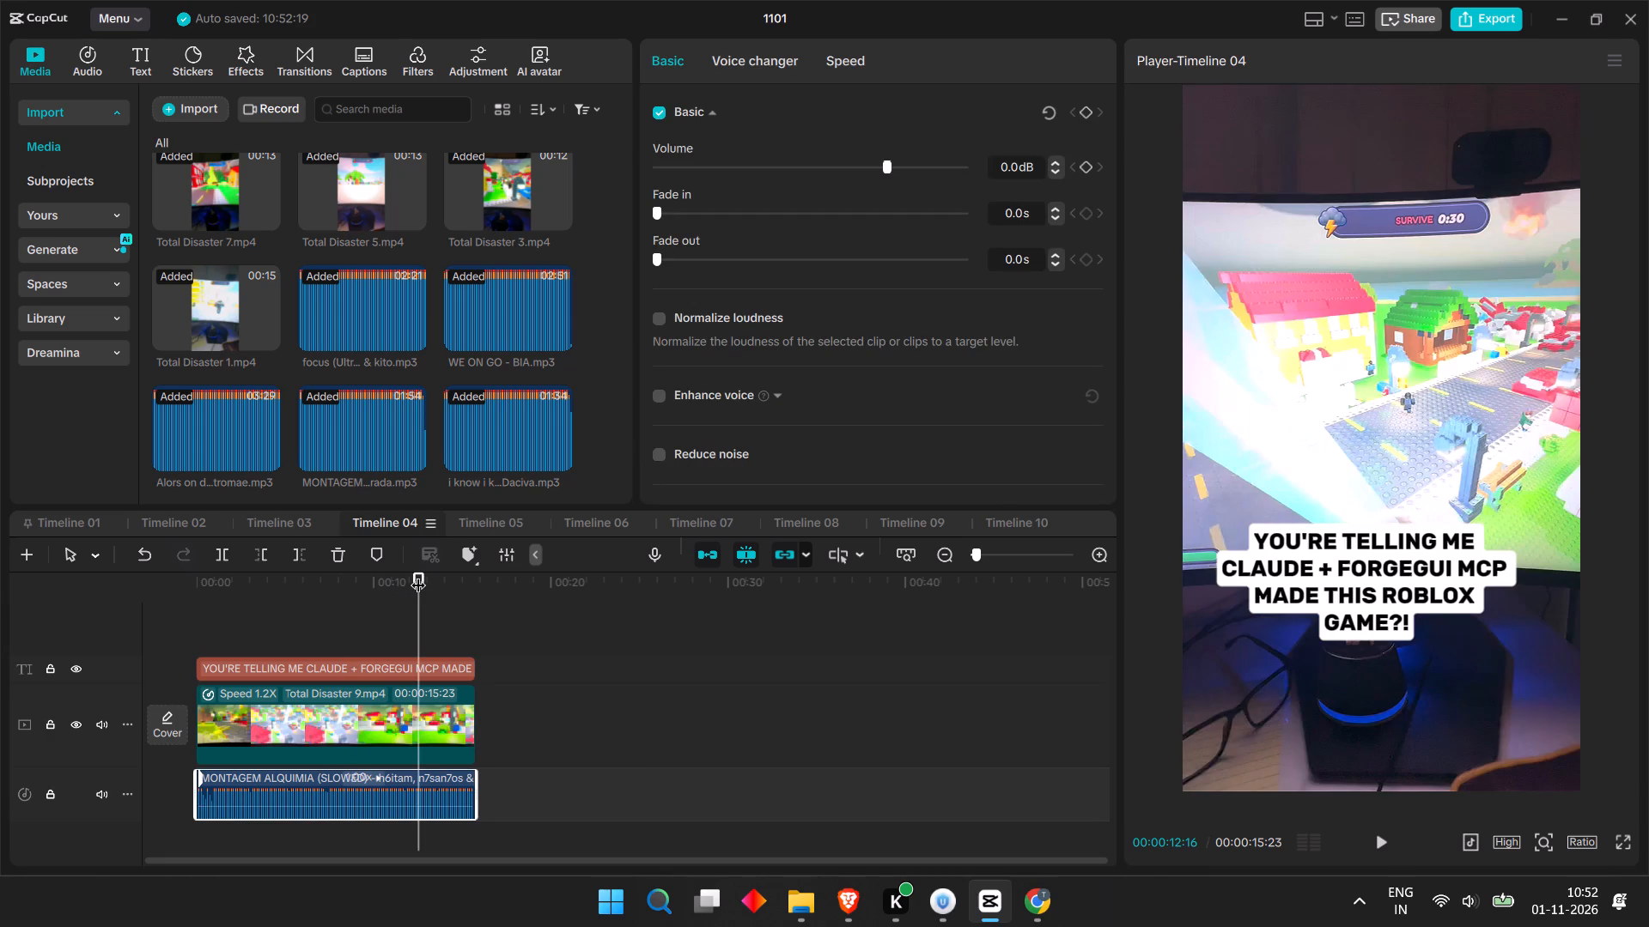
click(484, 597)
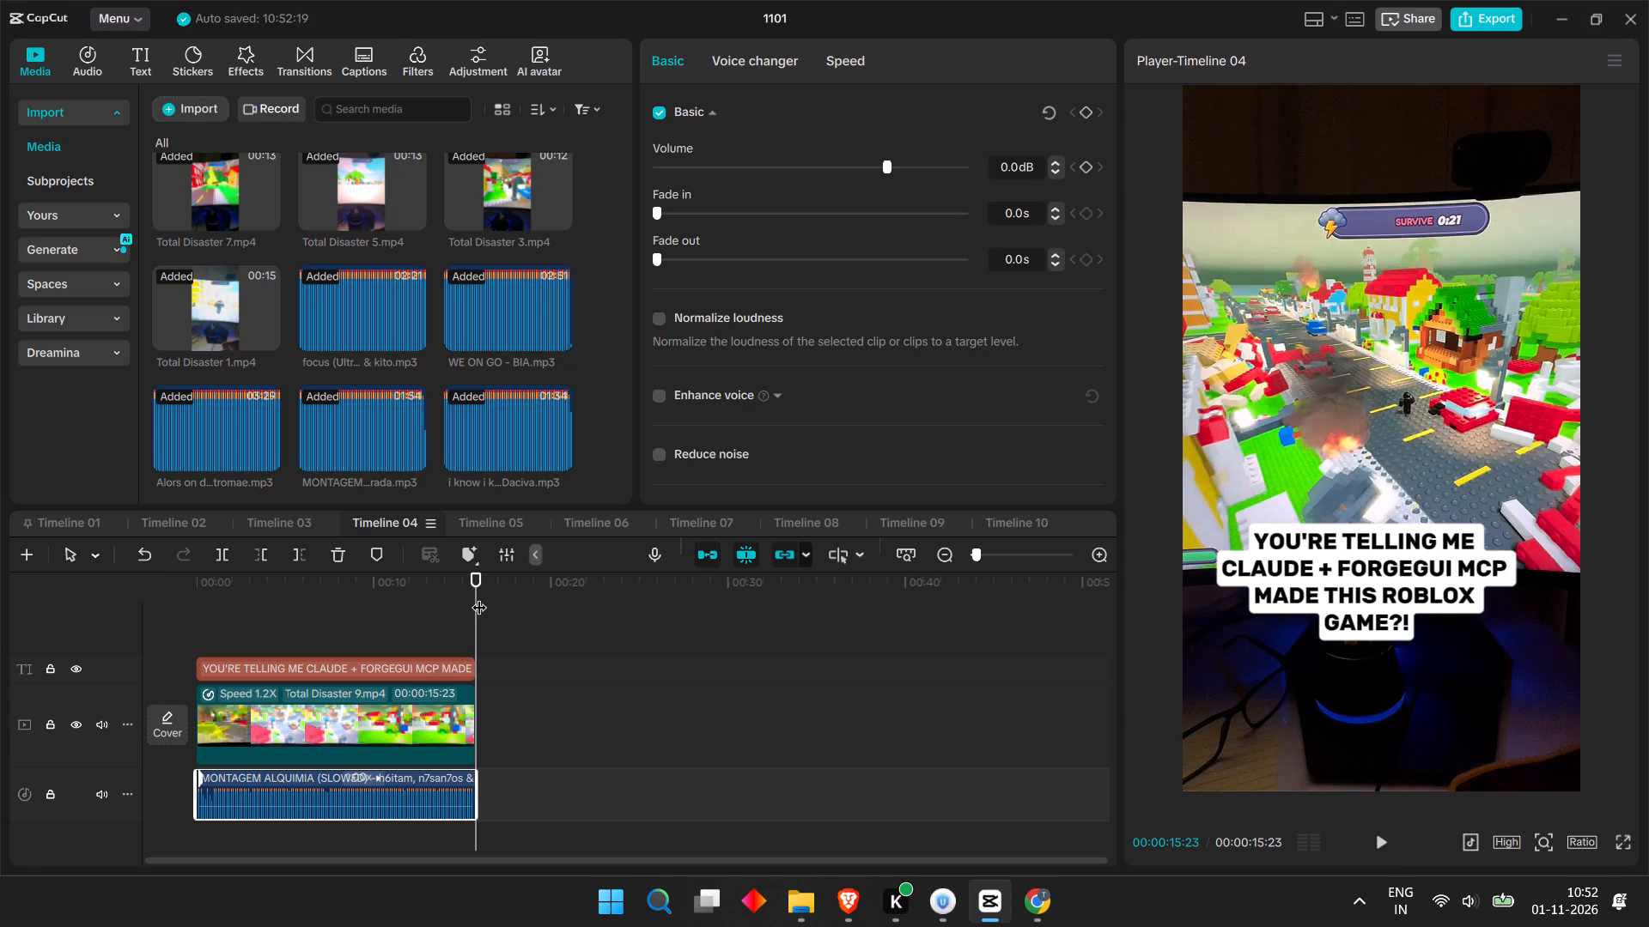
drag(479, 597, 153, 599)
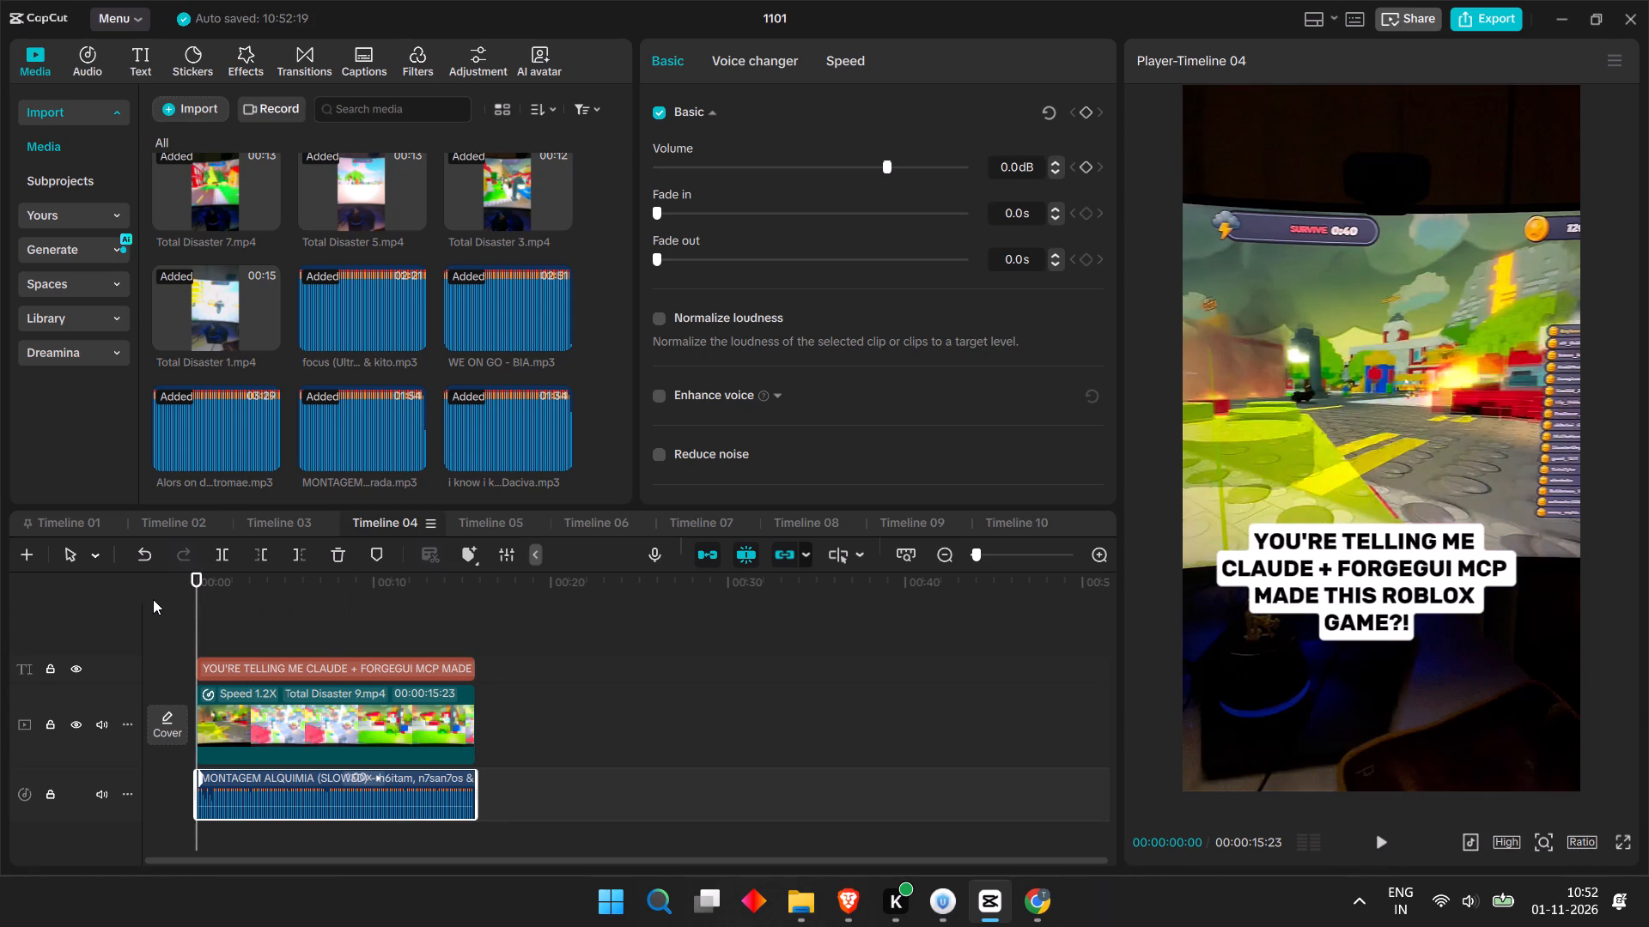
click(251, 588)
click(310, 574)
click(439, 606)
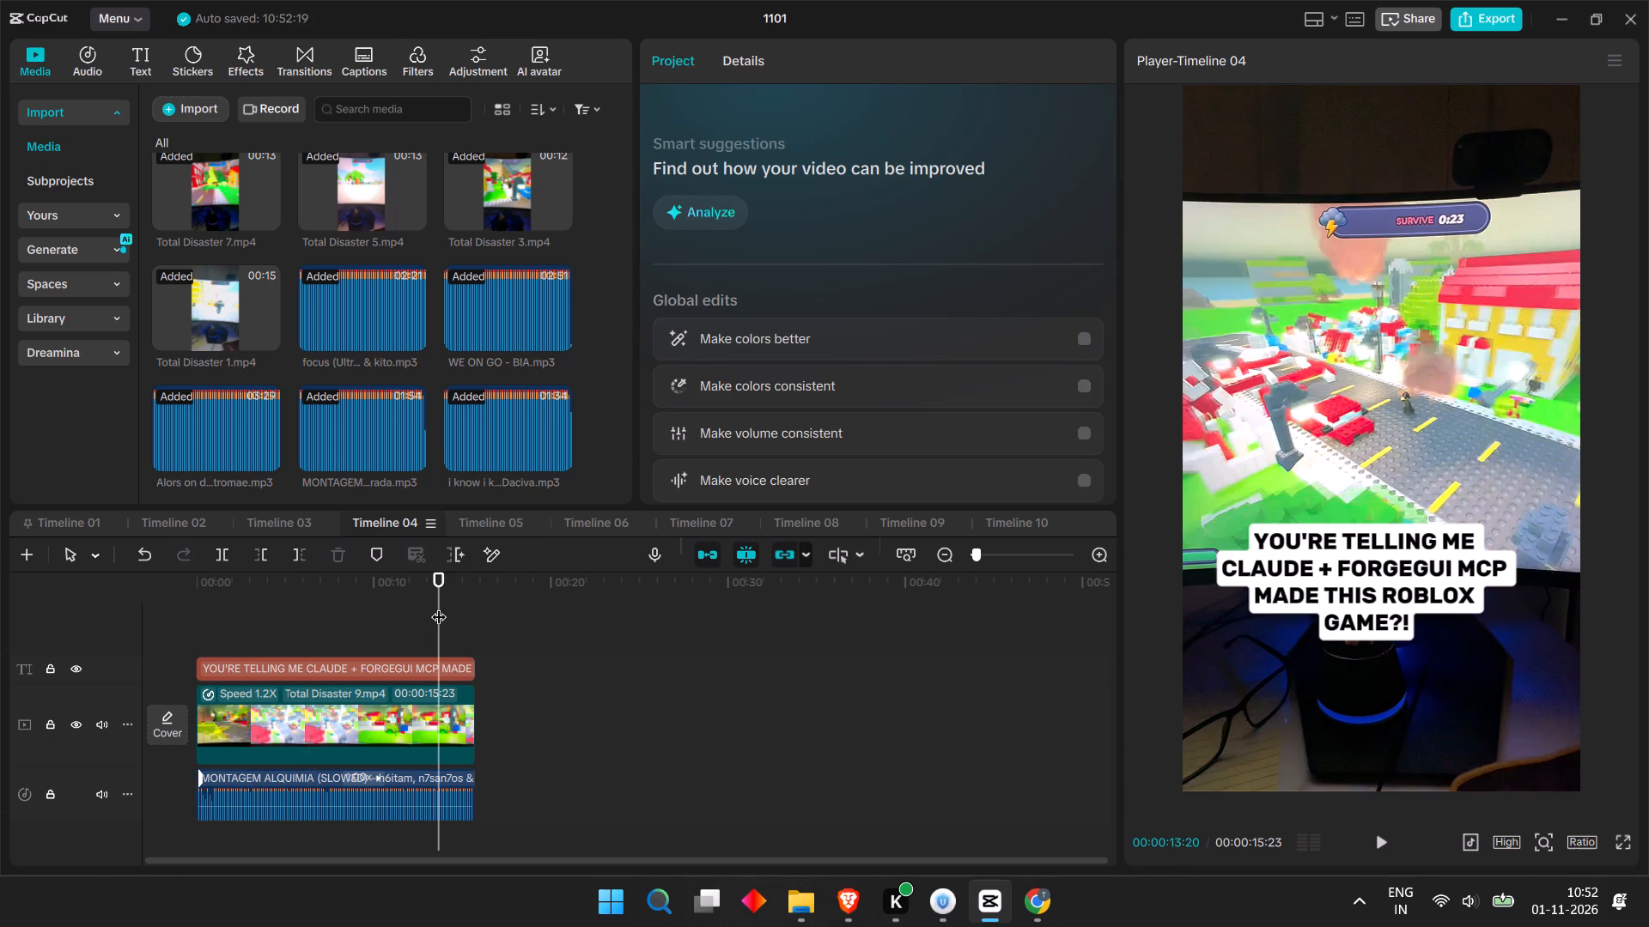
click(488, 592)
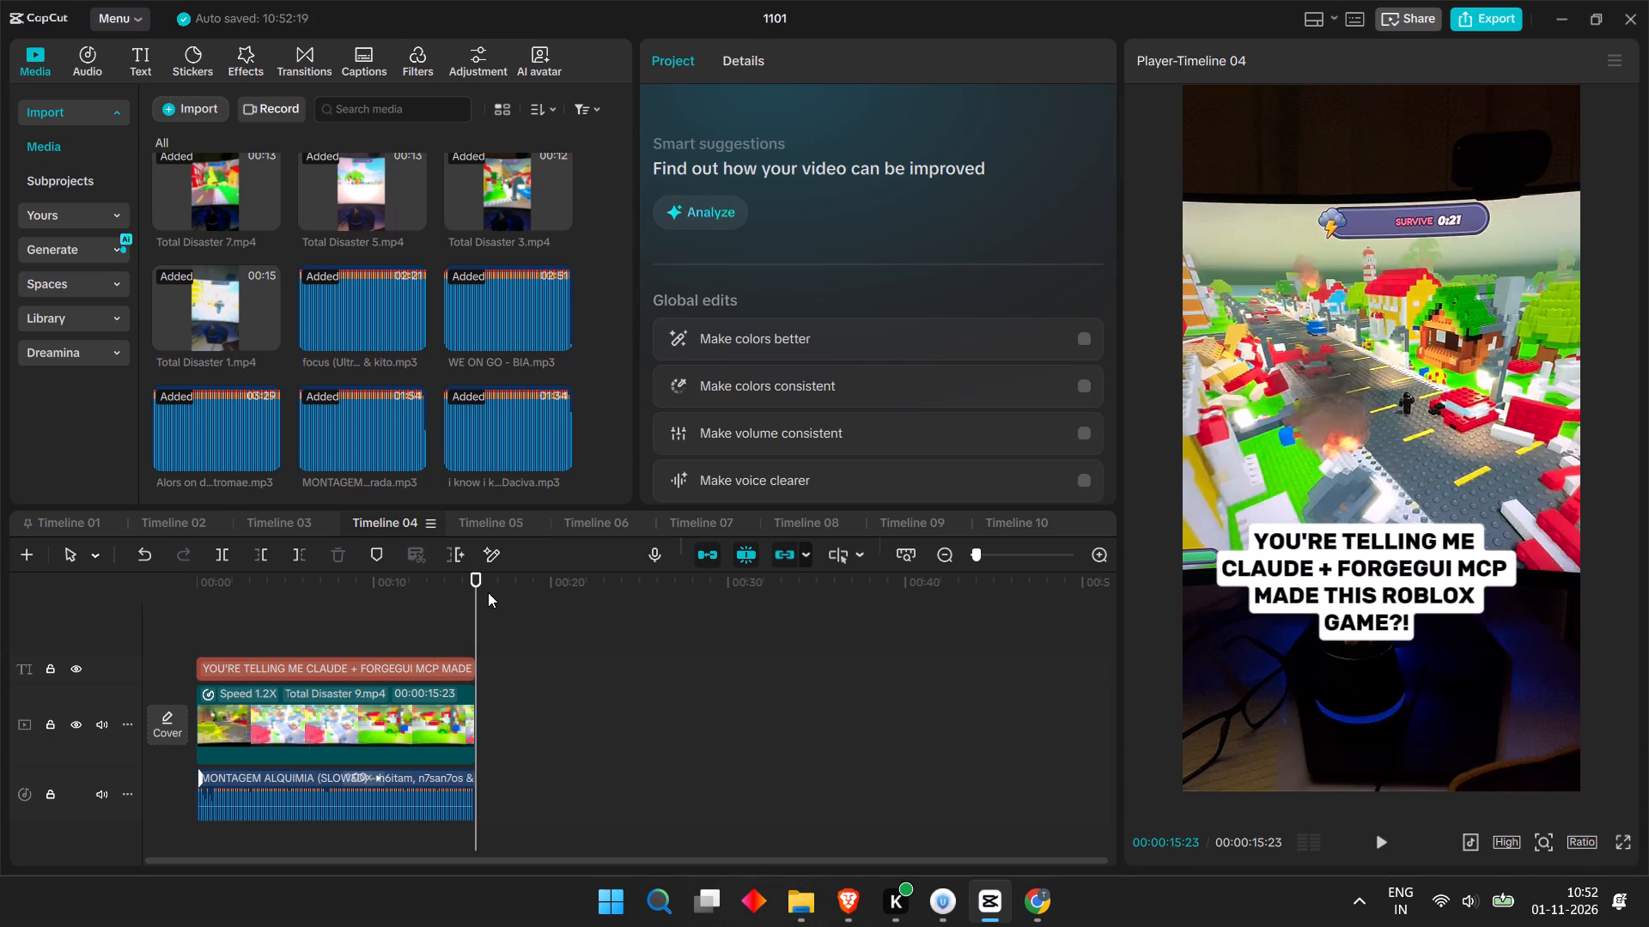
drag(488, 592, 235, 593)
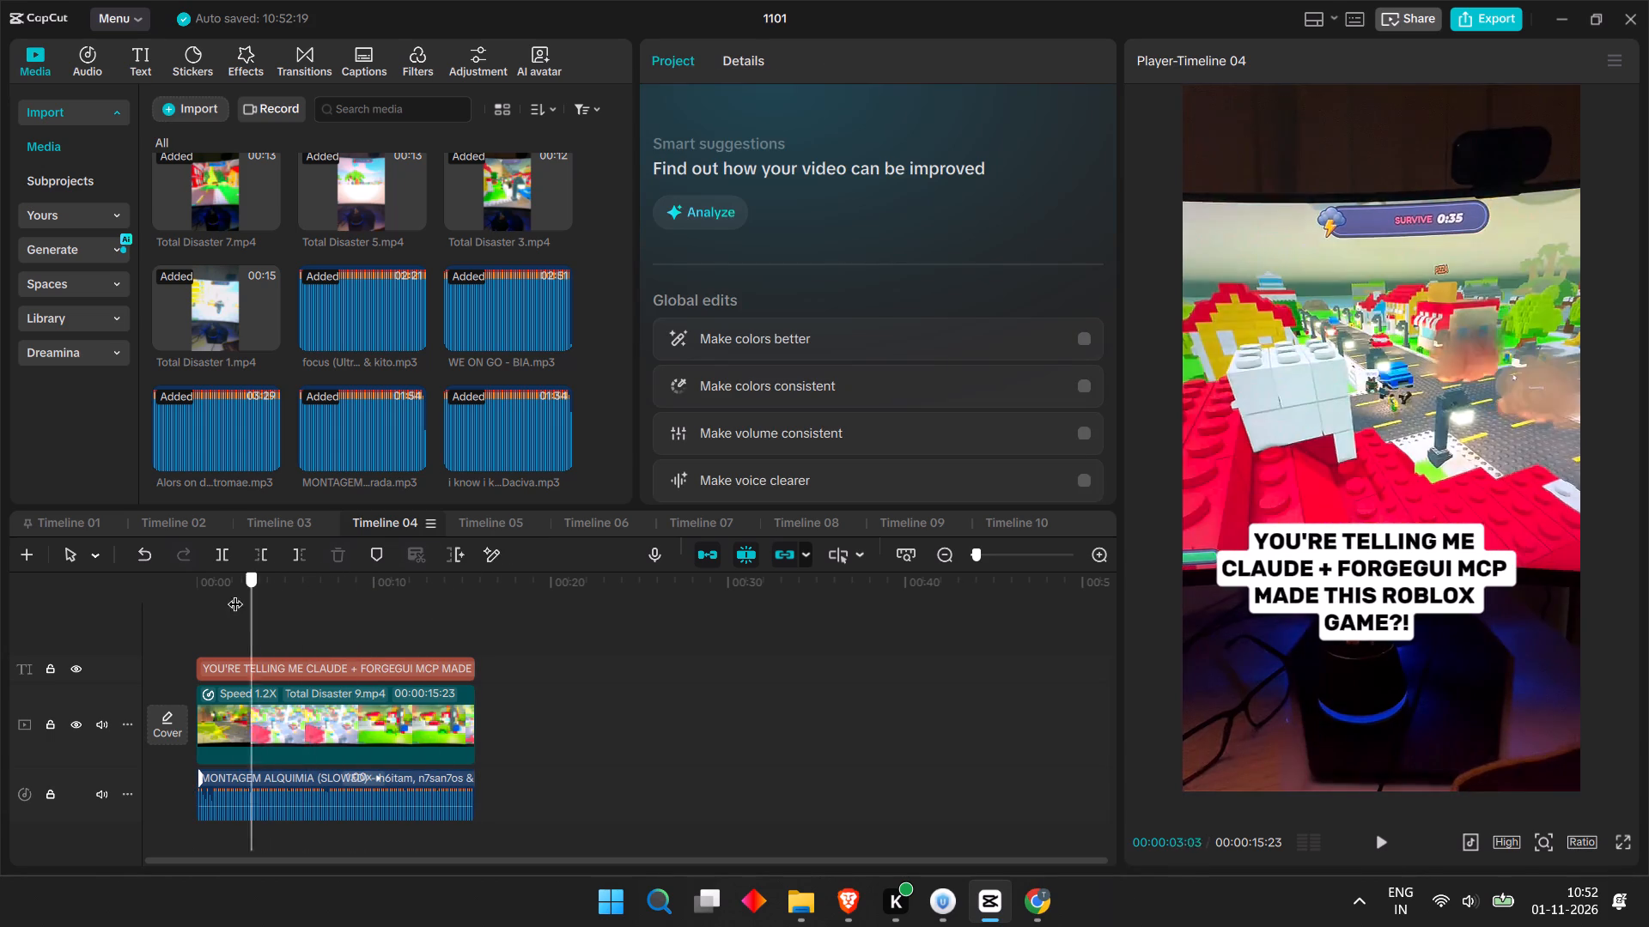
drag(235, 593, 190, 597)
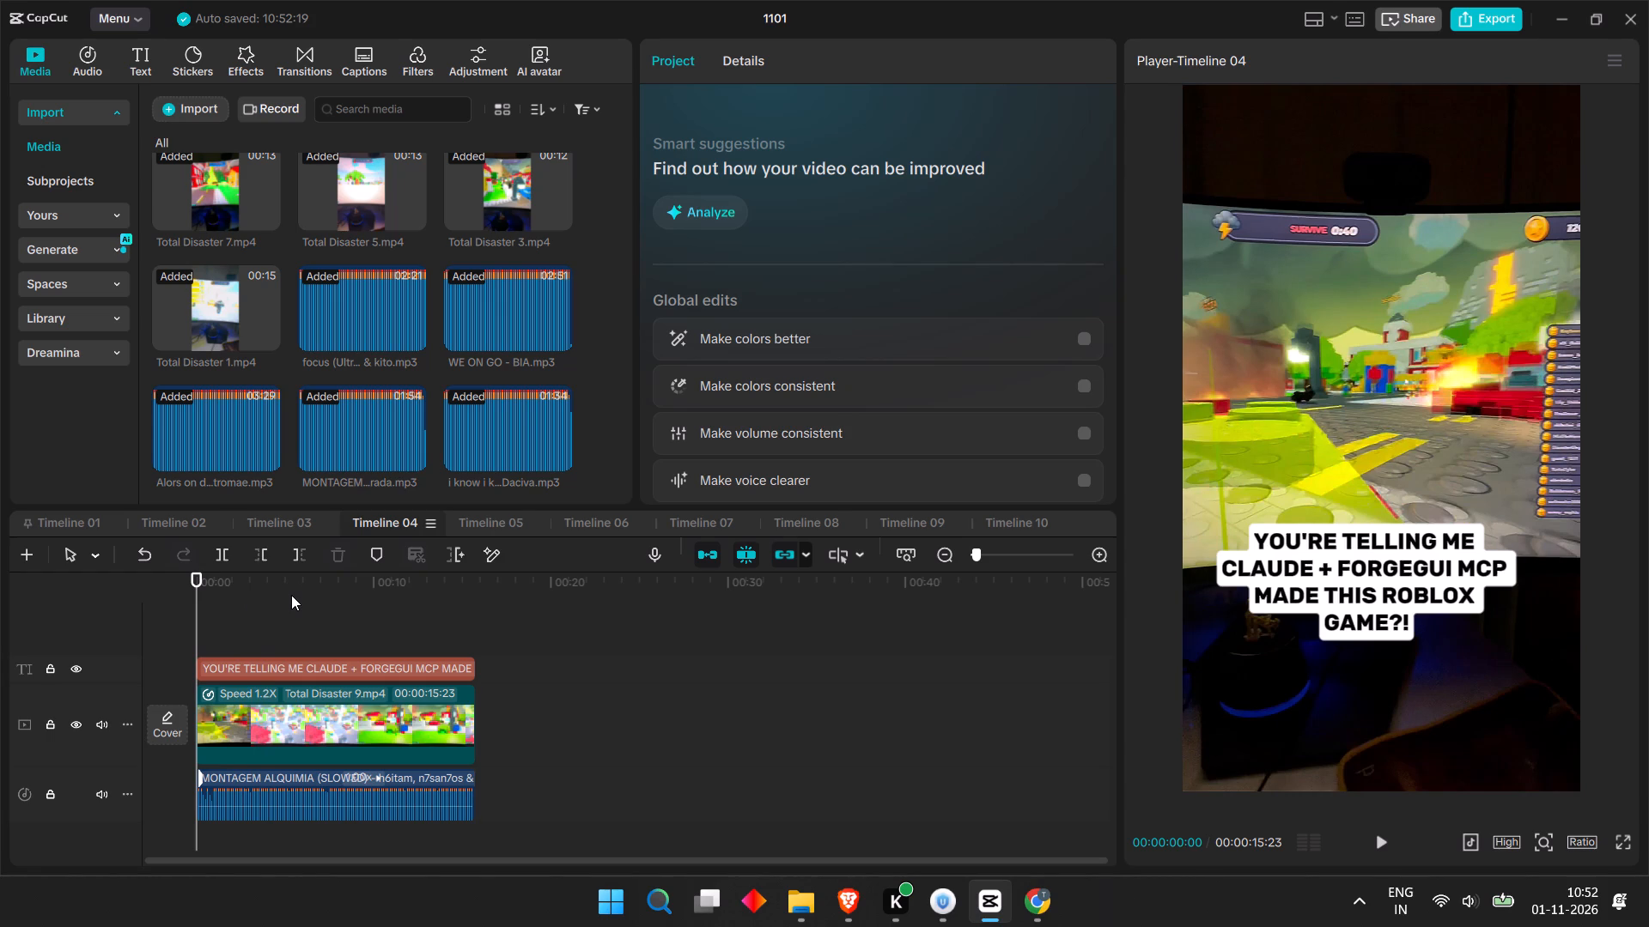
Recheck the Timeline 04 short in two more passes from about 8 seconds to near its end, returning to the start after each.
click(336, 589)
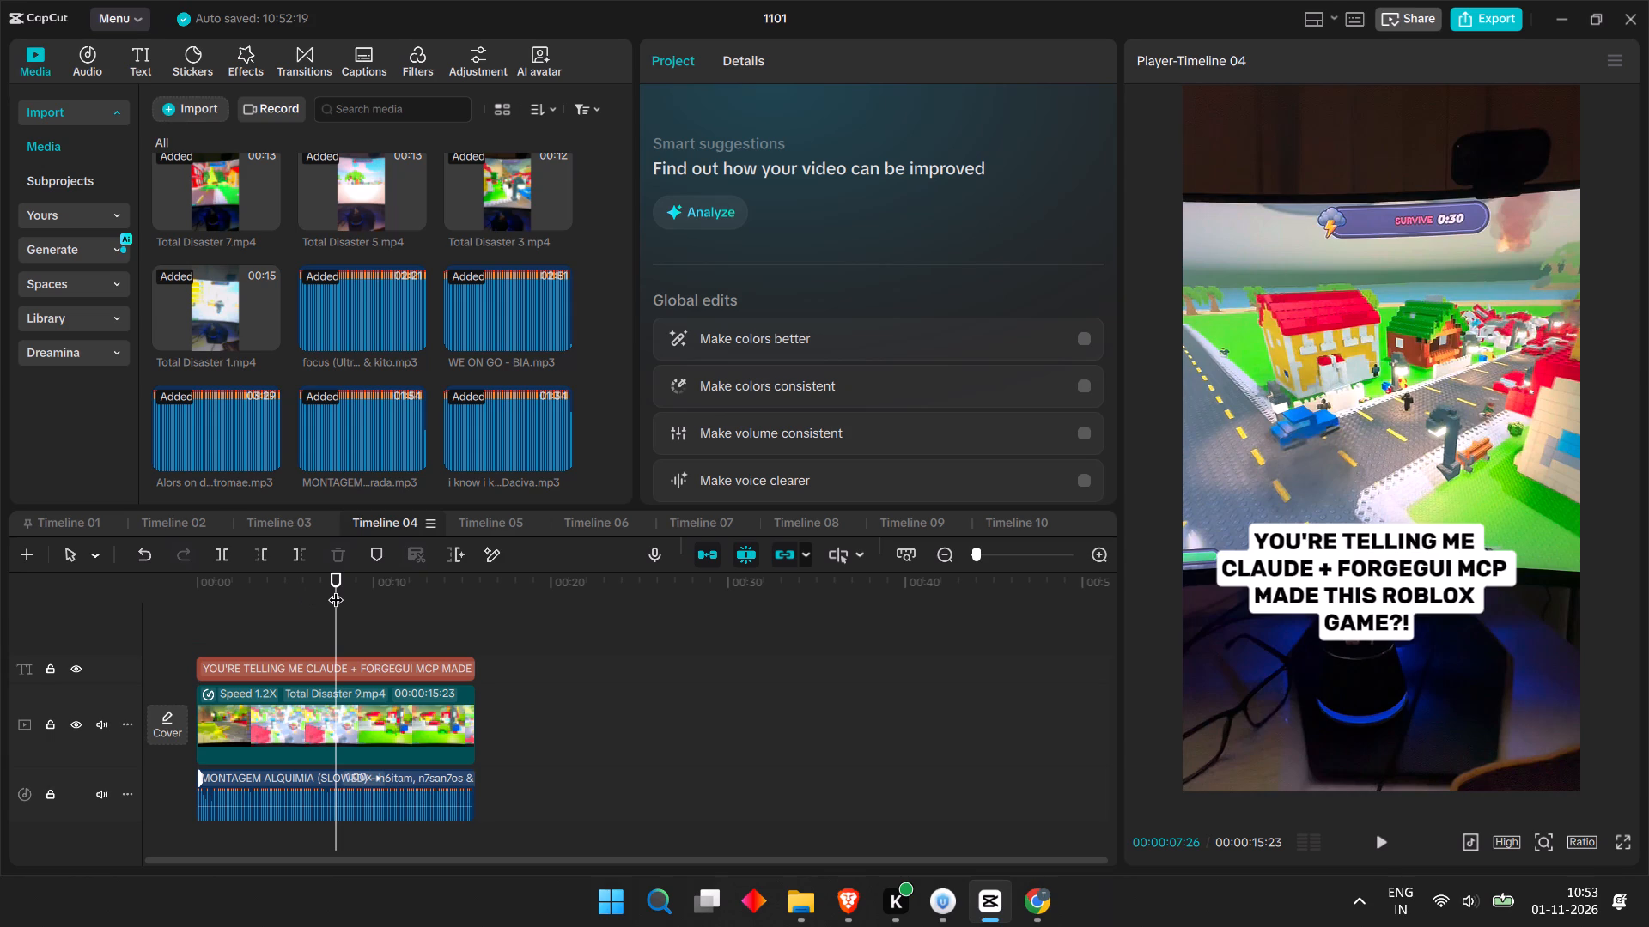
click(336, 589)
click(378, 589)
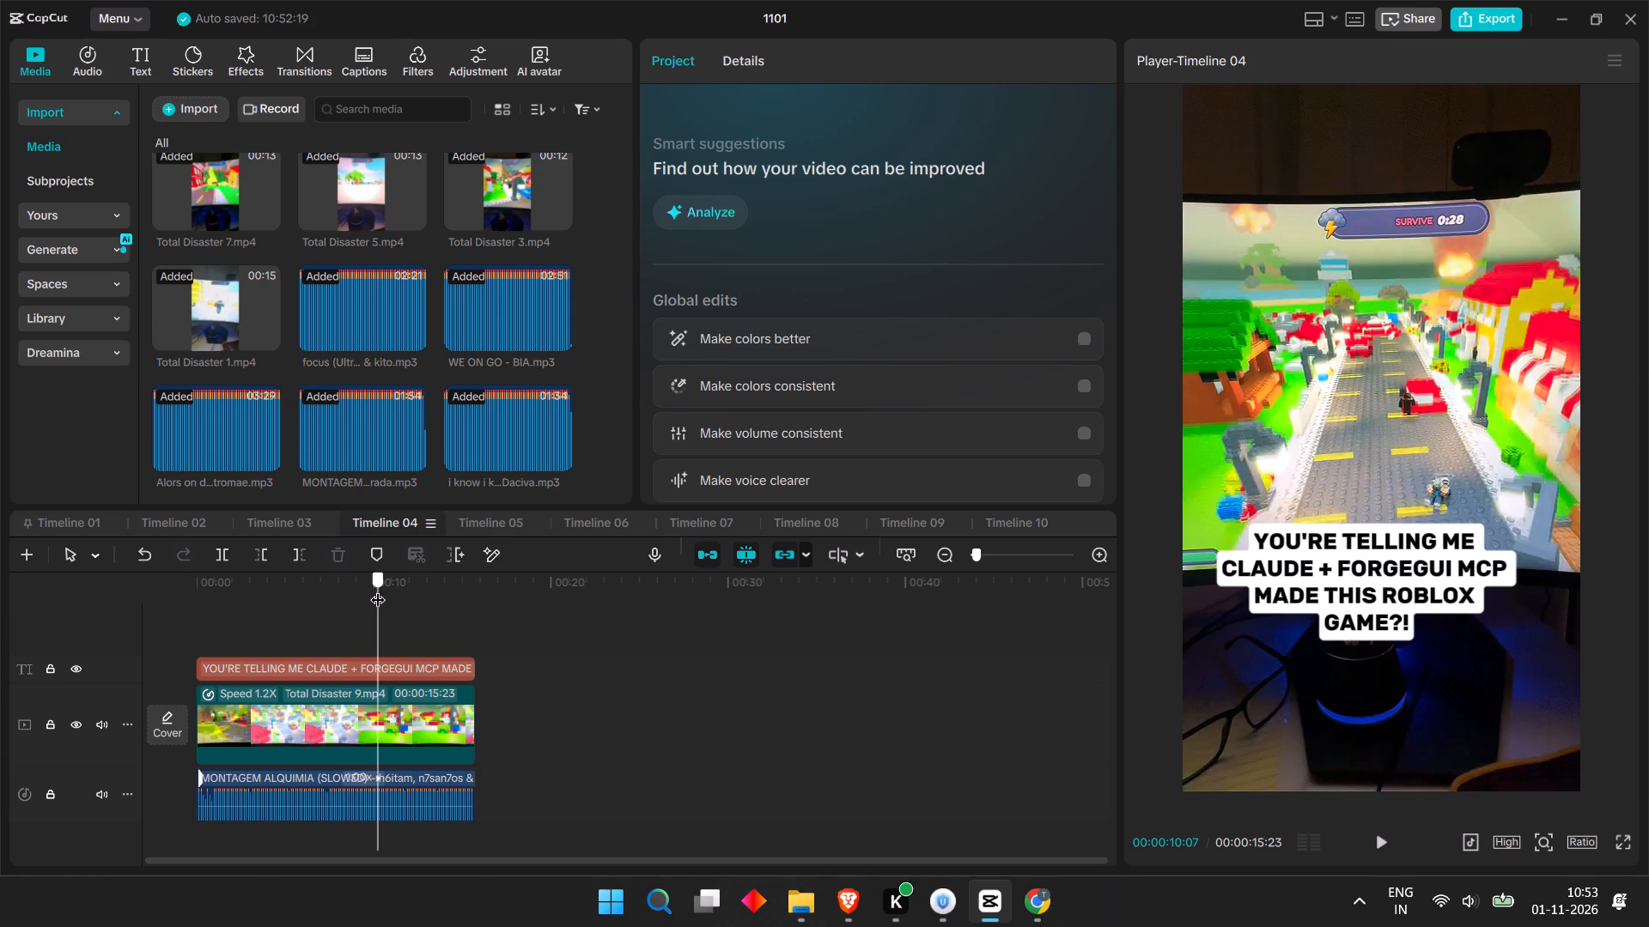
click(466, 586)
drag(478, 582, 343, 606)
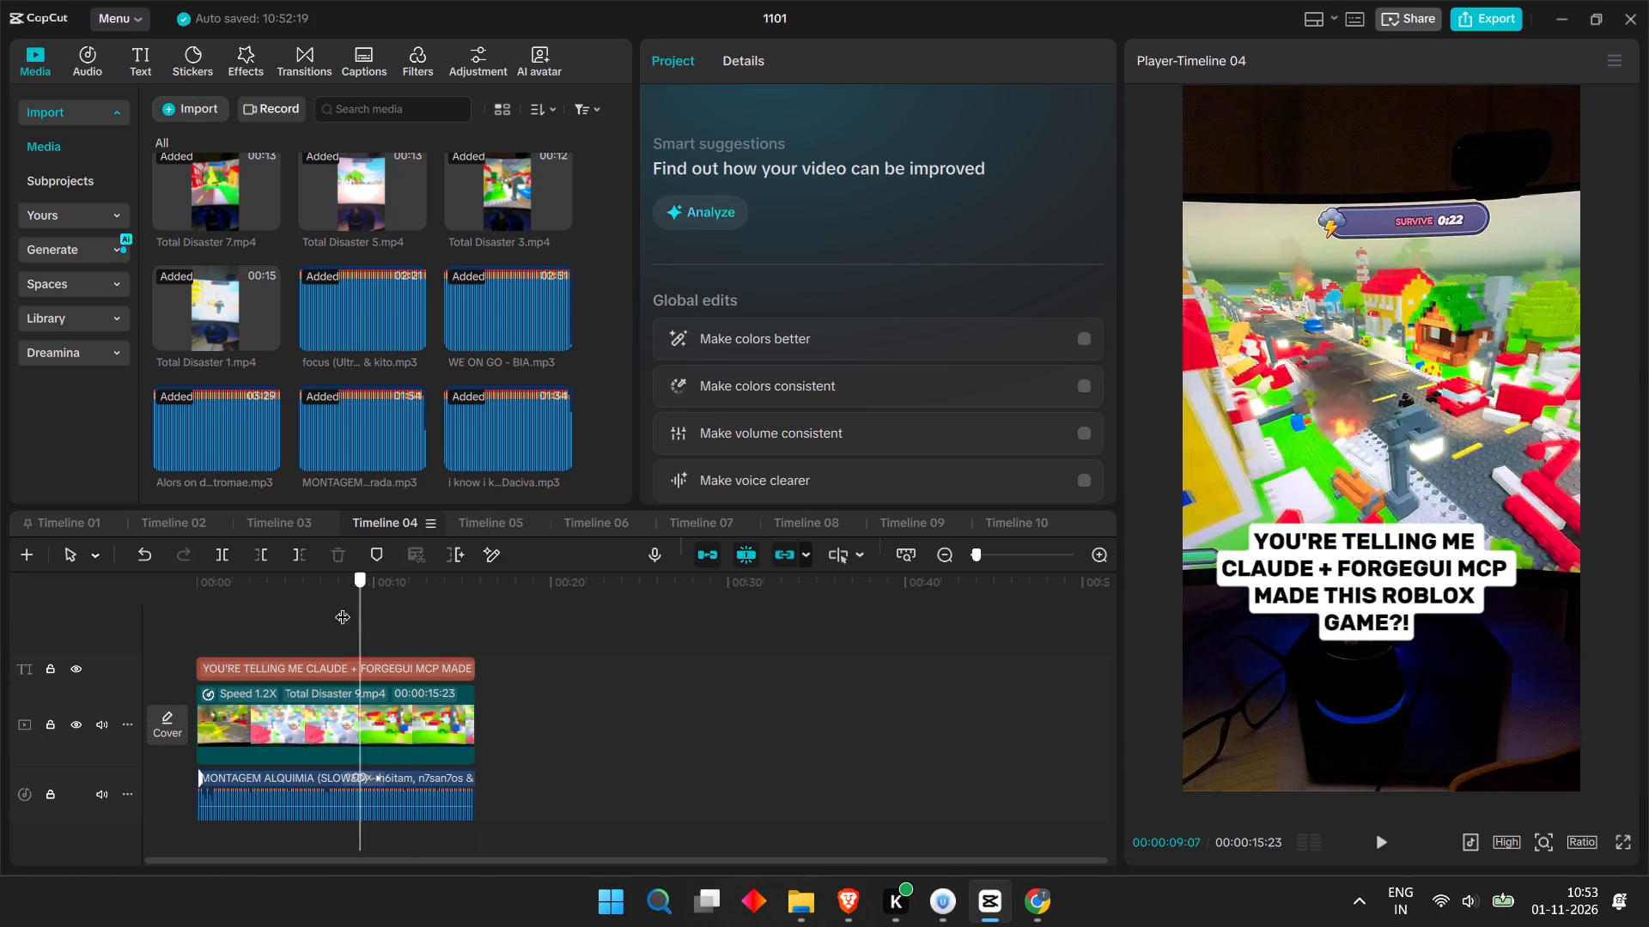
drag(343, 606, 71, 608)
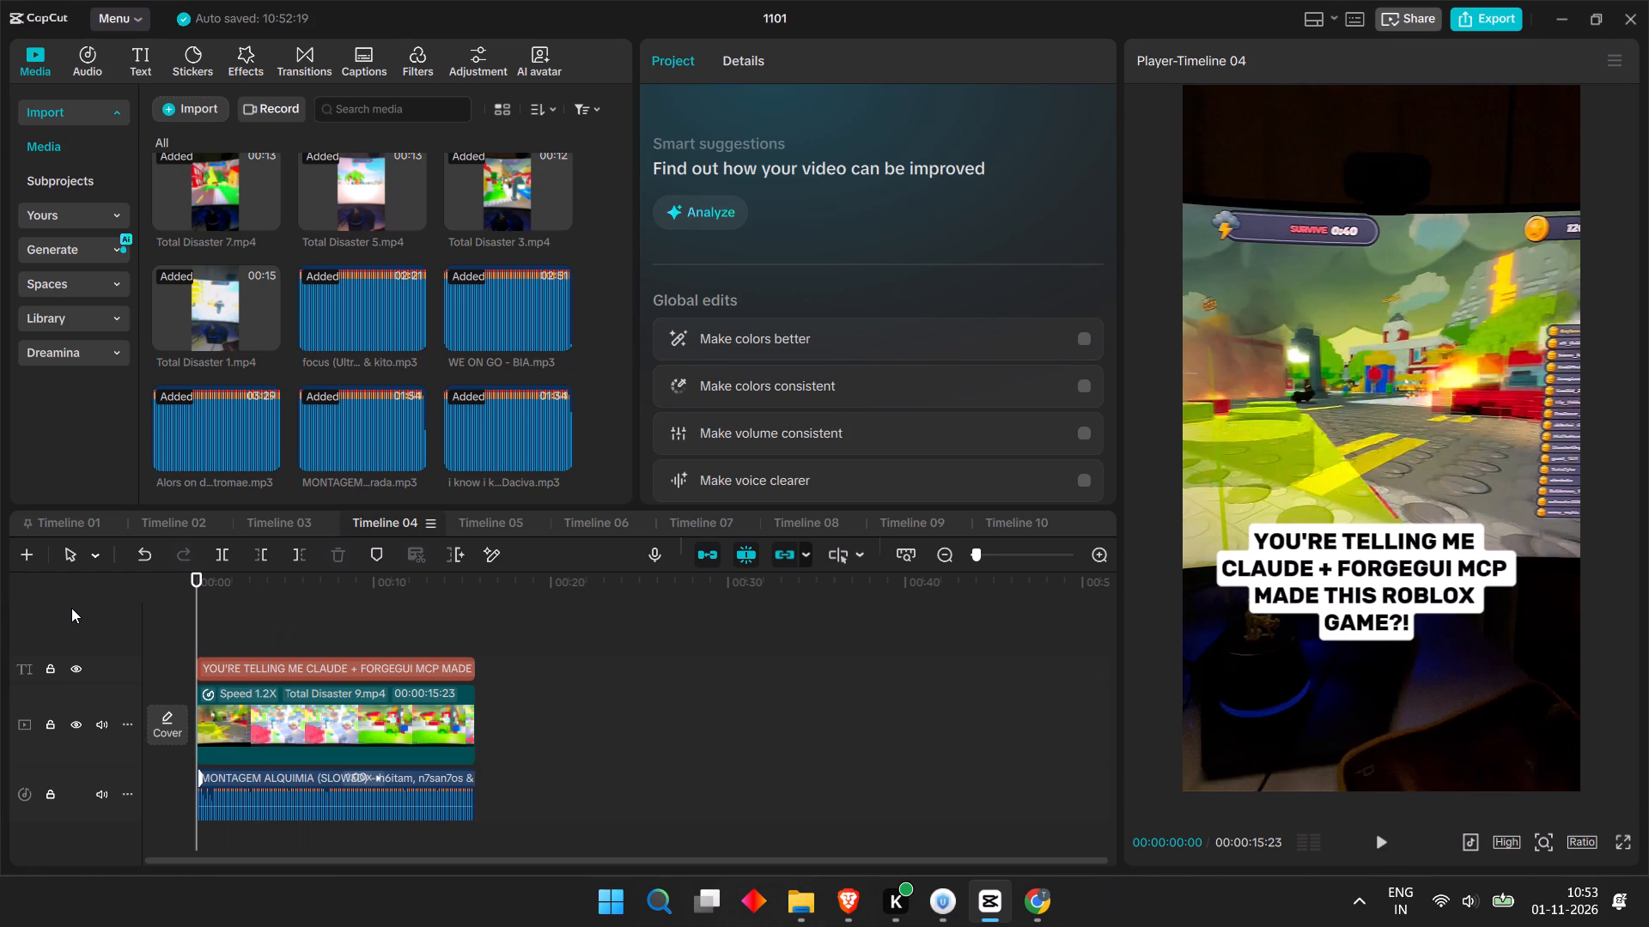
click(300, 592)
click(344, 585)
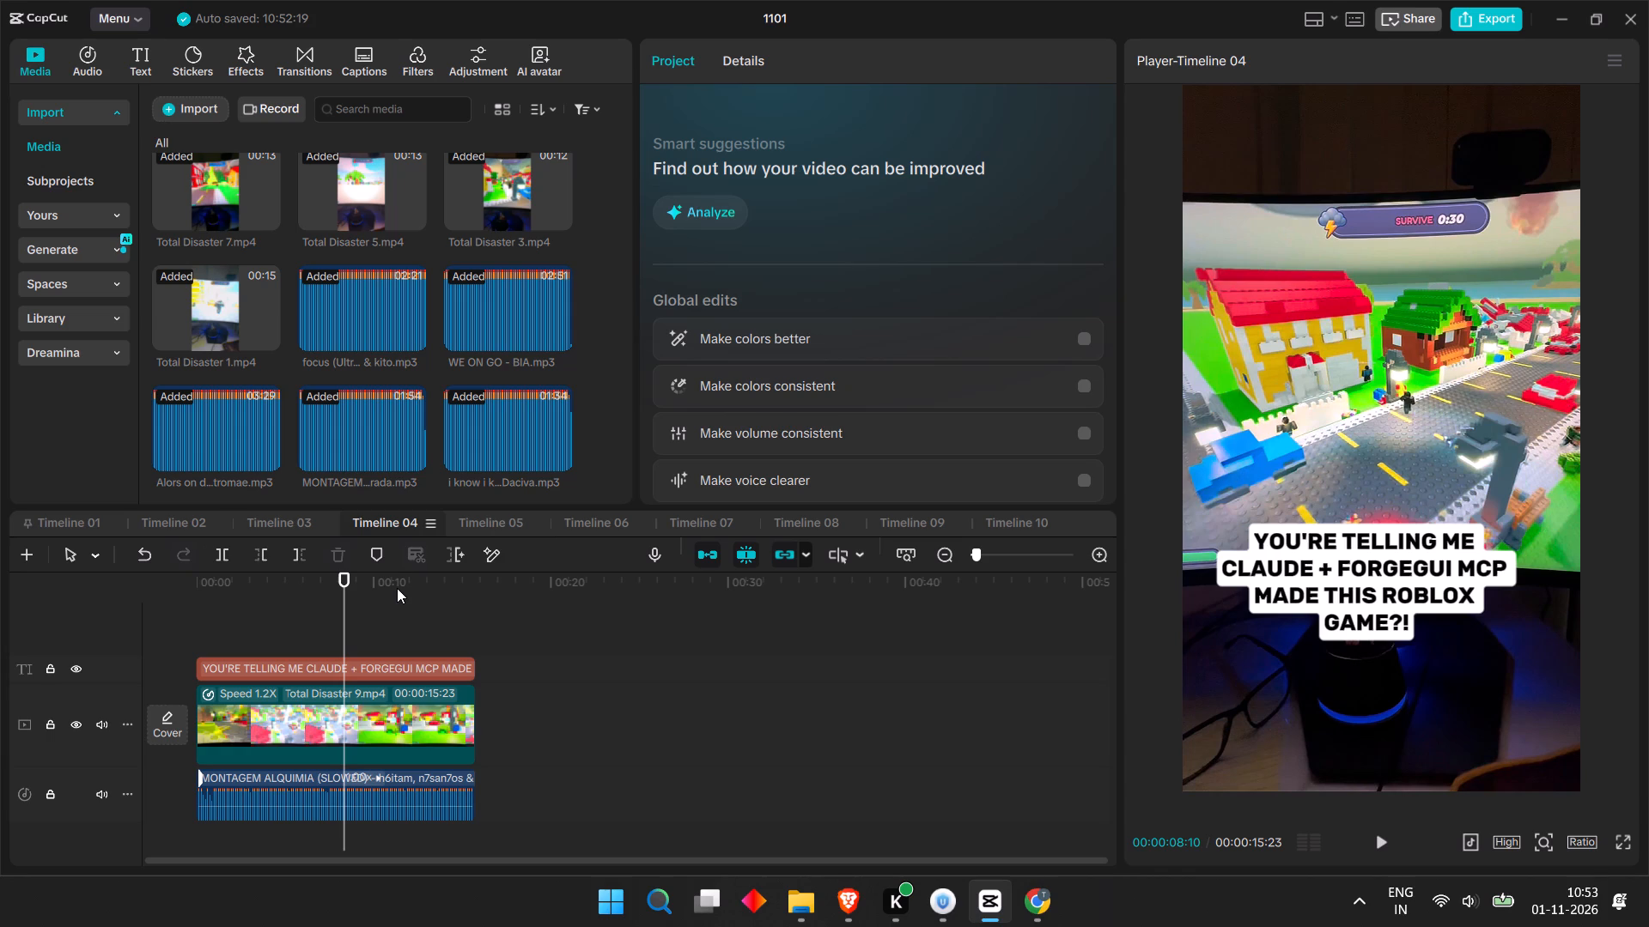
drag(397, 588, 450, 577)
click(450, 577)
drag(450, 577, 460, 574)
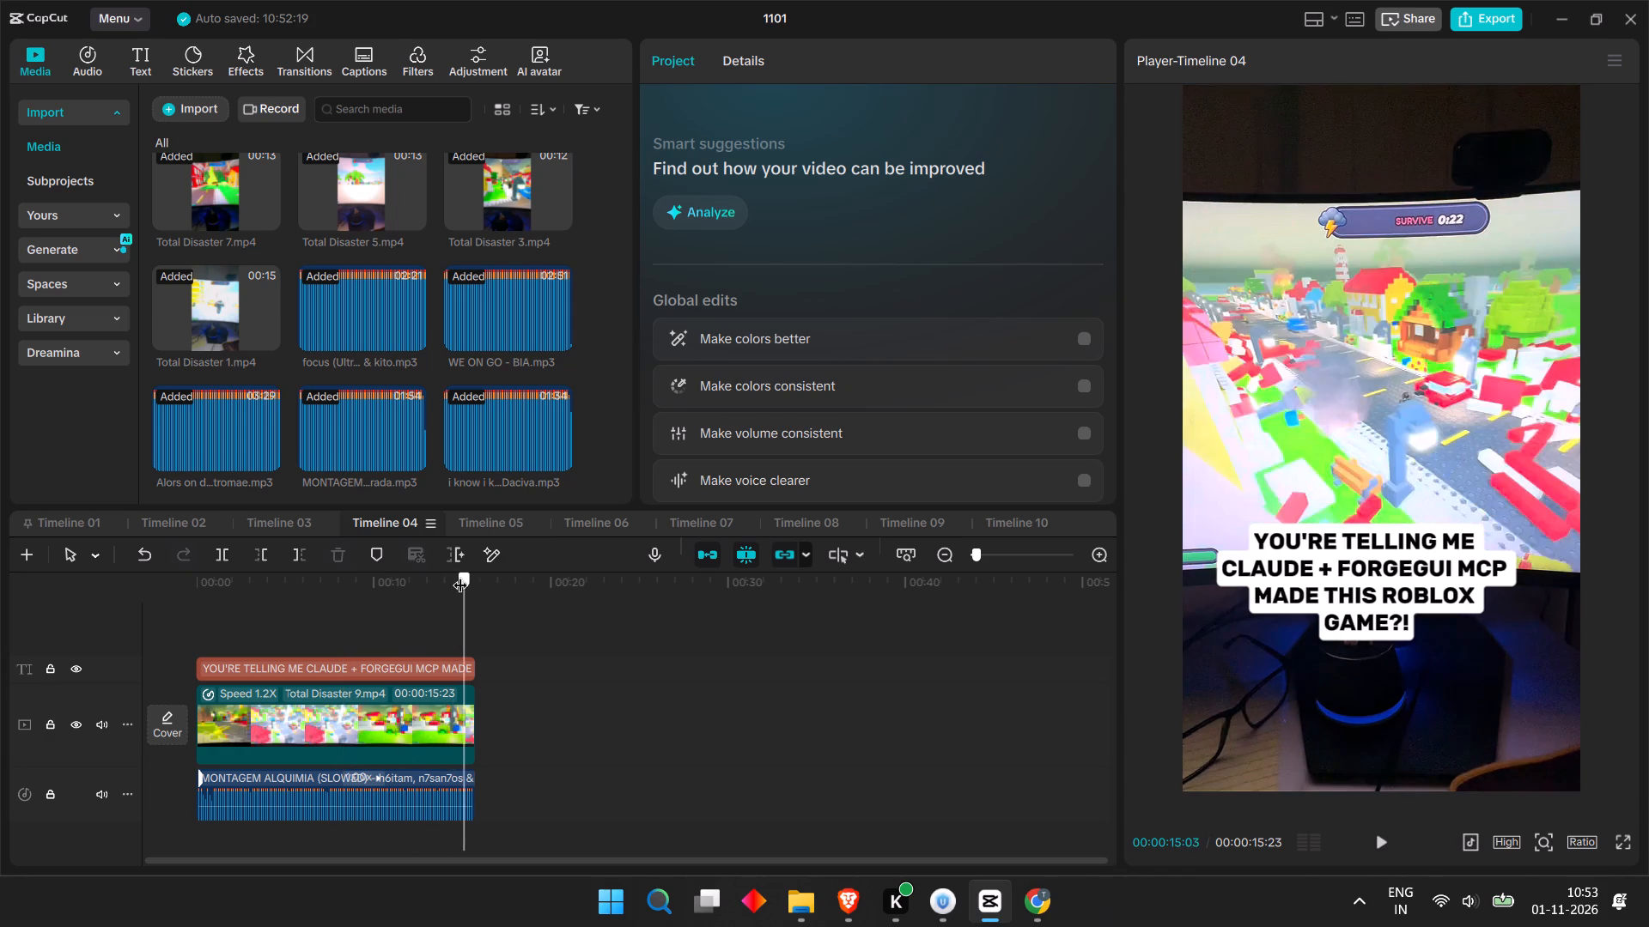
drag(460, 574, 175, 581)
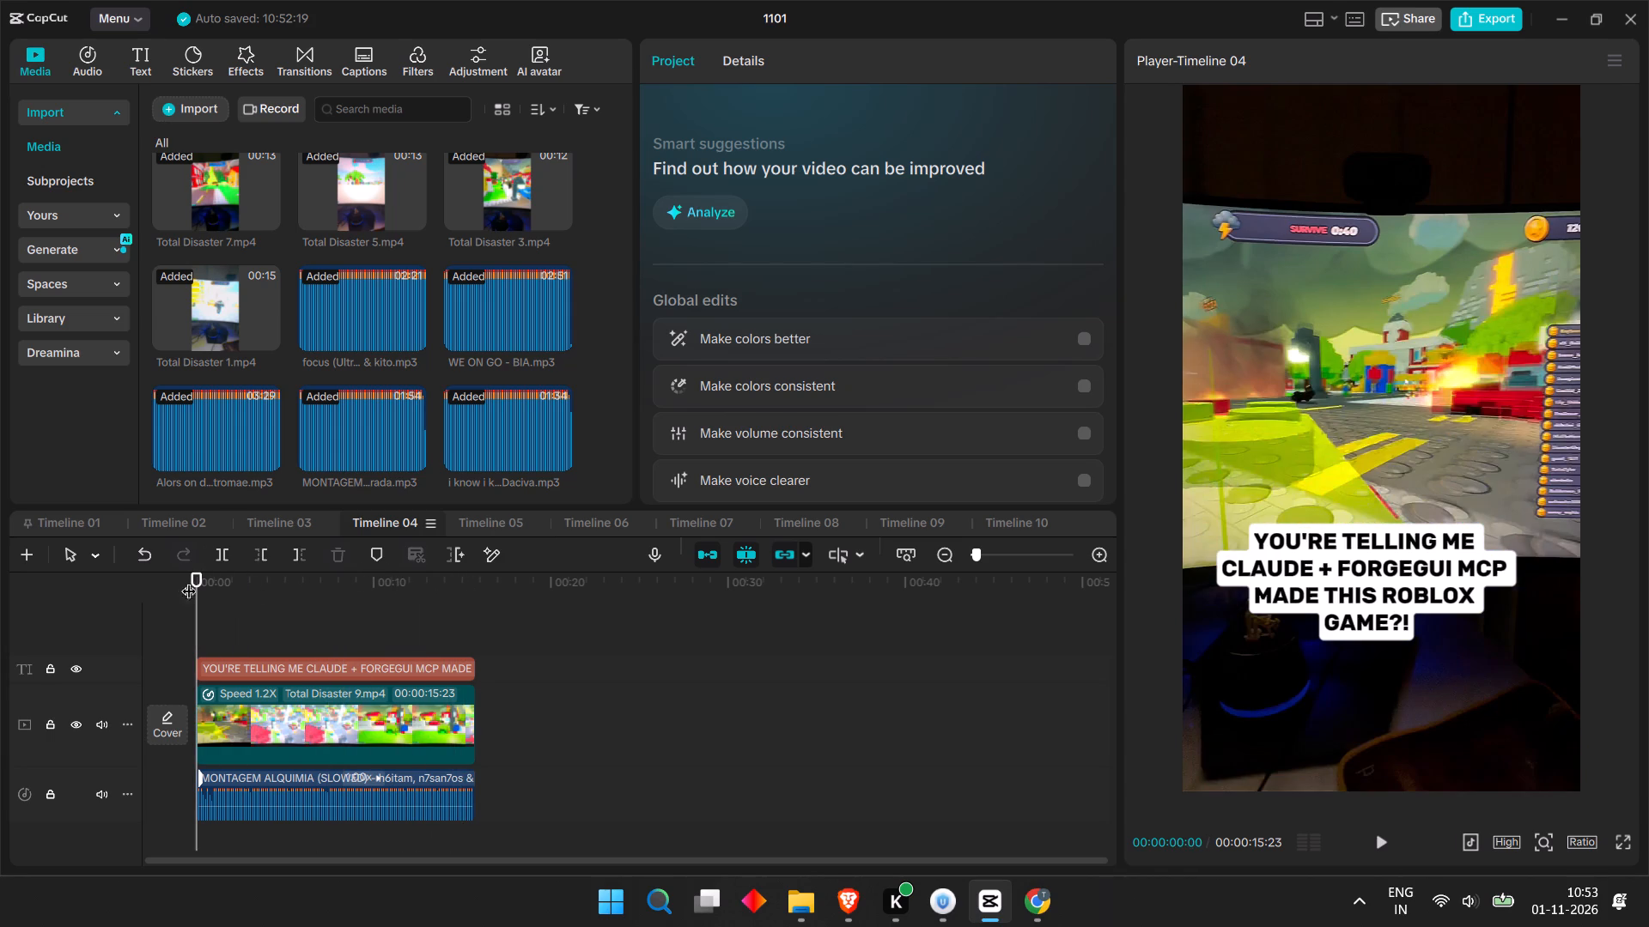
Skim the Timeline 04 short from its first third to the end, and move back to about 4 seconds.
click(295, 613)
click(336, 573)
click(445, 574)
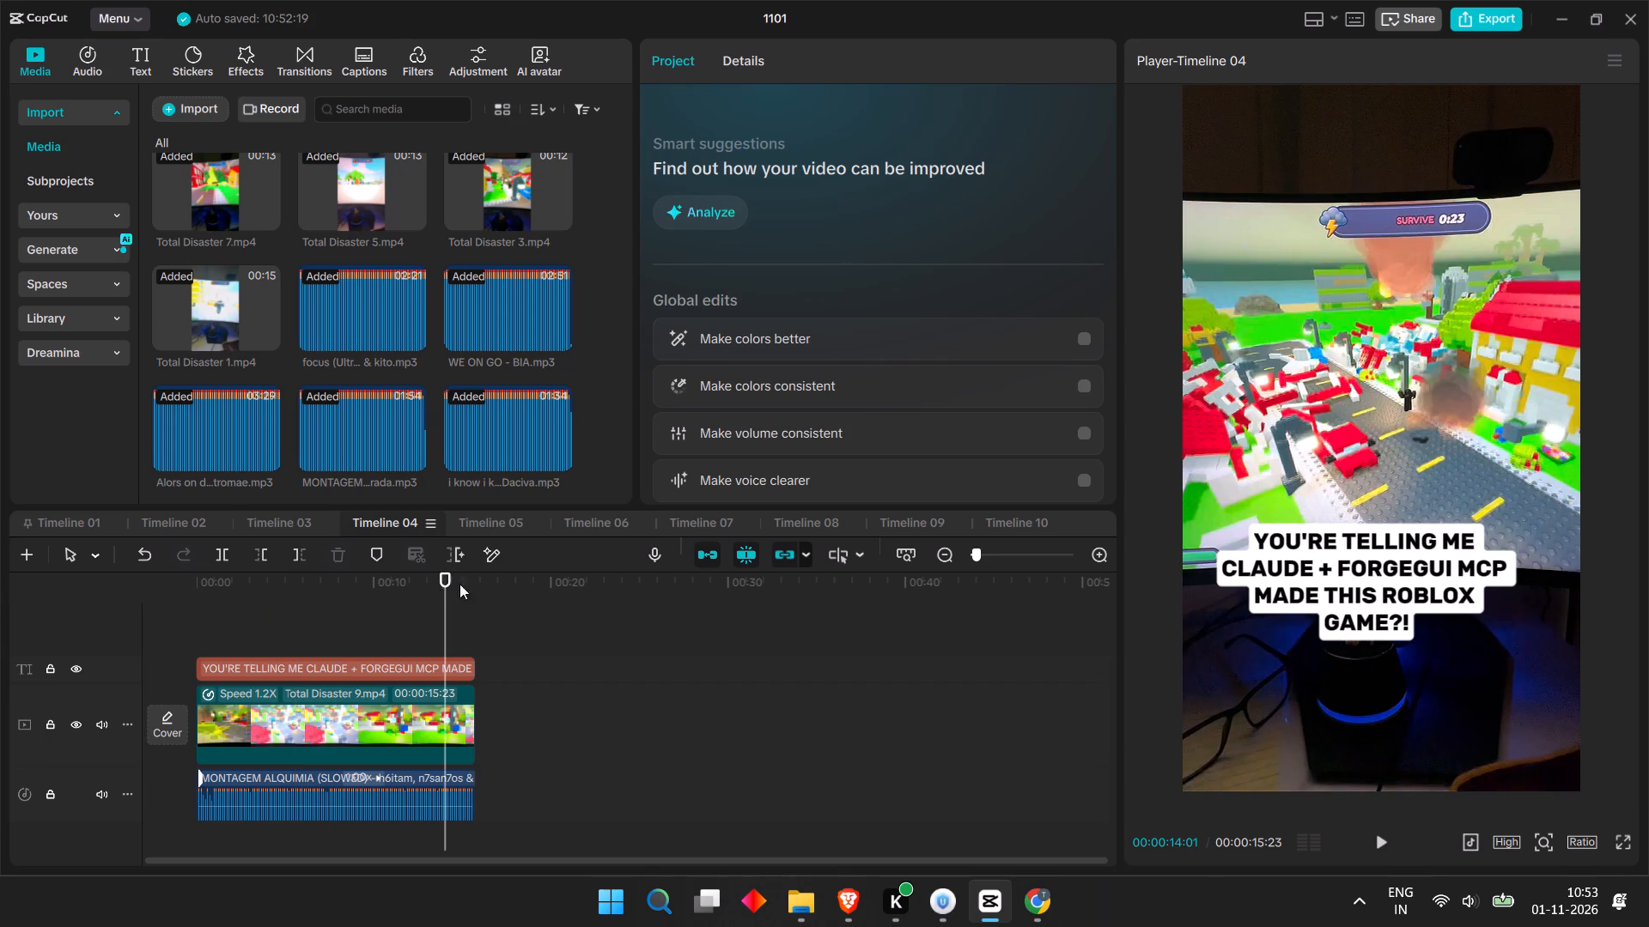
click(475, 583)
drag(484, 579, 273, 612)
Skim Timeline 04 again to near its end, return to the opening, and skim forward to about 10 seconds.
click(277, 564)
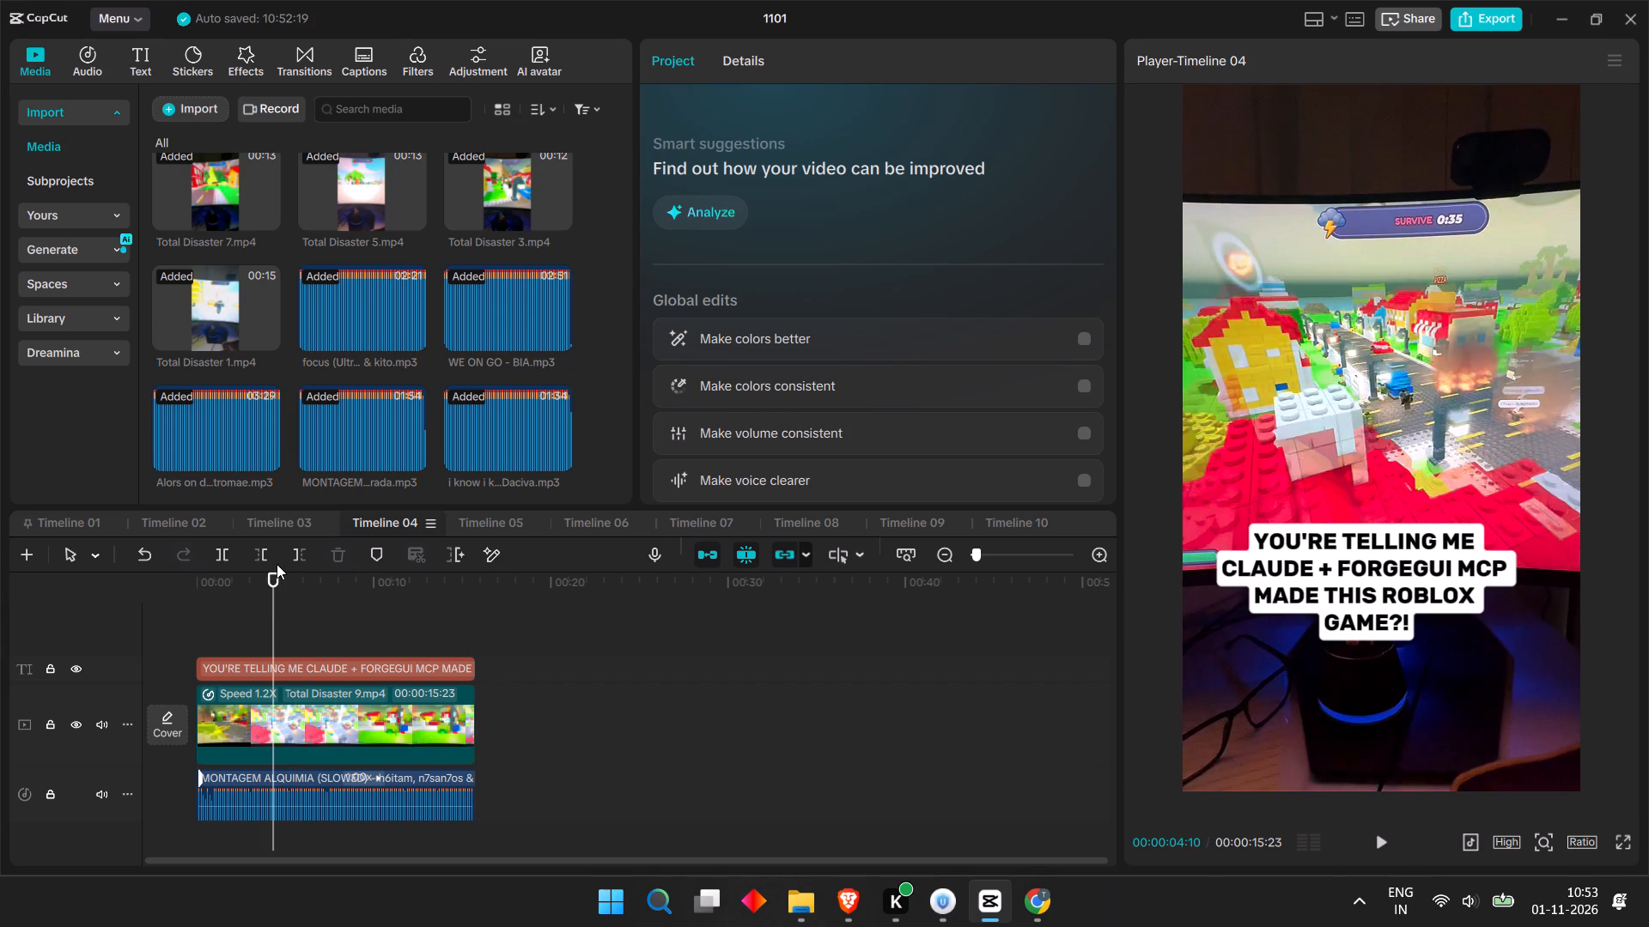
click(279, 568)
click(301, 572)
click(337, 579)
click(385, 580)
click(447, 591)
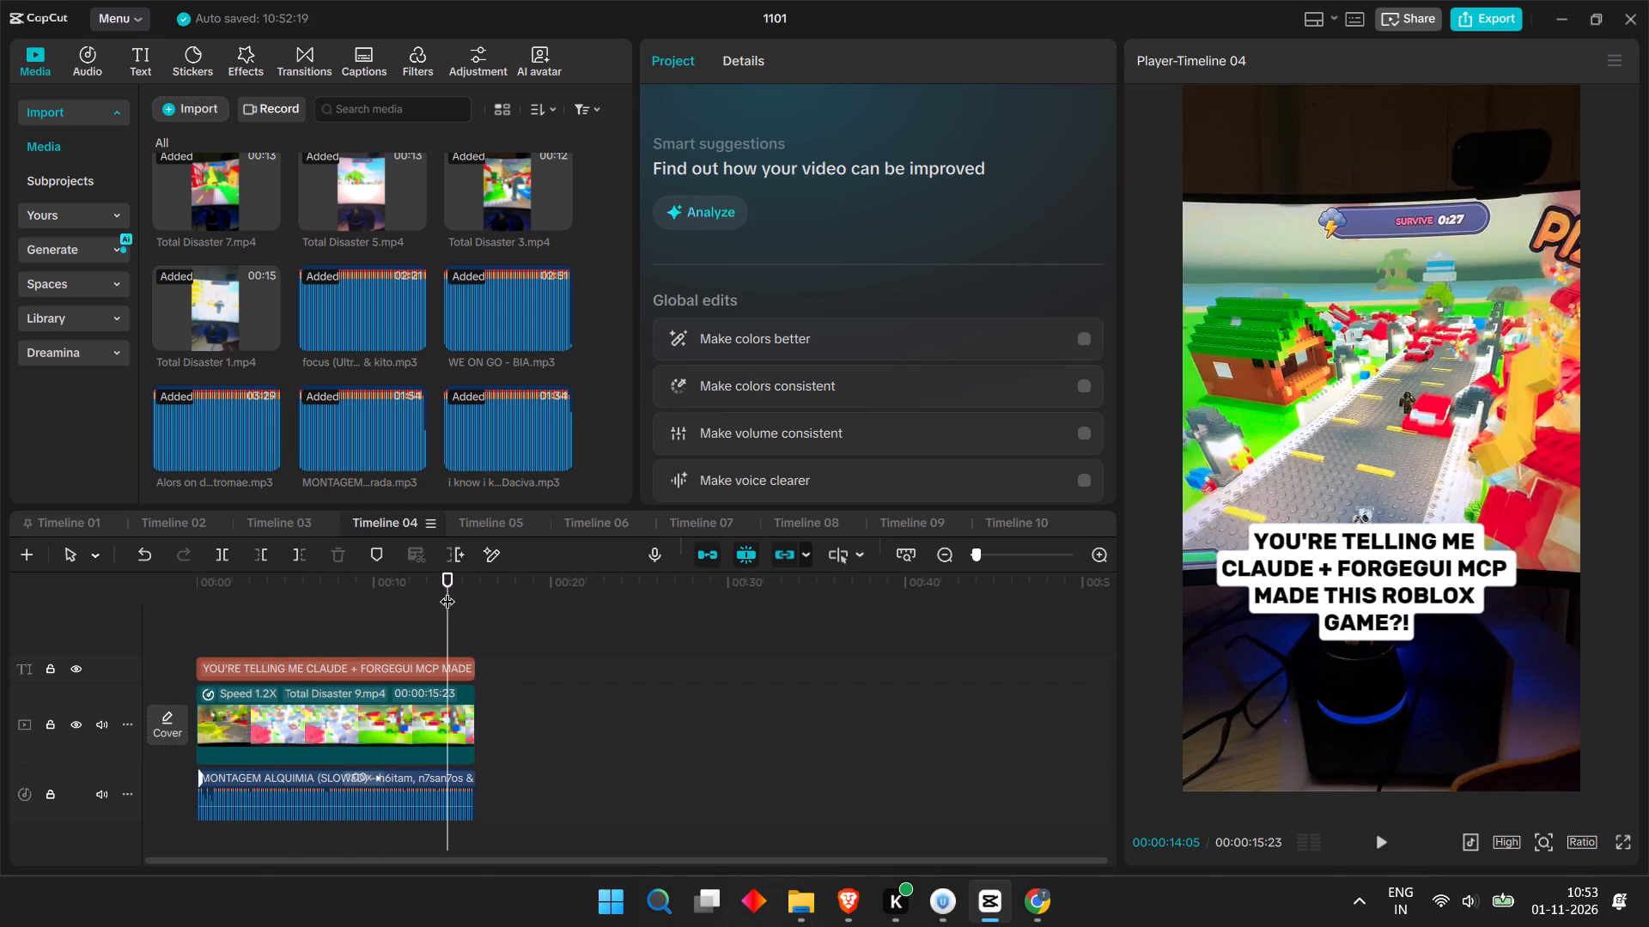
click(465, 581)
click(387, 597)
click(289, 596)
click(204, 590)
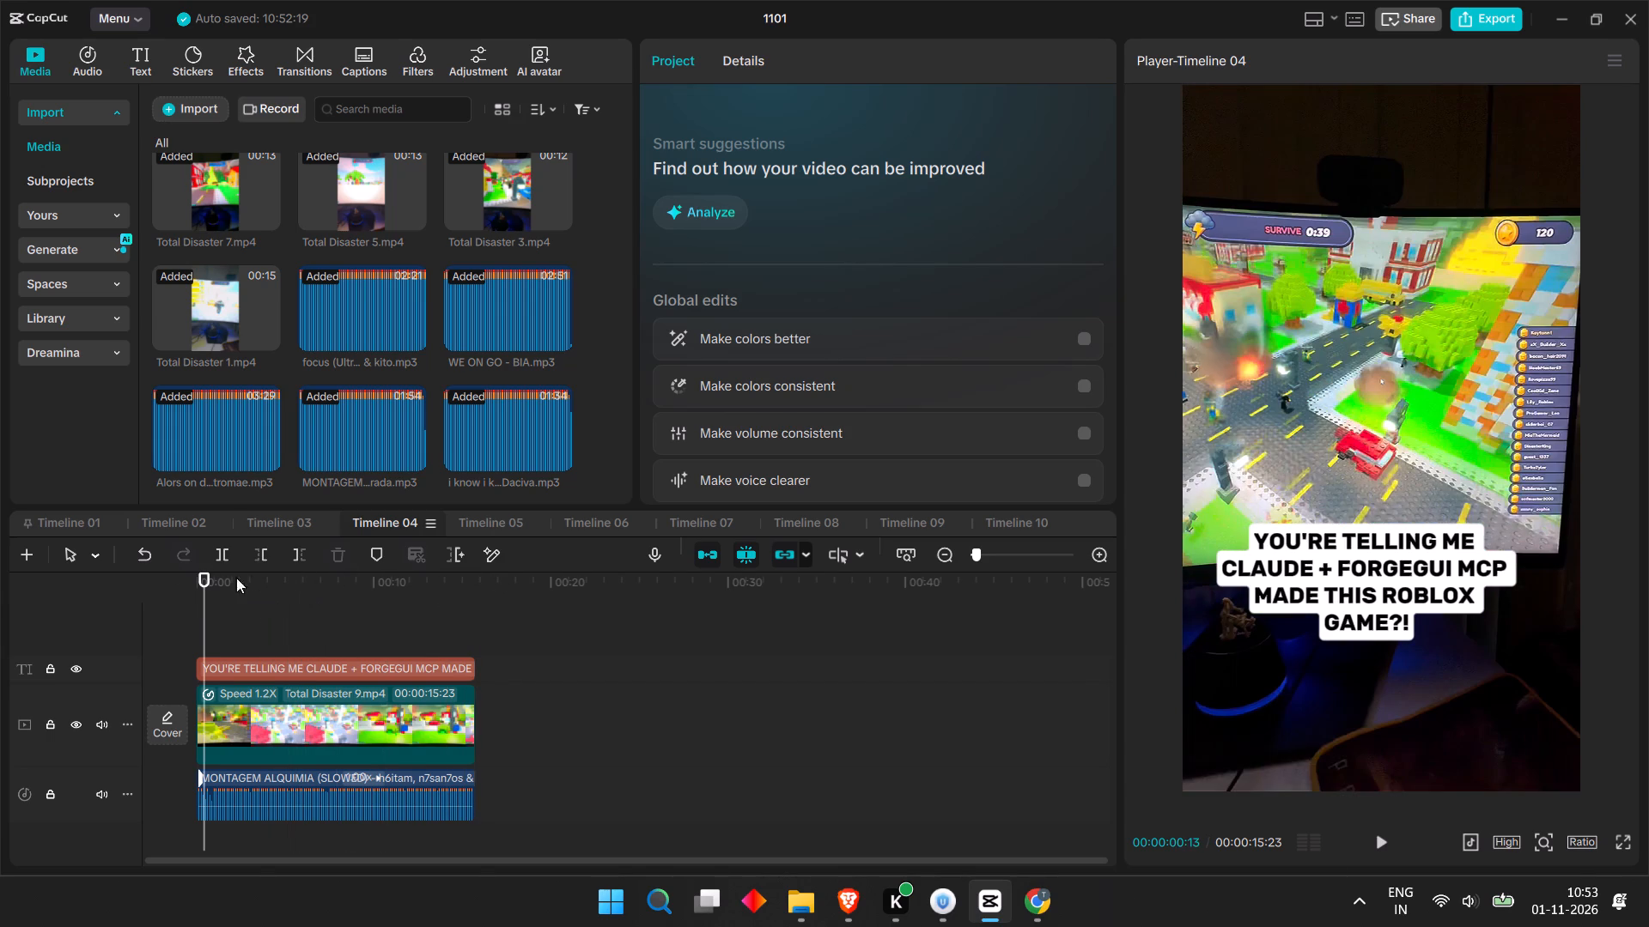
click(288, 570)
click(289, 572)
click(320, 581)
click(387, 584)
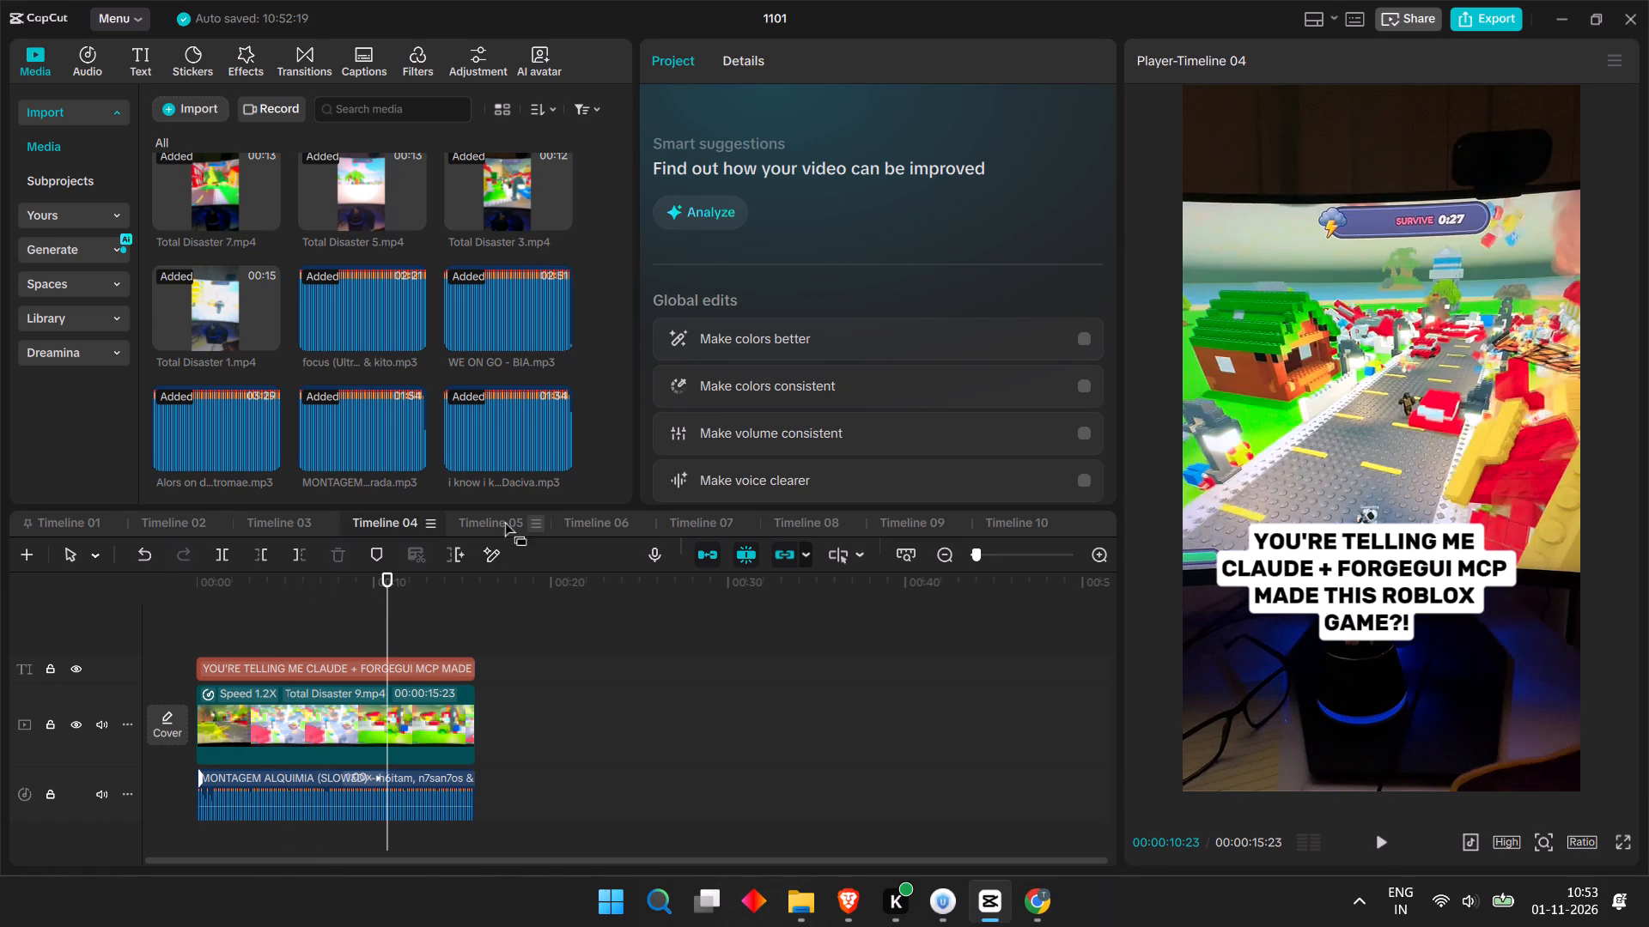
Switch to Timeline 05, go to about 11 seconds, and inspect its Total Disaster 11 video, caption and audio clips.
click(489, 522)
drag(453, 595, 508, 587)
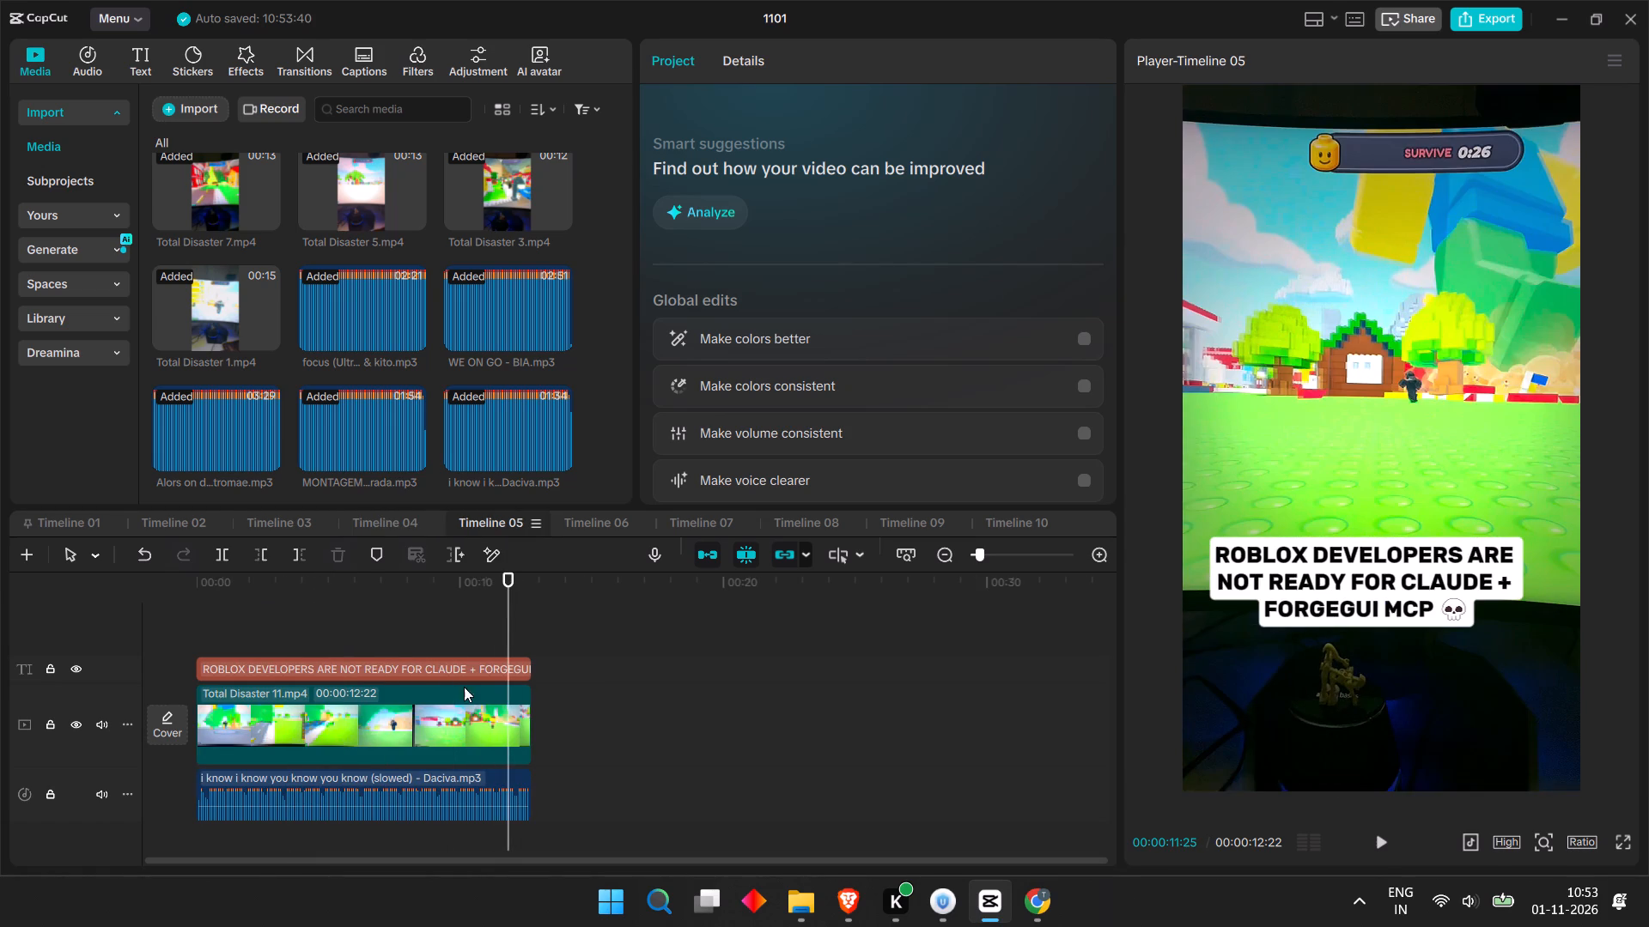
click(462, 694)
click(477, 666)
click(469, 802)
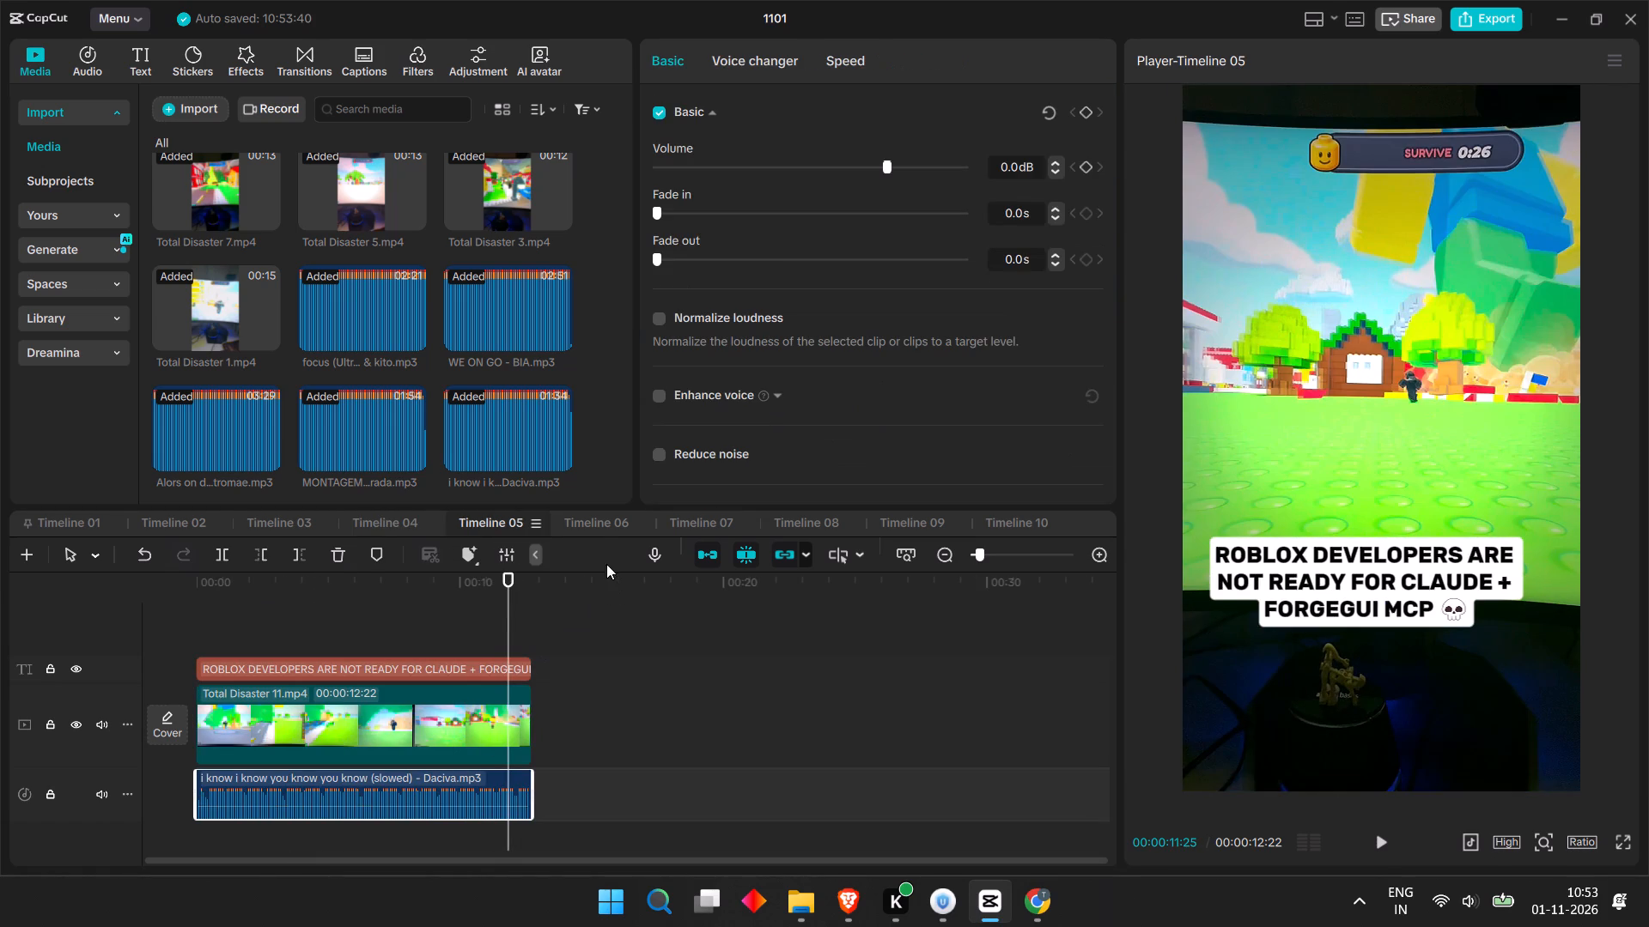
Switch to the Timeline 06 short and play its opening to about 2 seconds, pausing there.
click(590, 532)
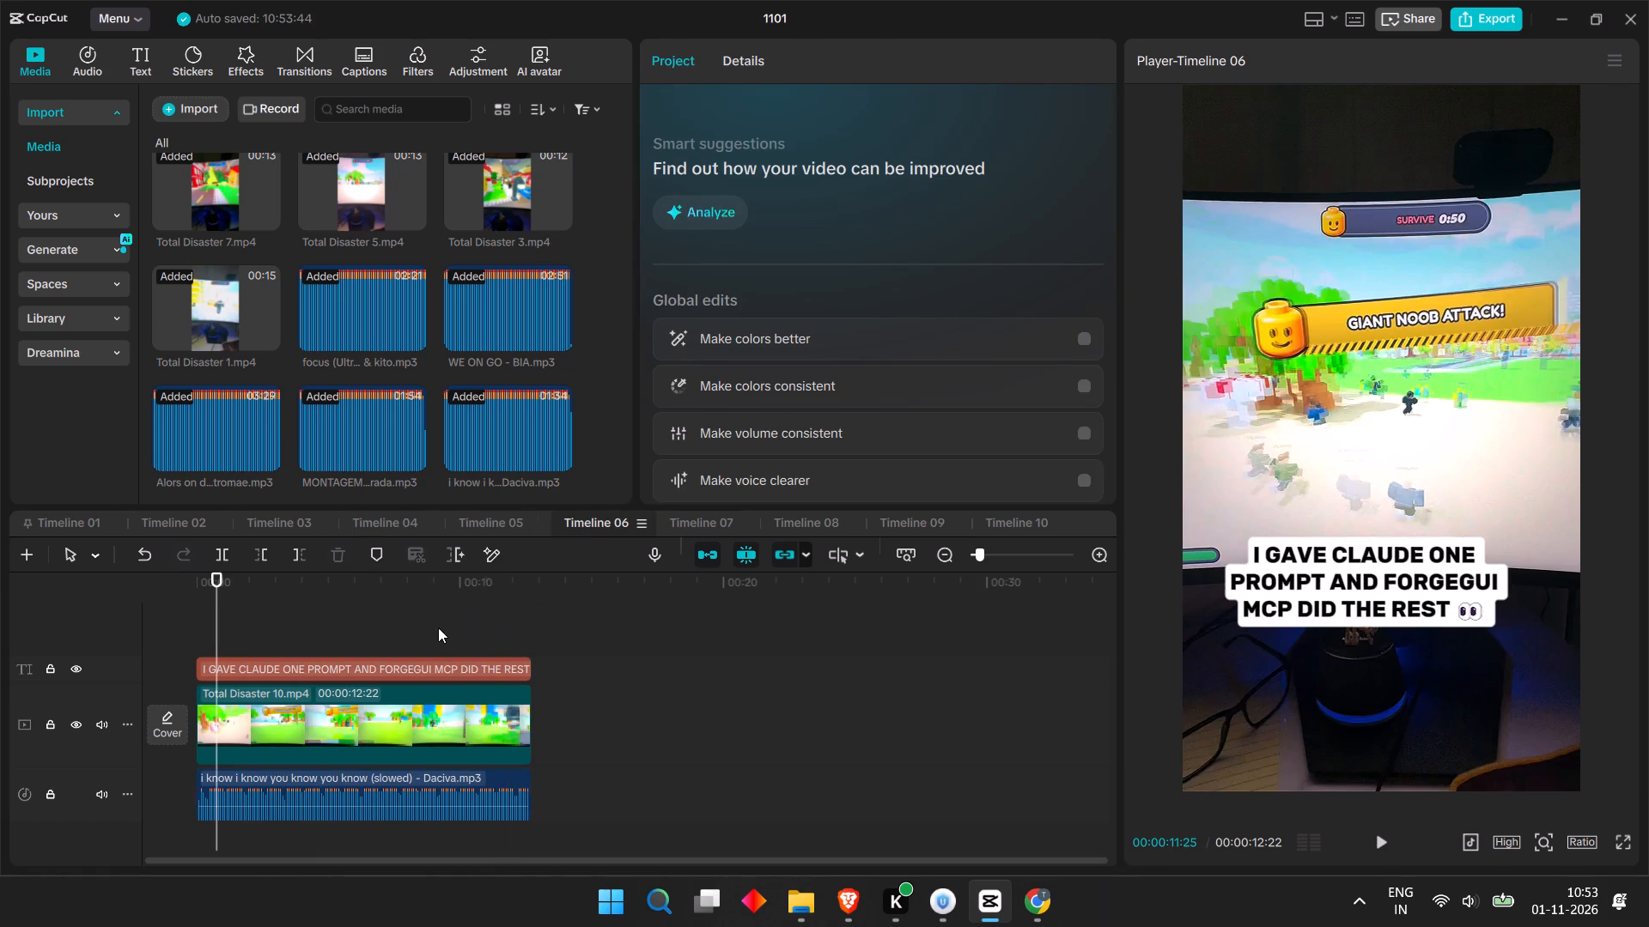
key(space)
key(space)
key(space)
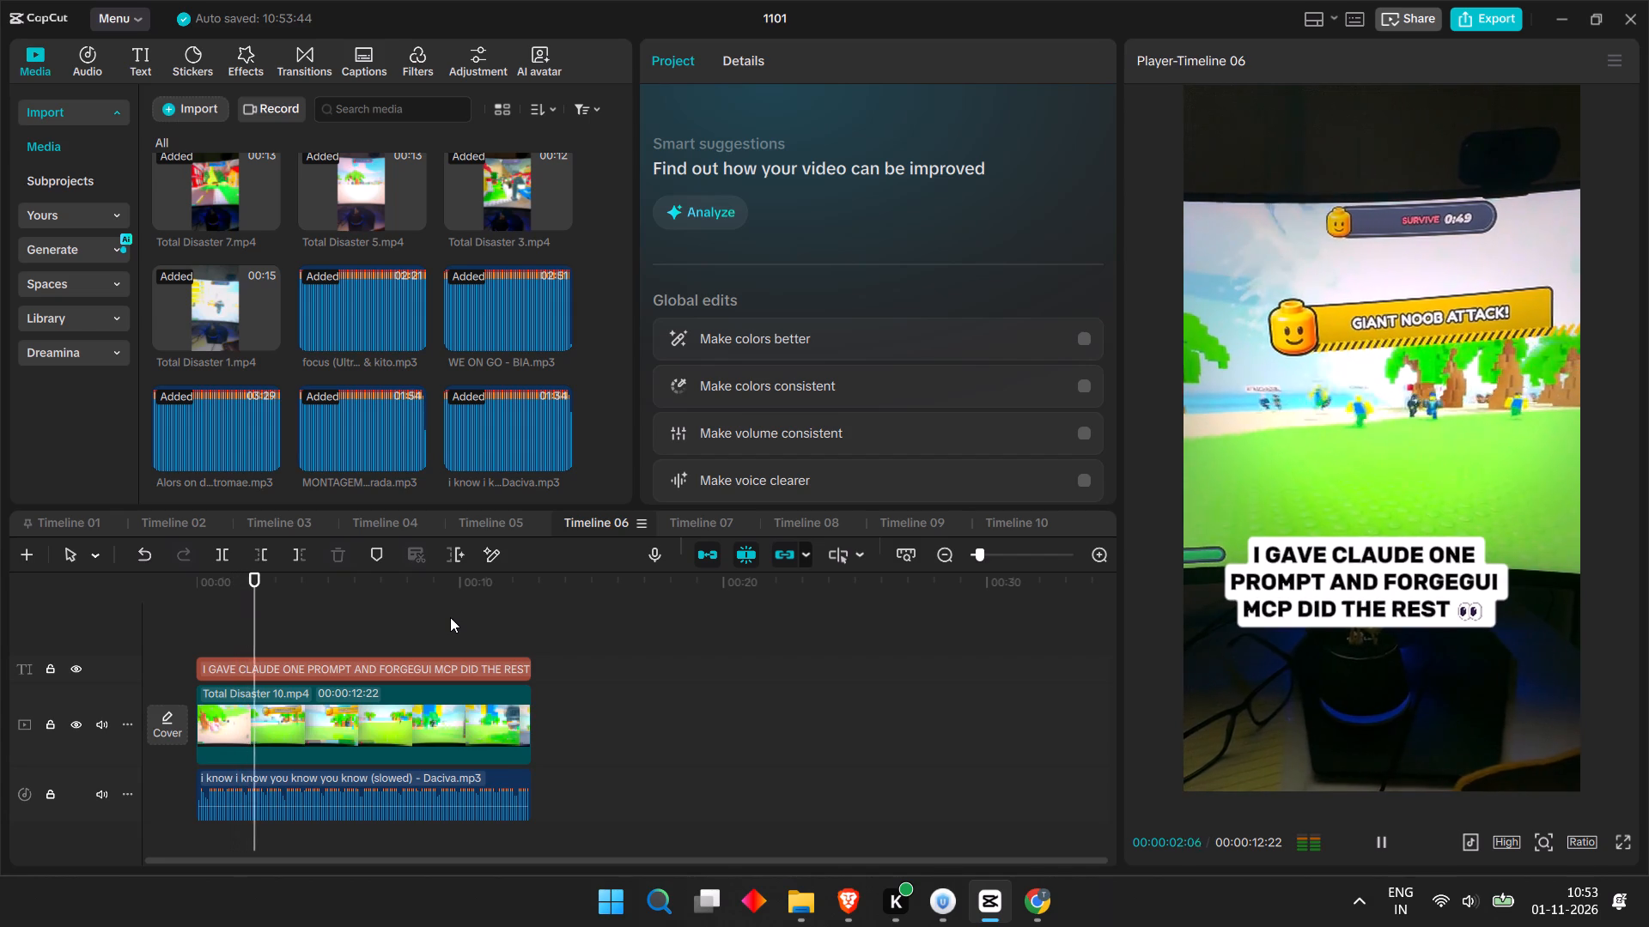
key(space)
Skim the Timeline 06 short to near its end, return to the opening, and skim again to about 11 seconds.
drag(247, 604, 325, 584)
click(328, 583)
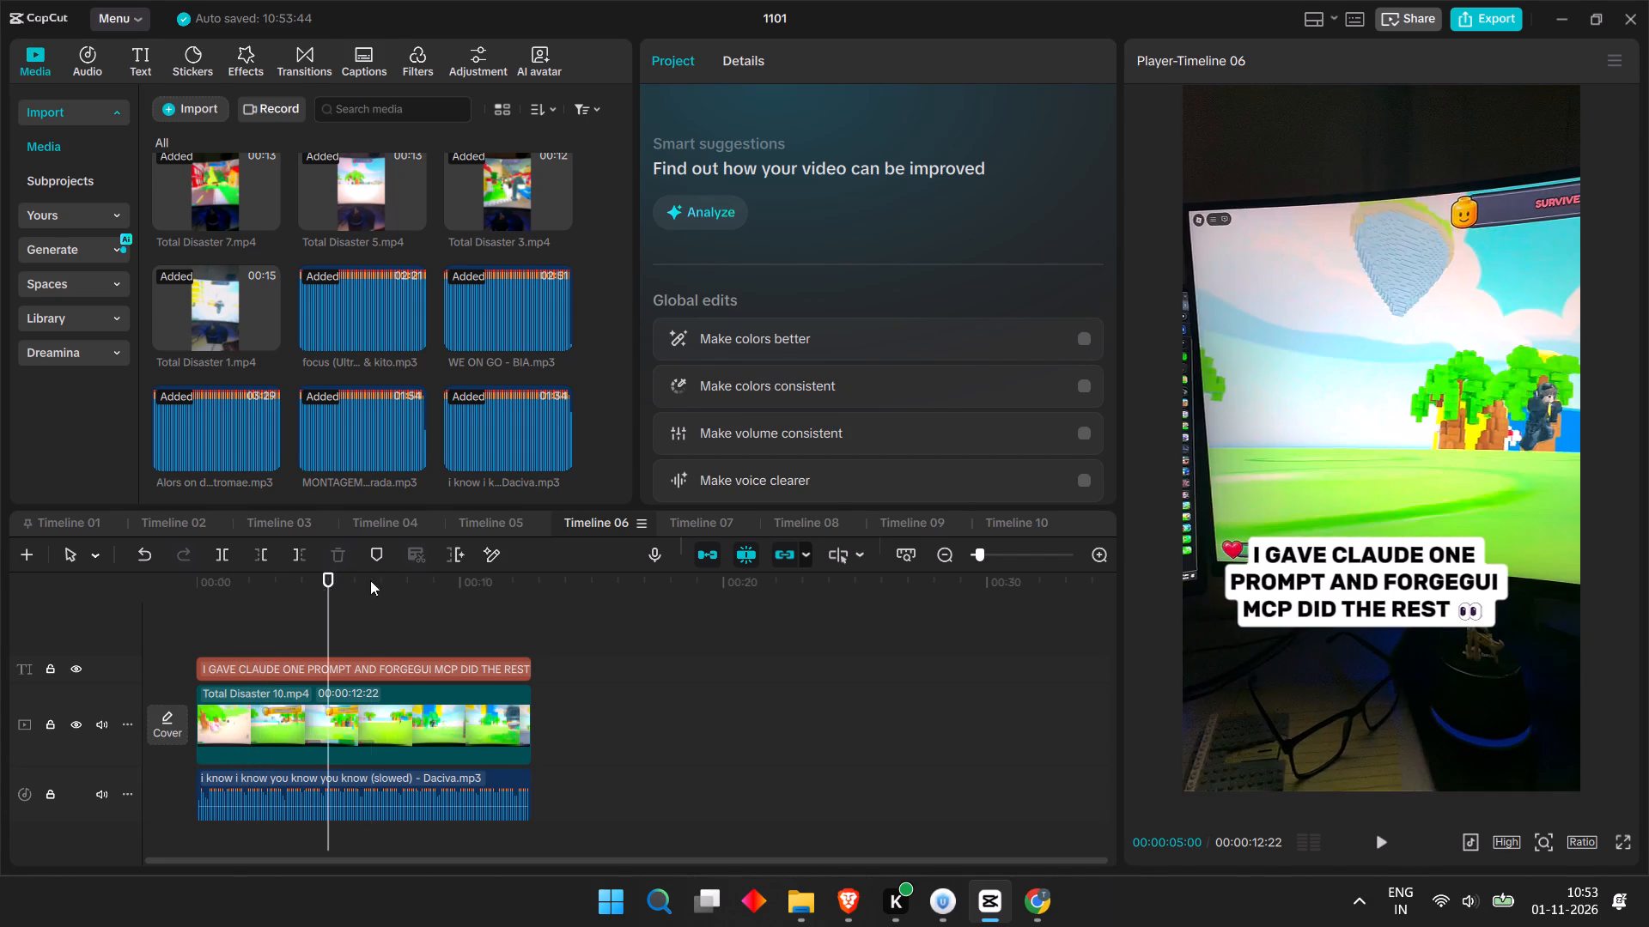
click(370, 580)
click(433, 580)
click(515, 578)
drag(427, 590, 207, 594)
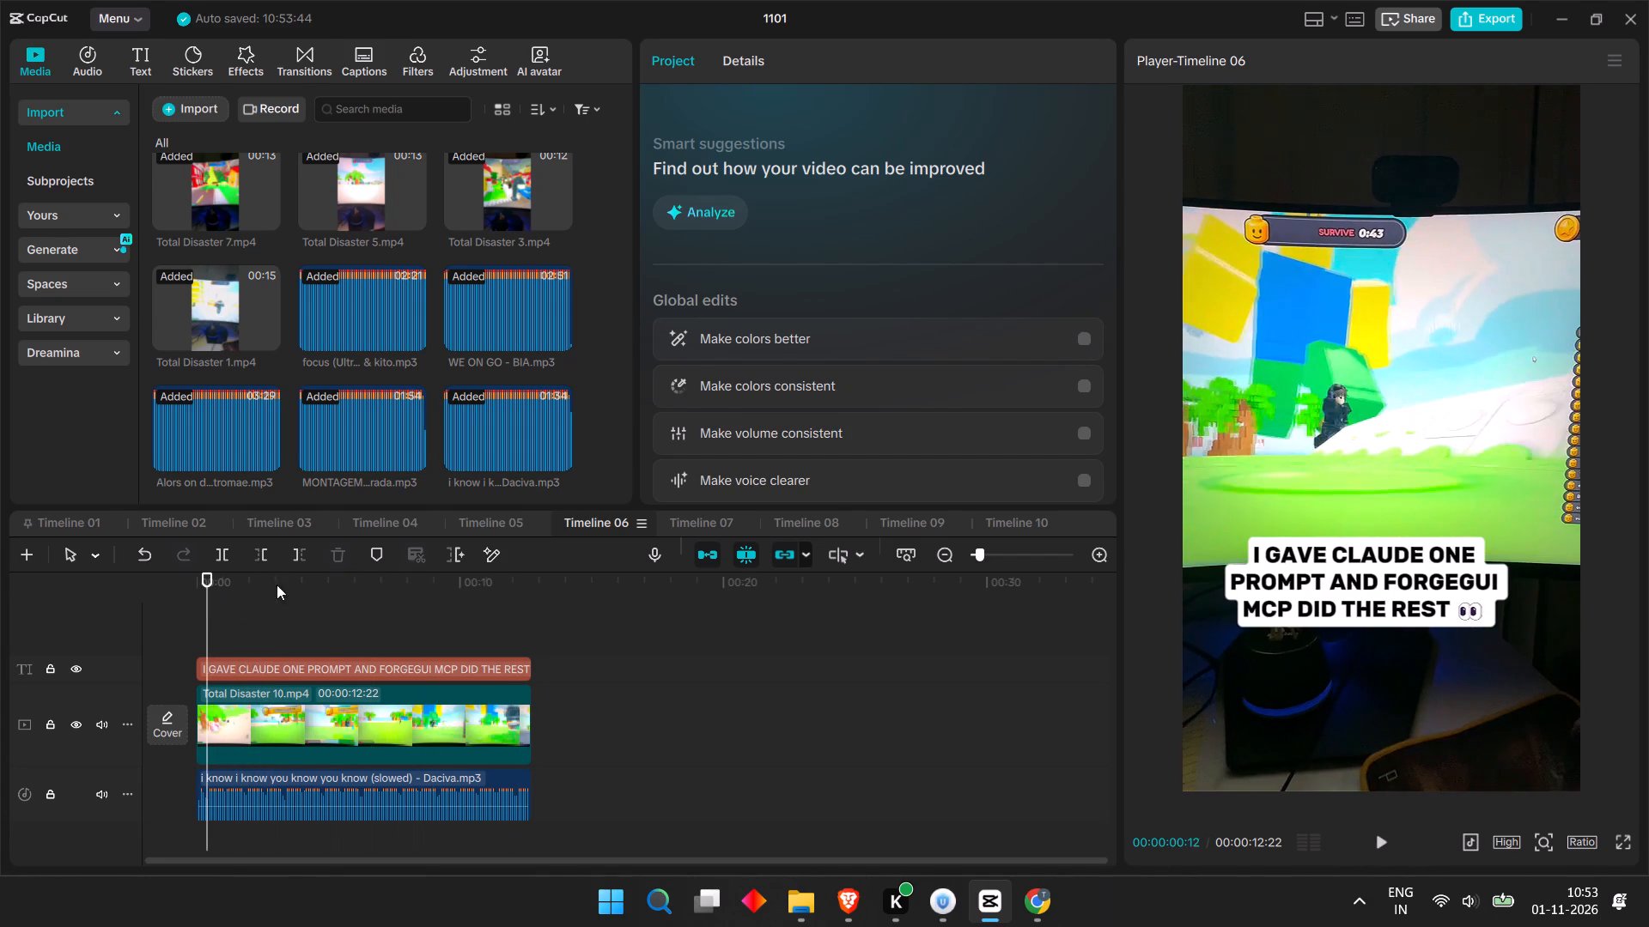
click(277, 585)
click(356, 580)
click(412, 581)
click(492, 582)
Switch to the Timeline 07 short and examine its middle in two passes, between about 4 and 9 seconds.
click(712, 525)
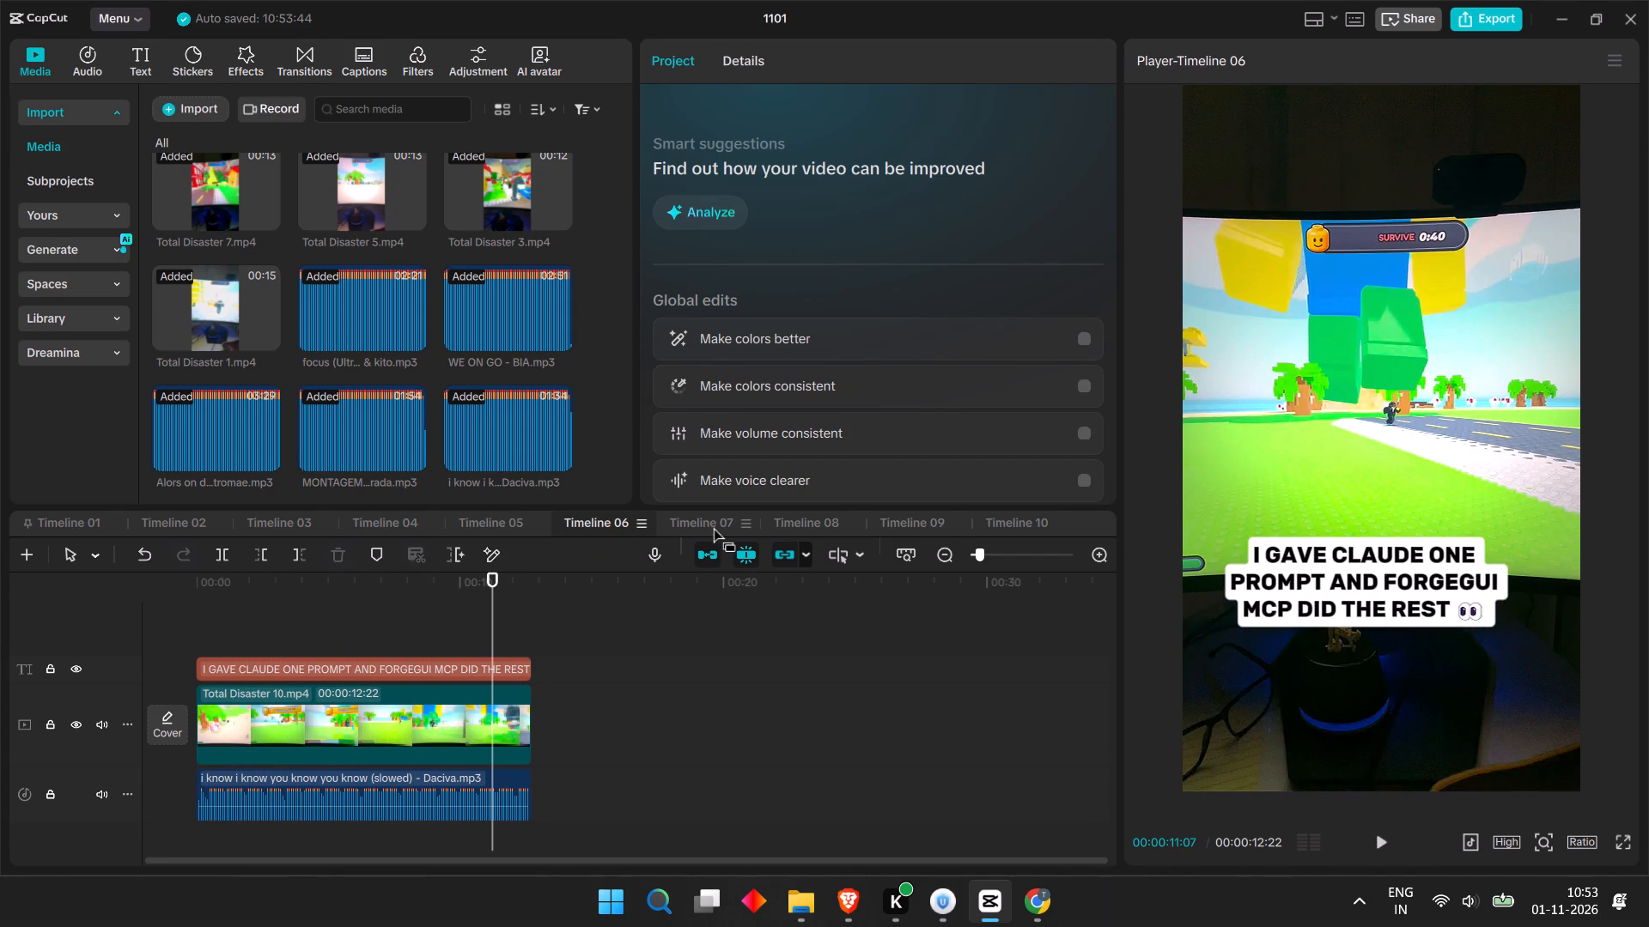
drag(445, 590, 351, 597)
click(289, 597)
click(348, 583)
click(460, 583)
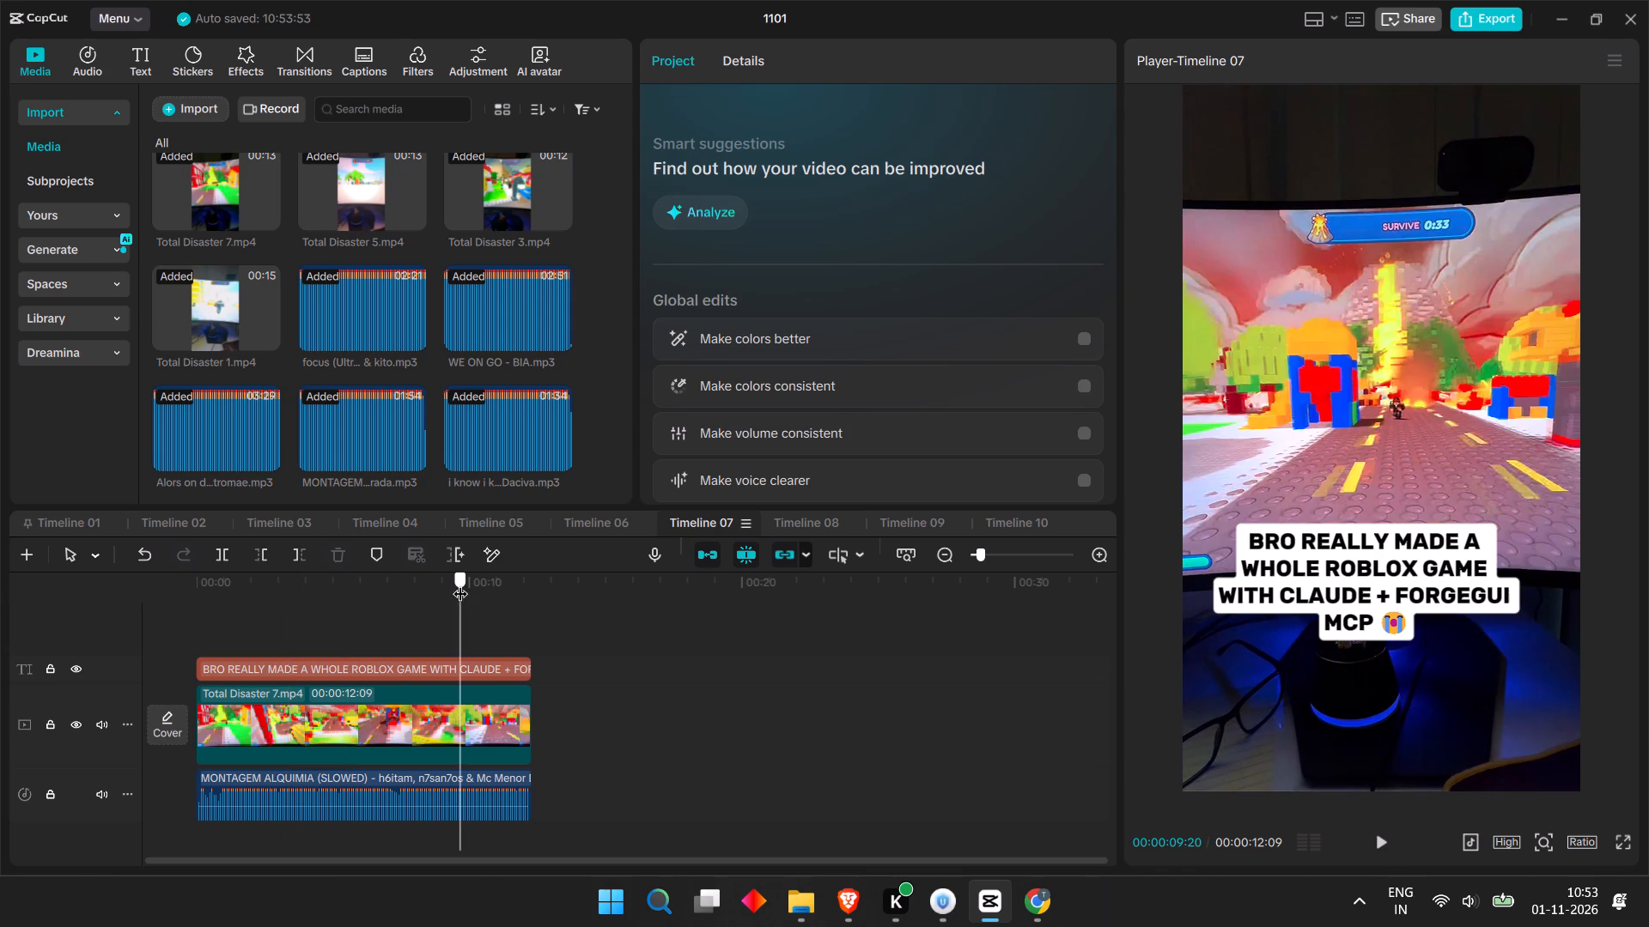
click(301, 606)
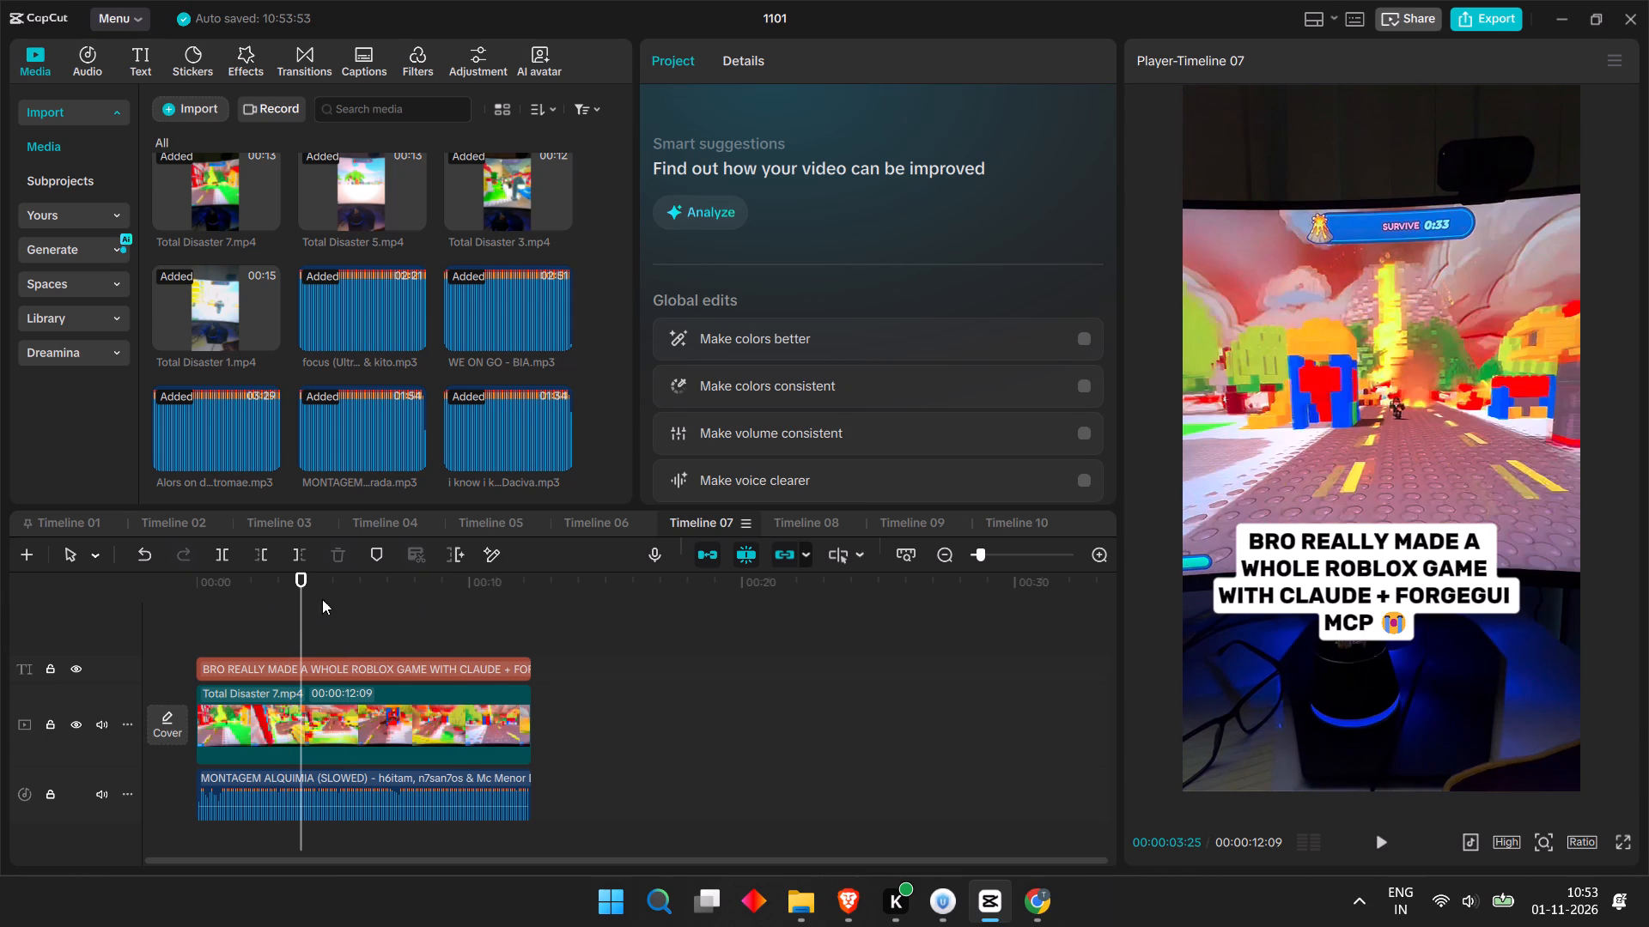
click(368, 591)
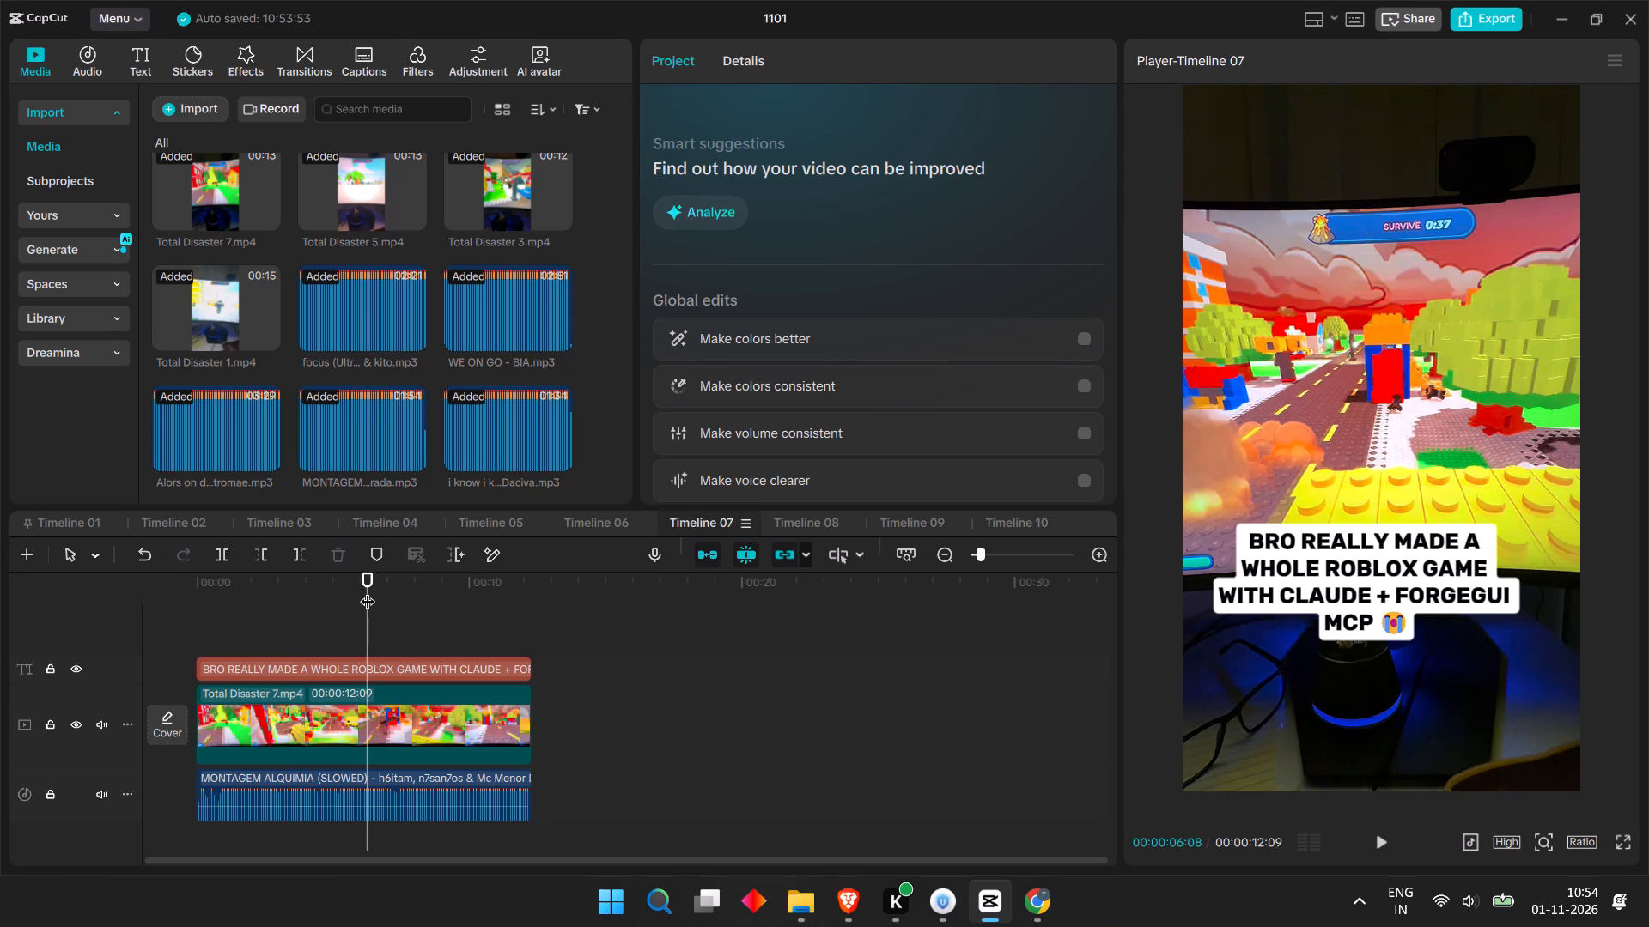
click(424, 582)
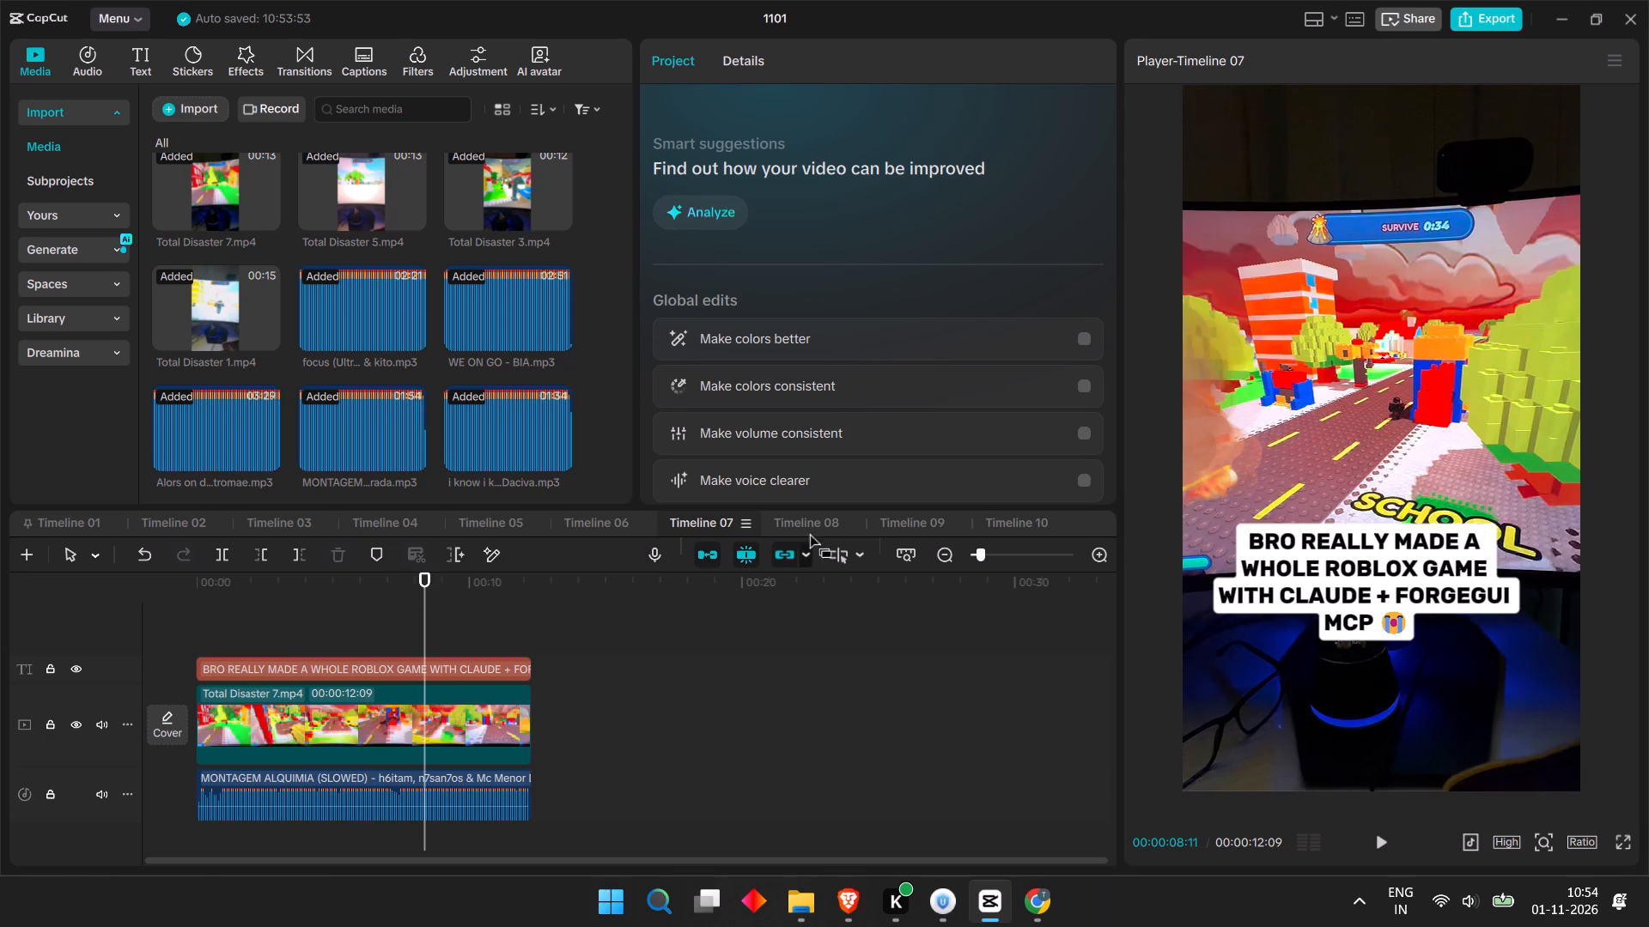
Switch to the Timeline 08 short, skim from its start to about 5 seconds, and briefly play from there.
click(818, 529)
drag(411, 604, 335, 606)
drag(341, 589, 287, 597)
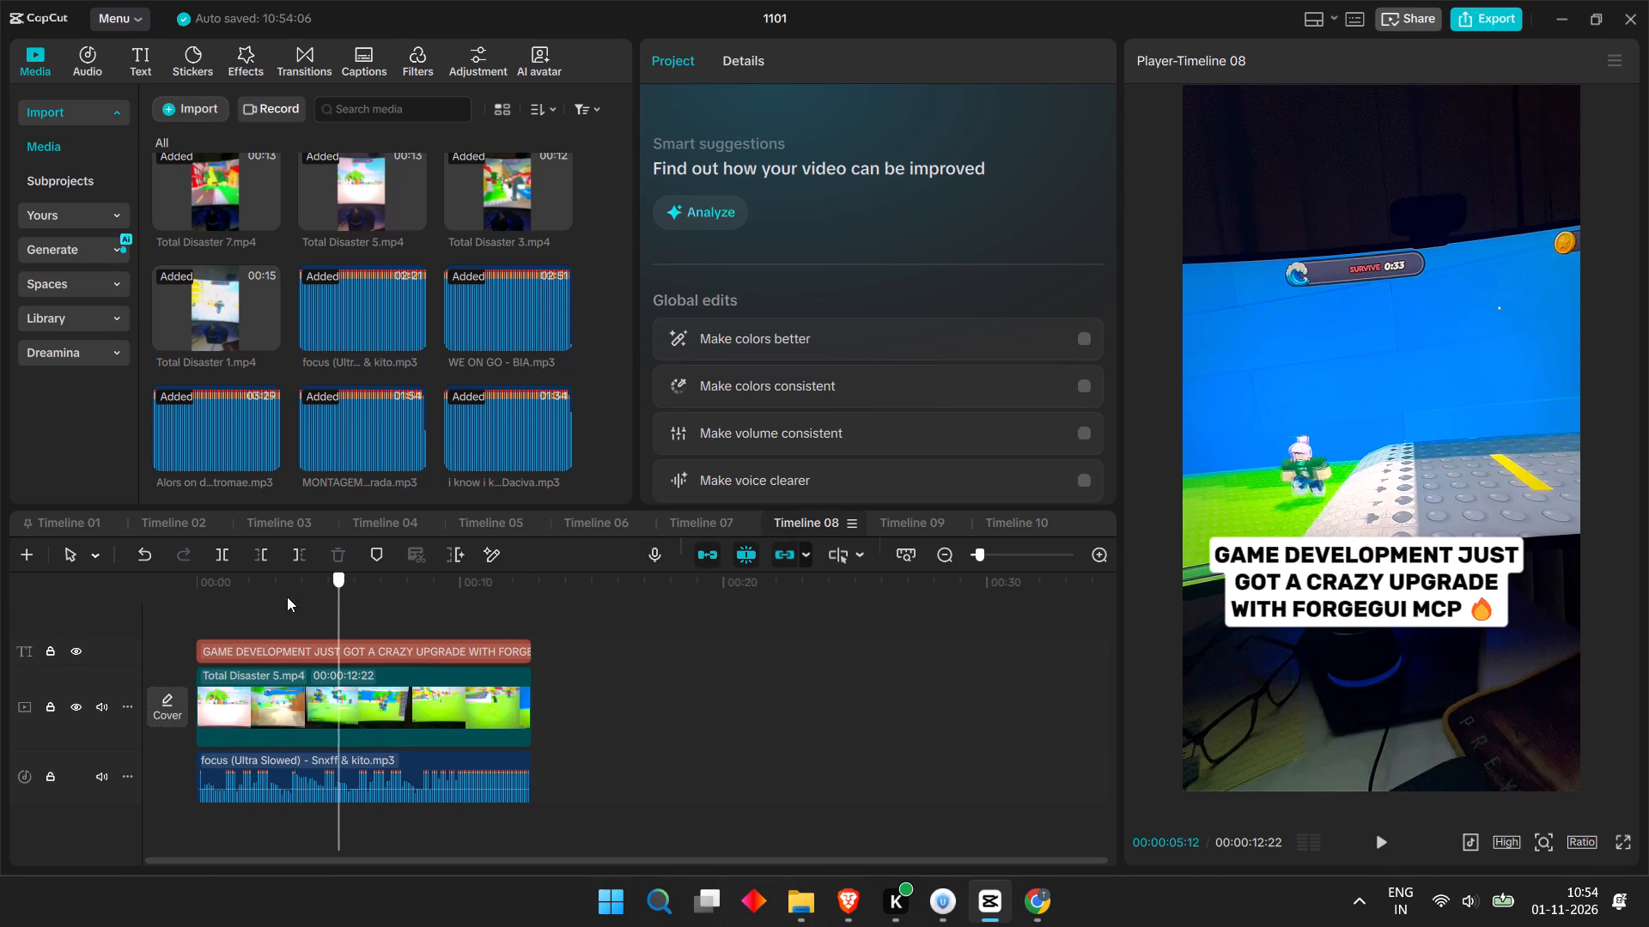
drag(287, 597, 181, 612)
click(237, 611)
click(287, 584)
click(340, 578)
key(space)
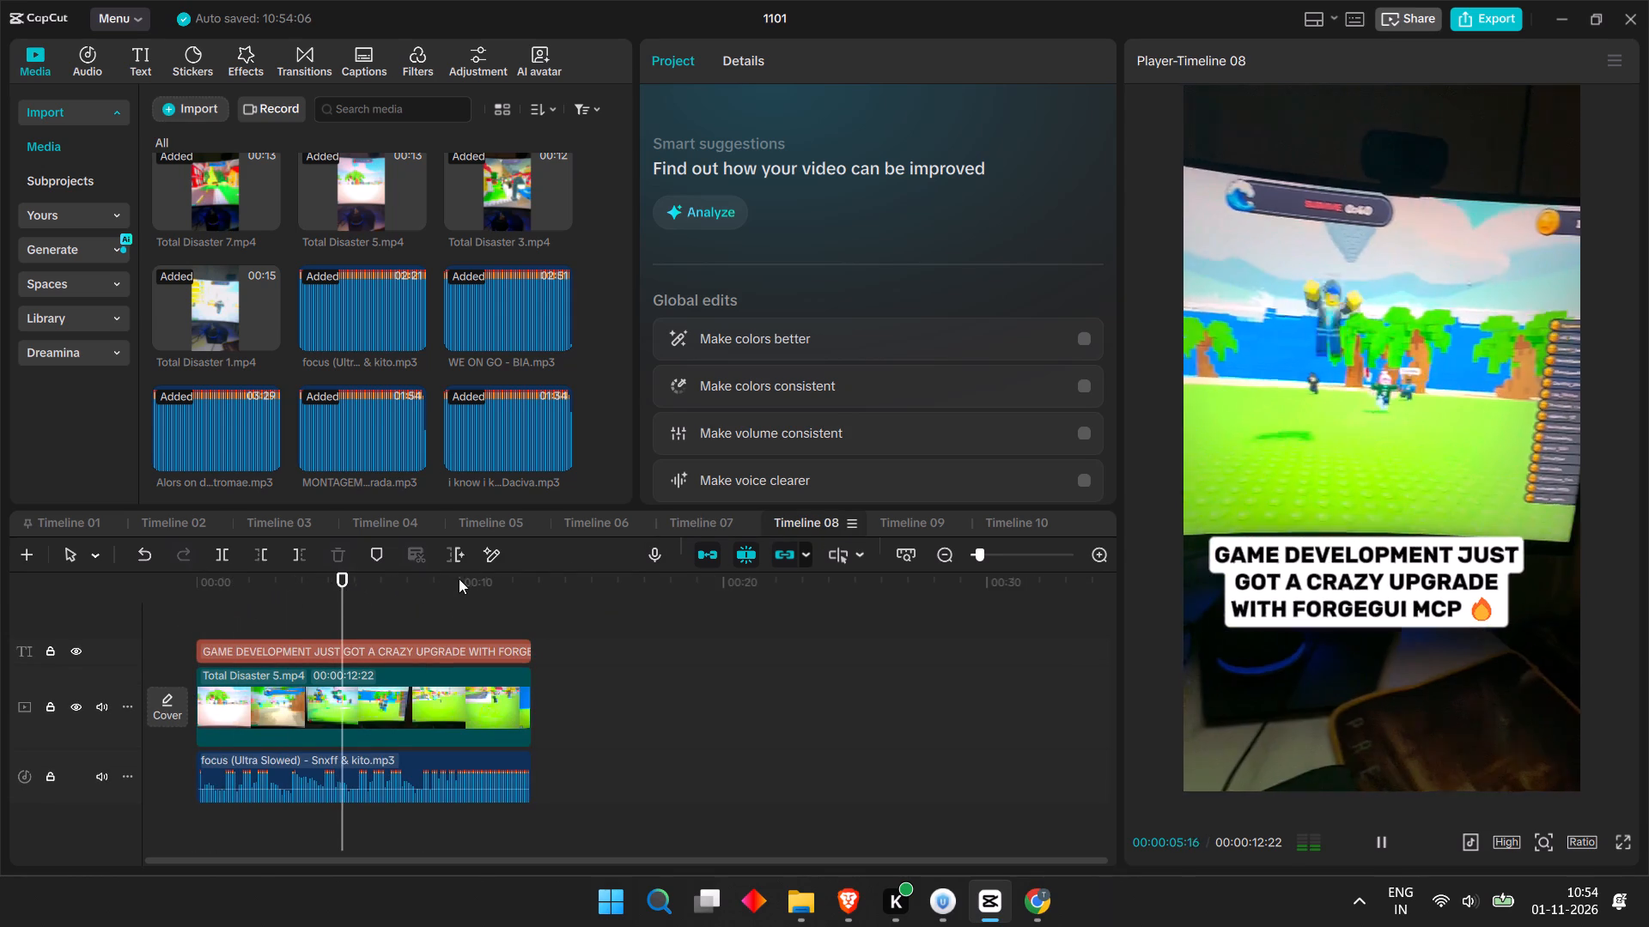
key(space)
Switch to the Timeline 09 short, check it around 6 seconds with brief playback, and rewind to the start.
click(921, 532)
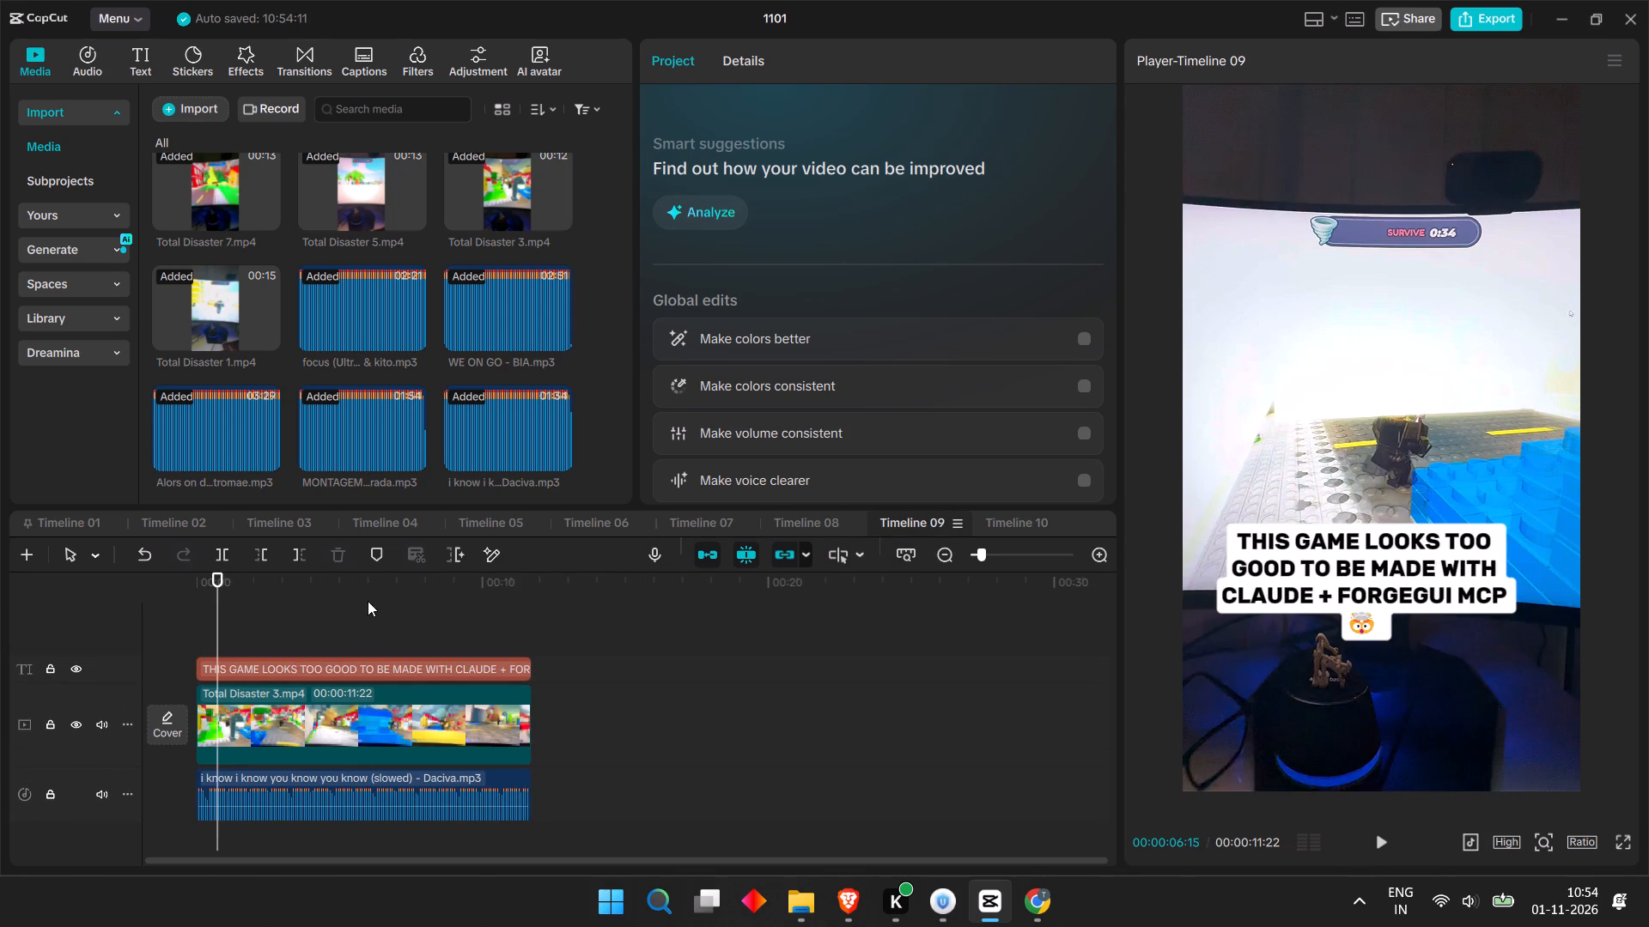
drag(364, 601, 348, 601)
key(space)
key(space)
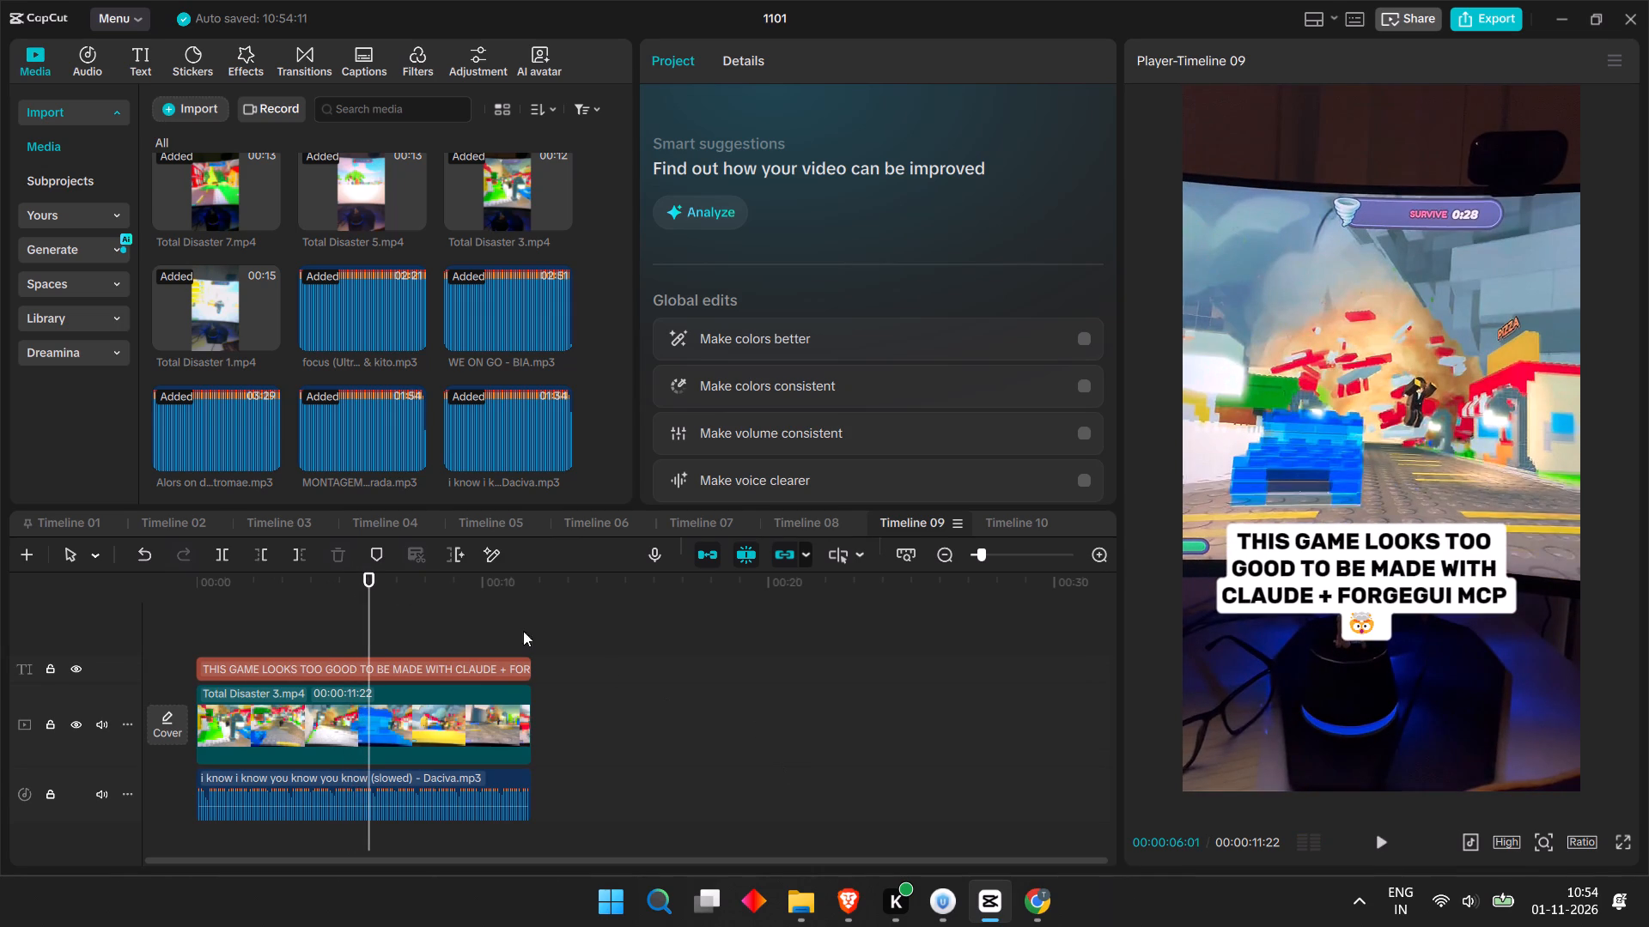
drag(463, 575, 181, 585)
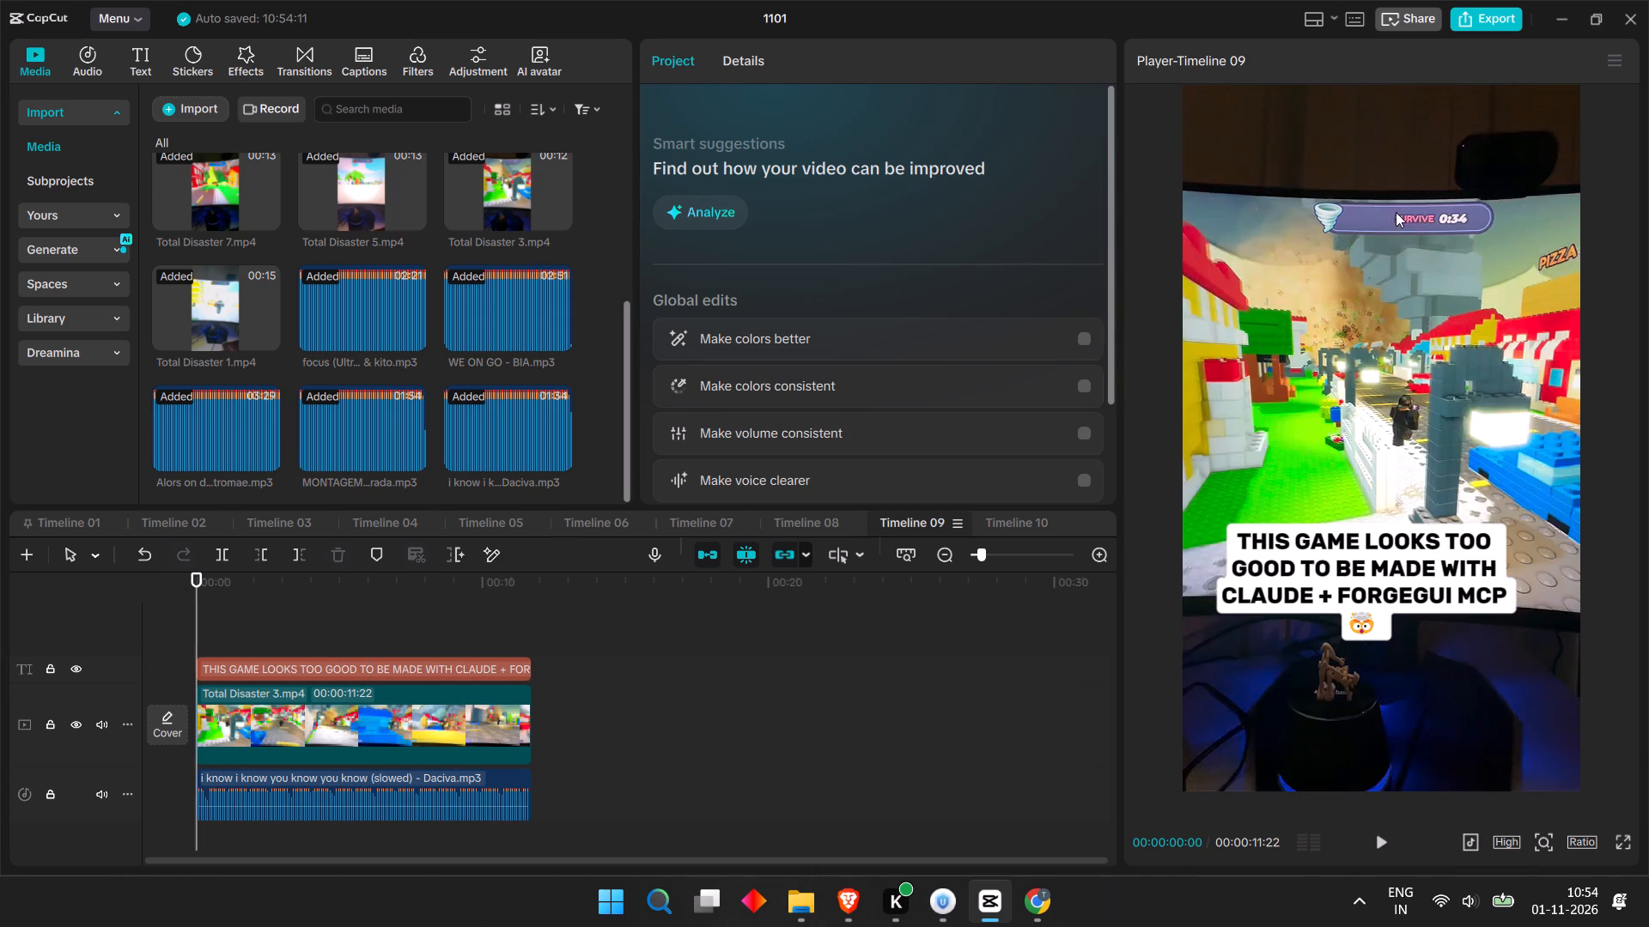
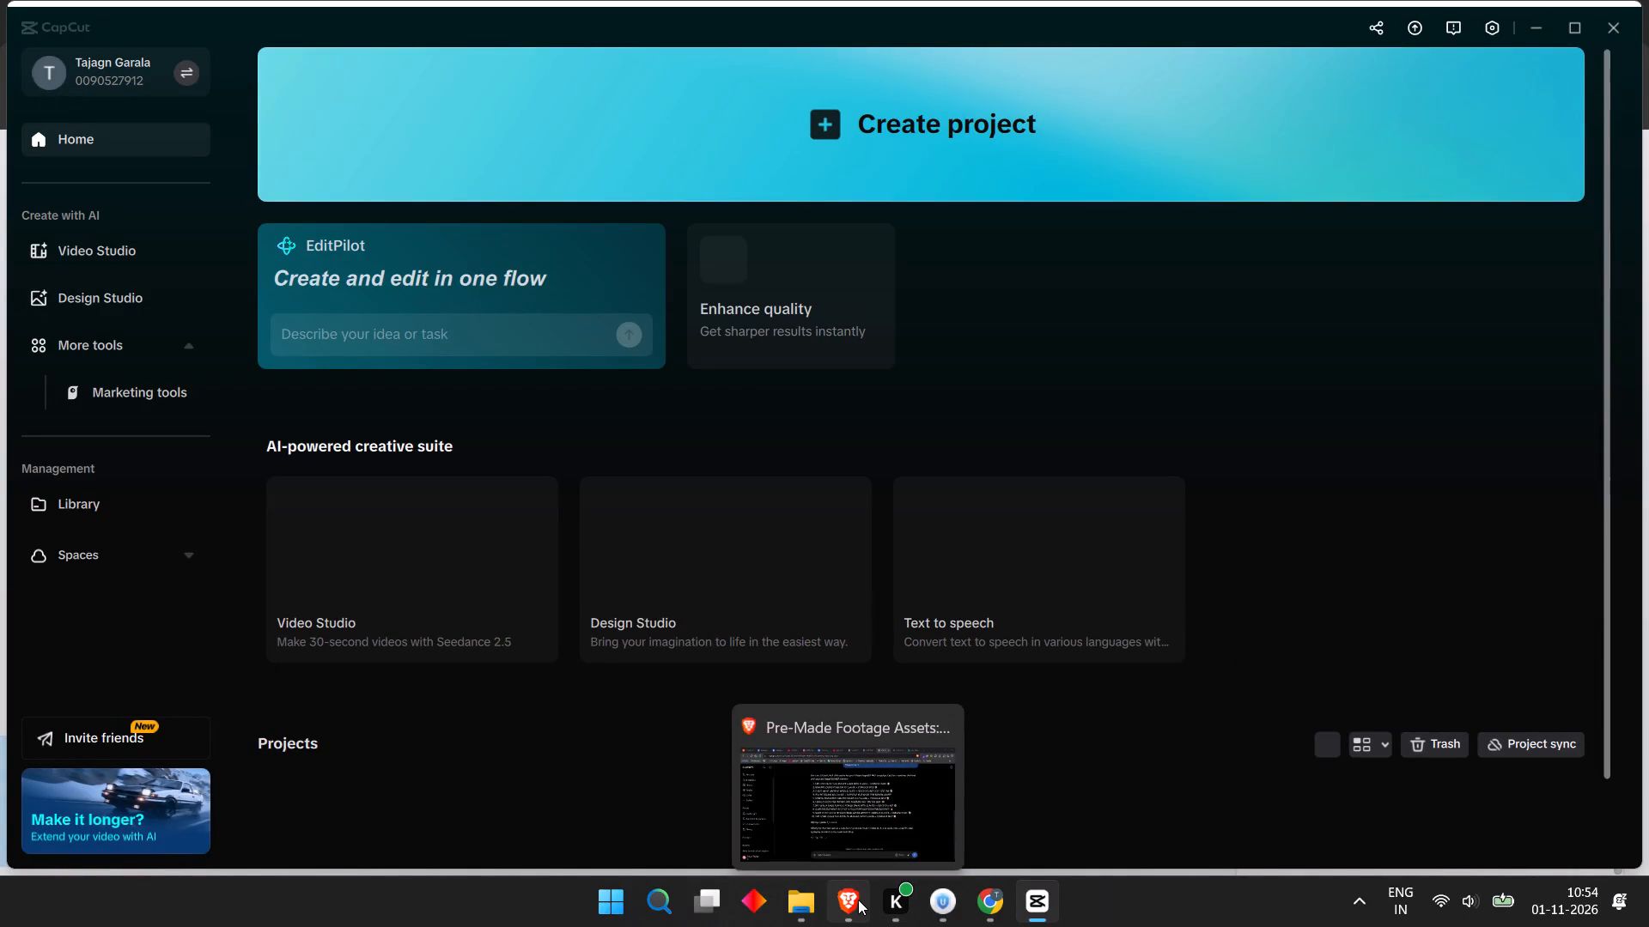
Switch to Google Drive in Chrome, check the upload list through fm 20.mp4, and close the browser window.
click(1008, 915)
scroll(1259, 669, down, 5)
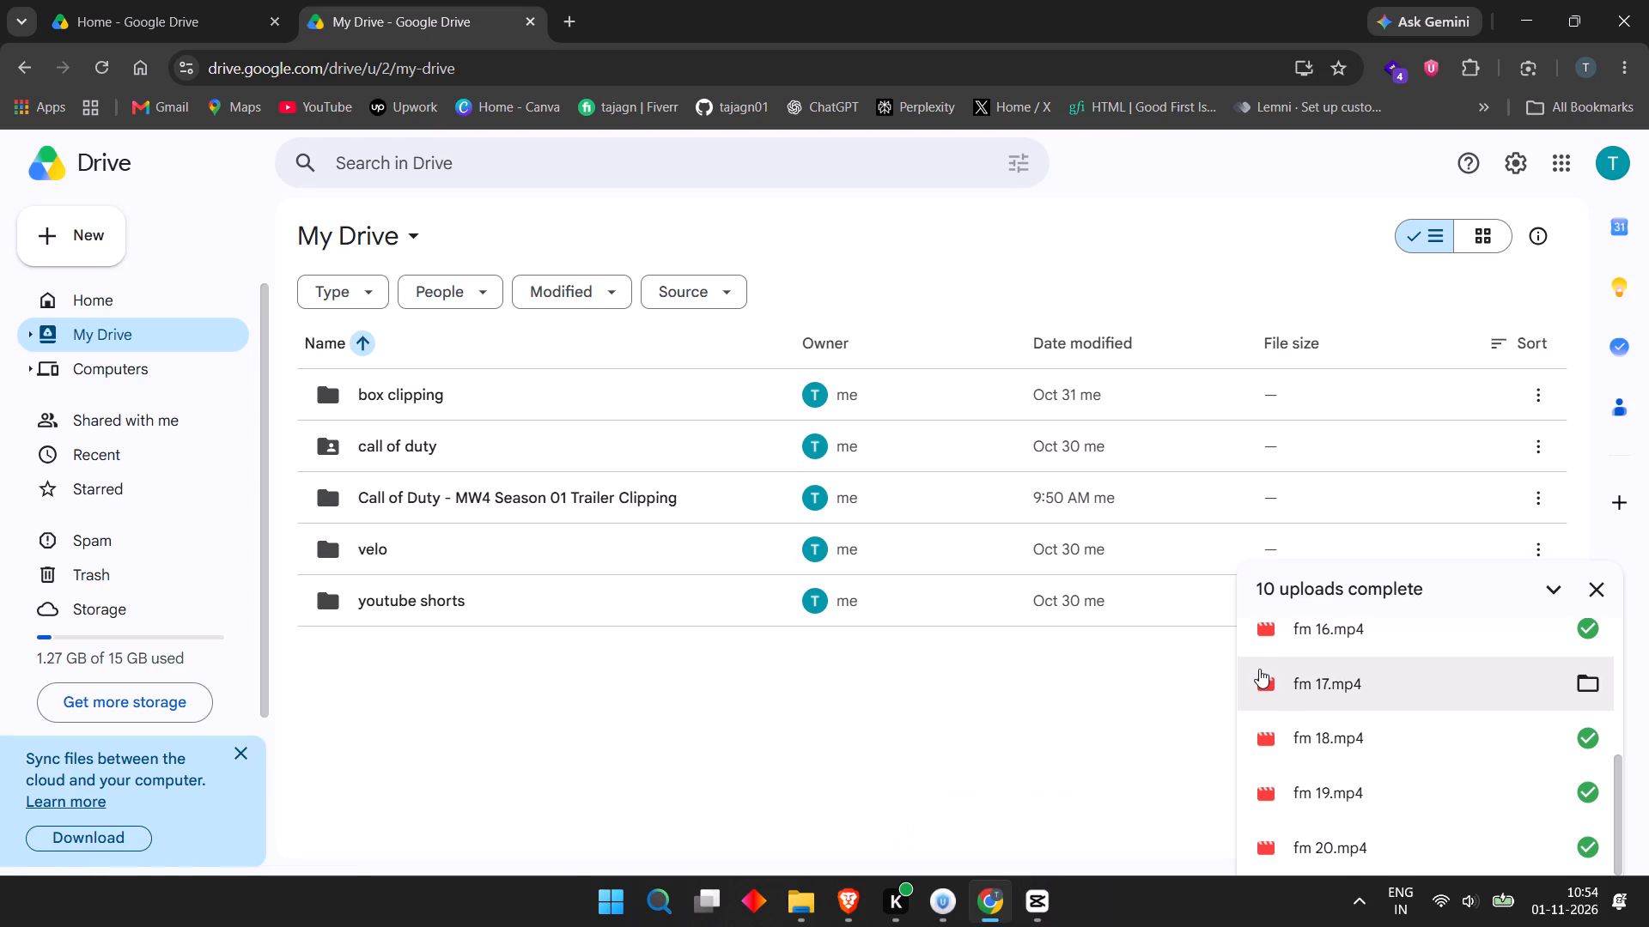
scroll(1259, 669, down, 2)
scroll(1058, 709, up, 6)
click(1634, 3)
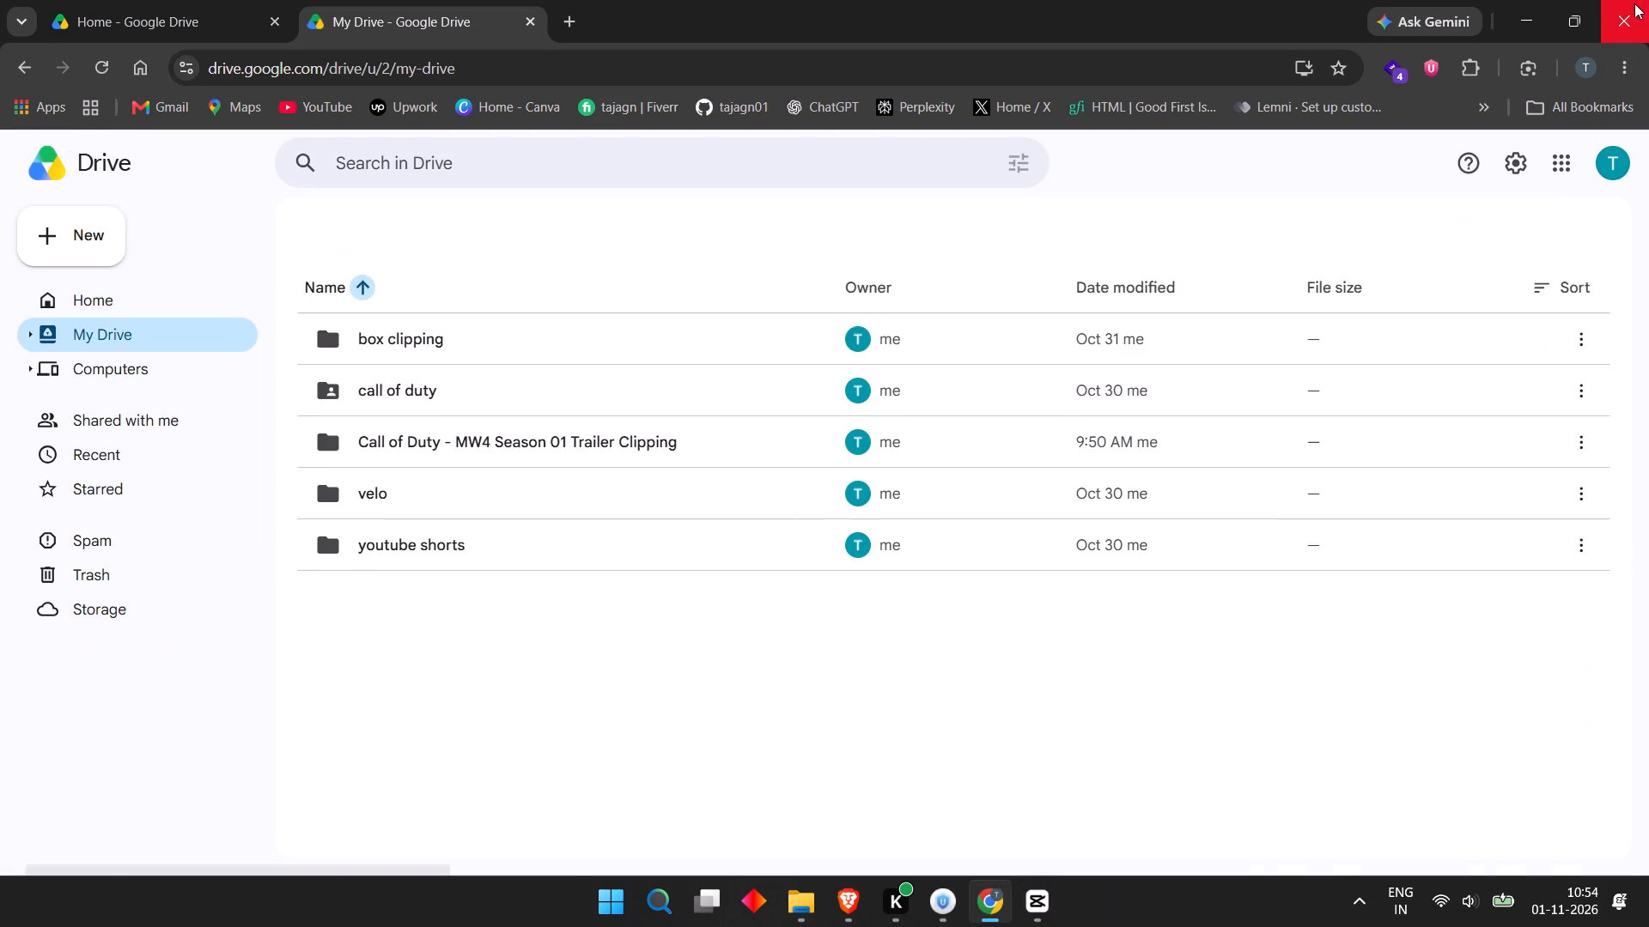